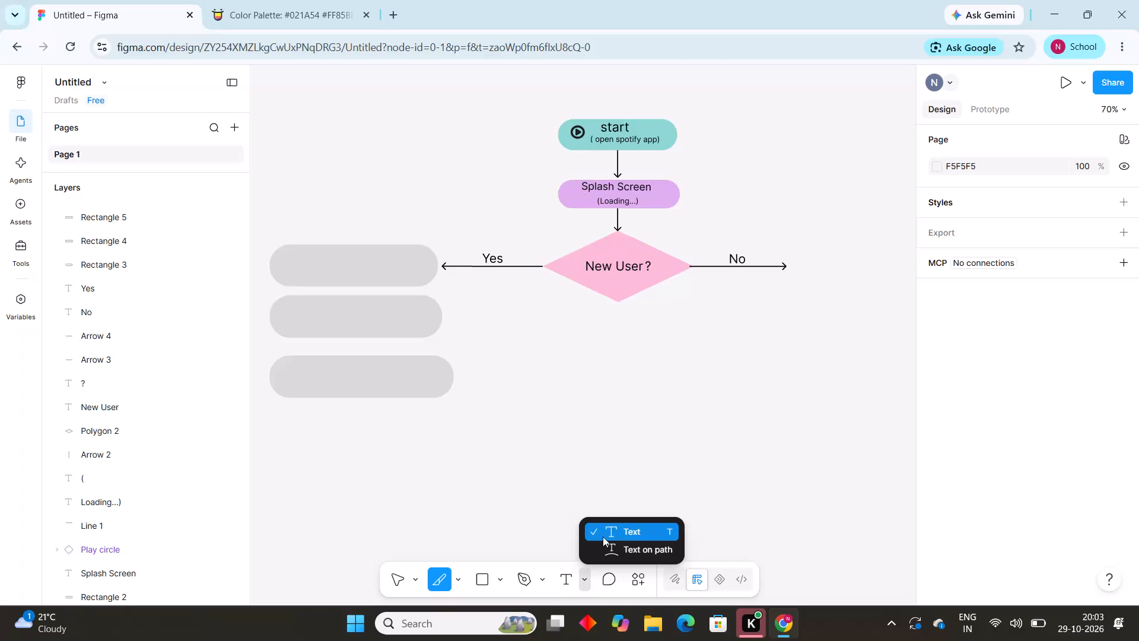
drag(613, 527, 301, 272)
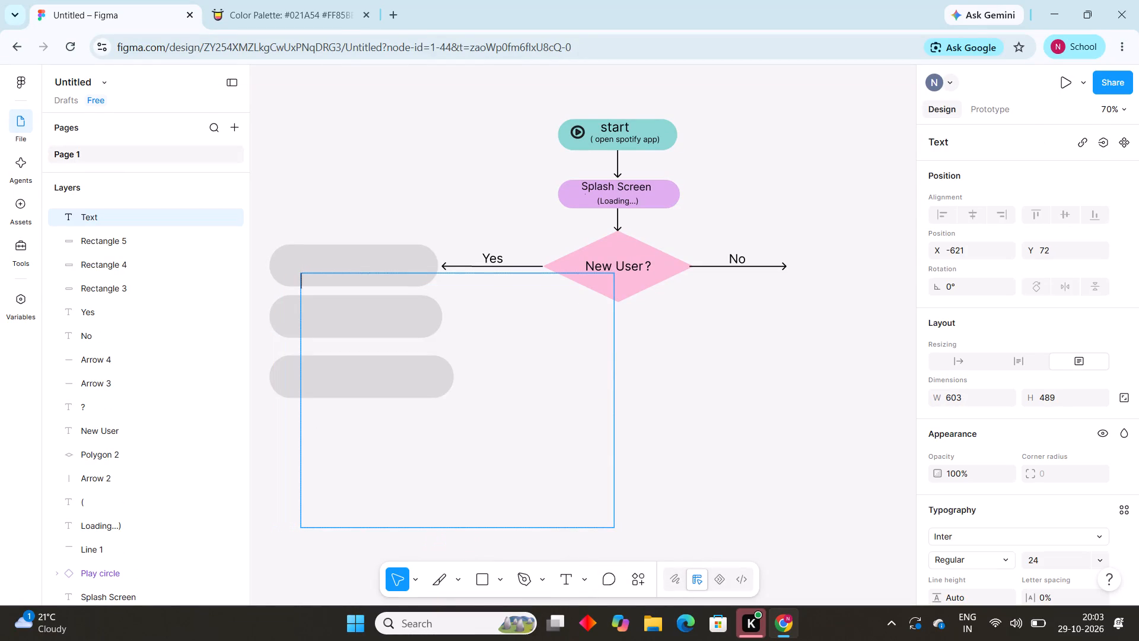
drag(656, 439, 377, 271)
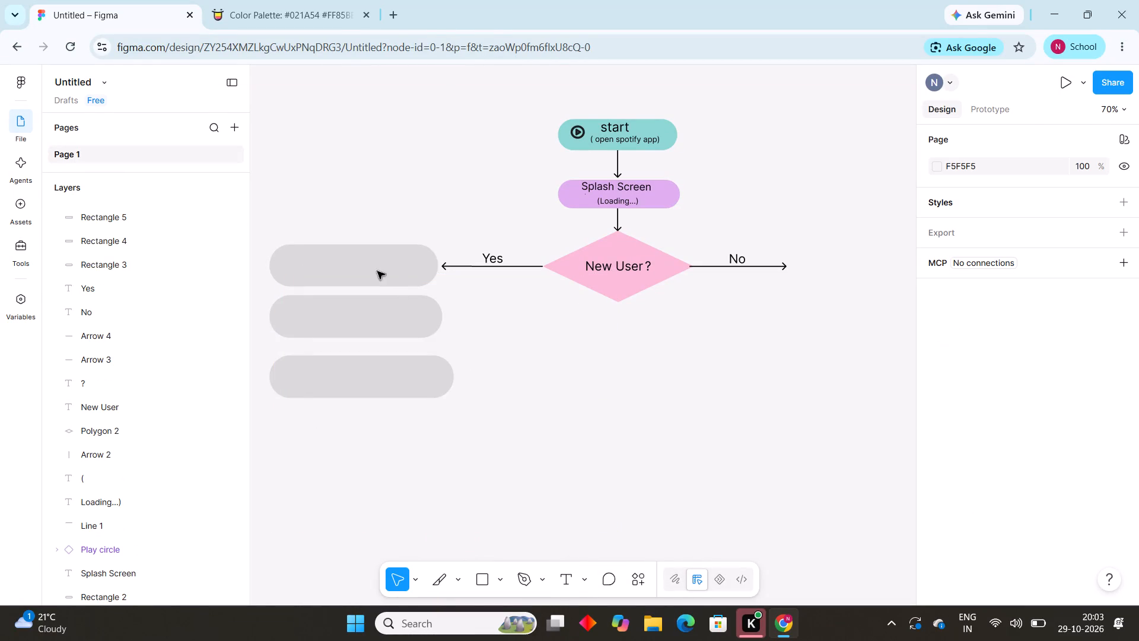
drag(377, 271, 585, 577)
Add the text label "Sign Up" inside the topmost grey rounded rectangle on the Yes branch.
click(585, 577)
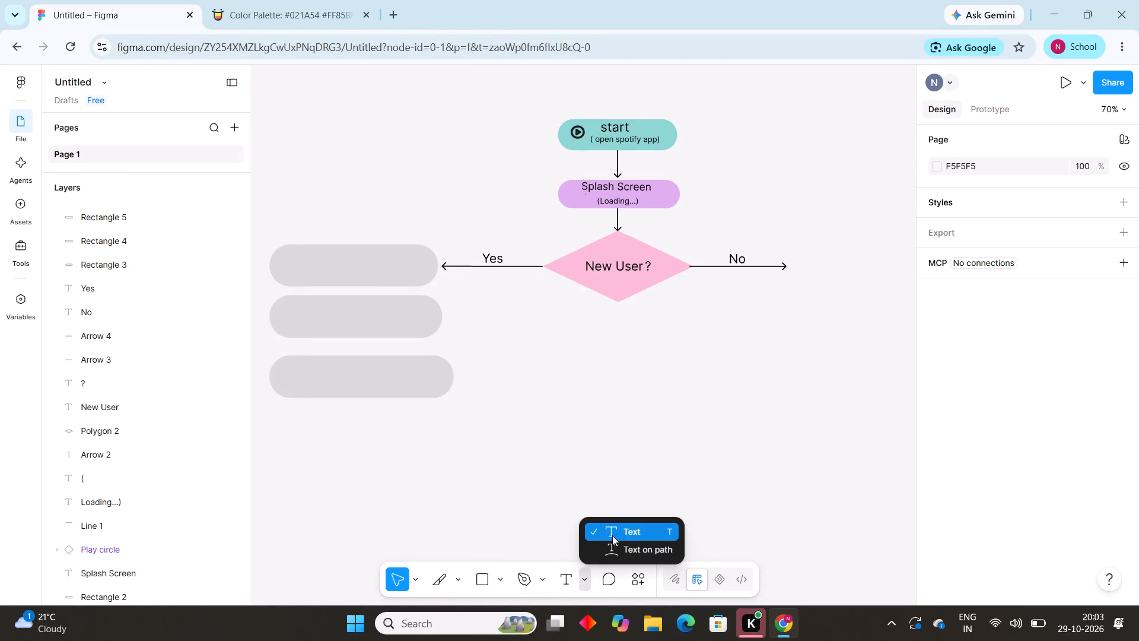
click(613, 531)
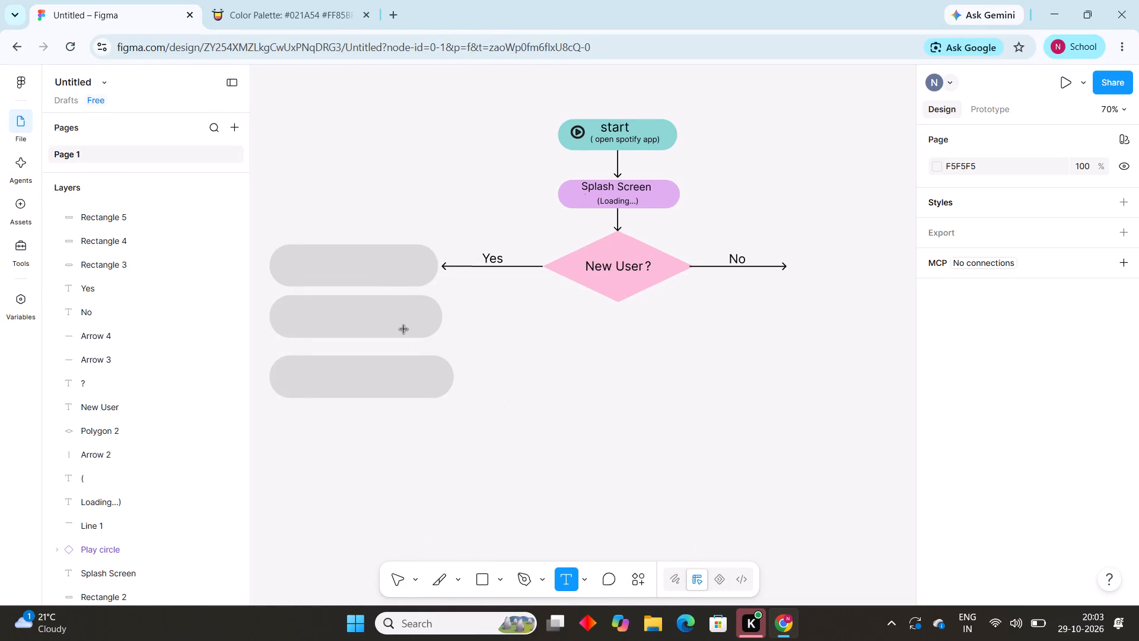
click(305, 261)
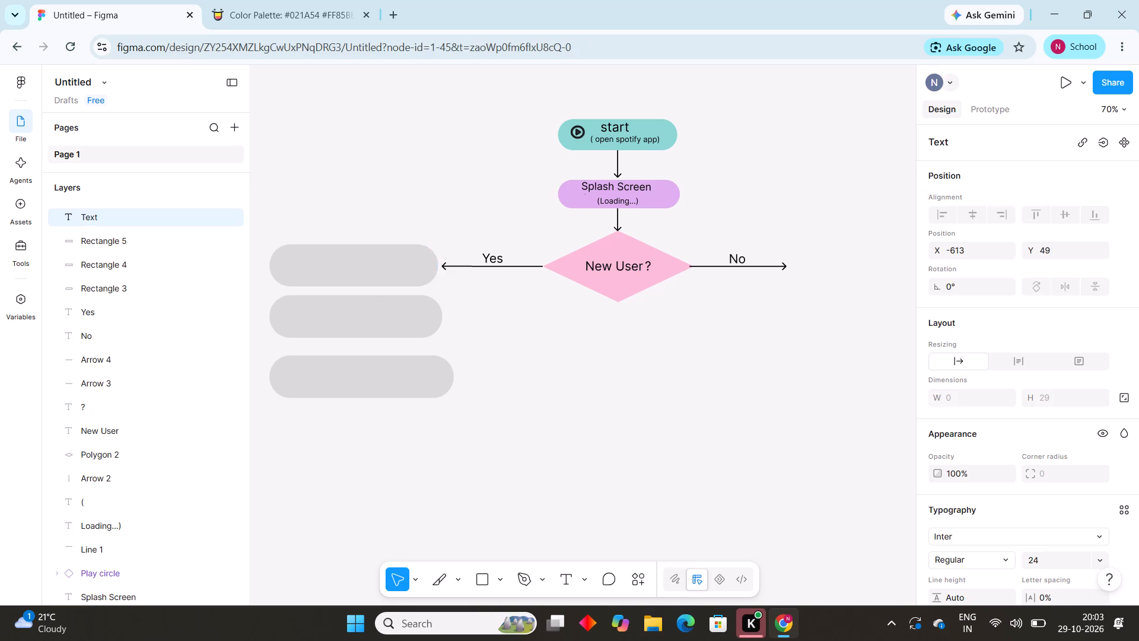
key(s)
text(ig)
key(n)
key(space)
key(u)
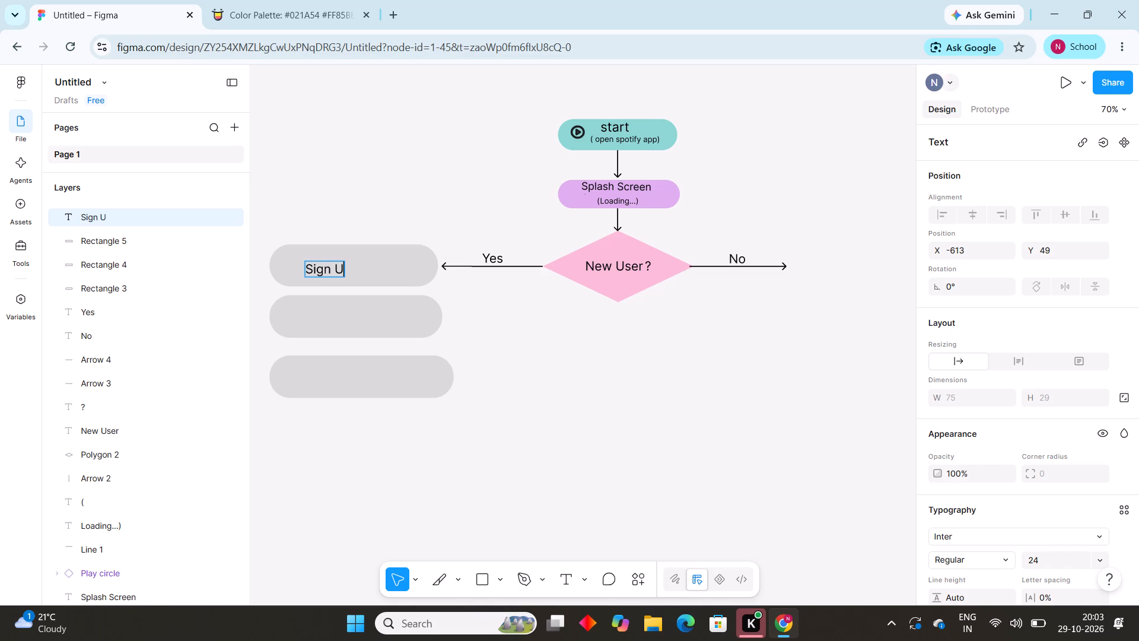
key(p)
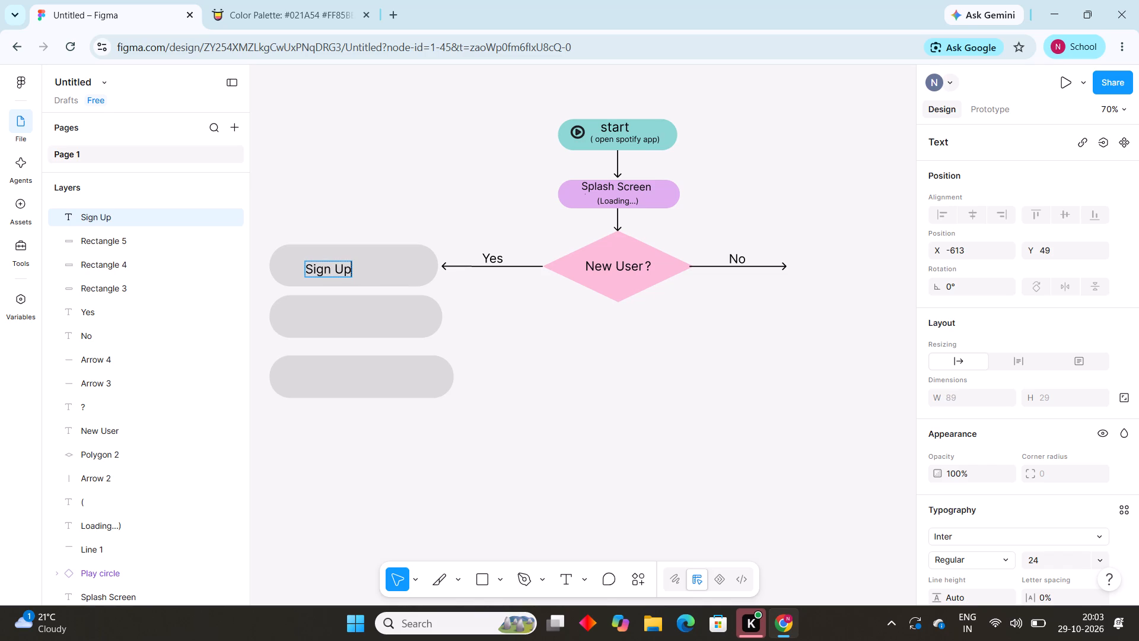
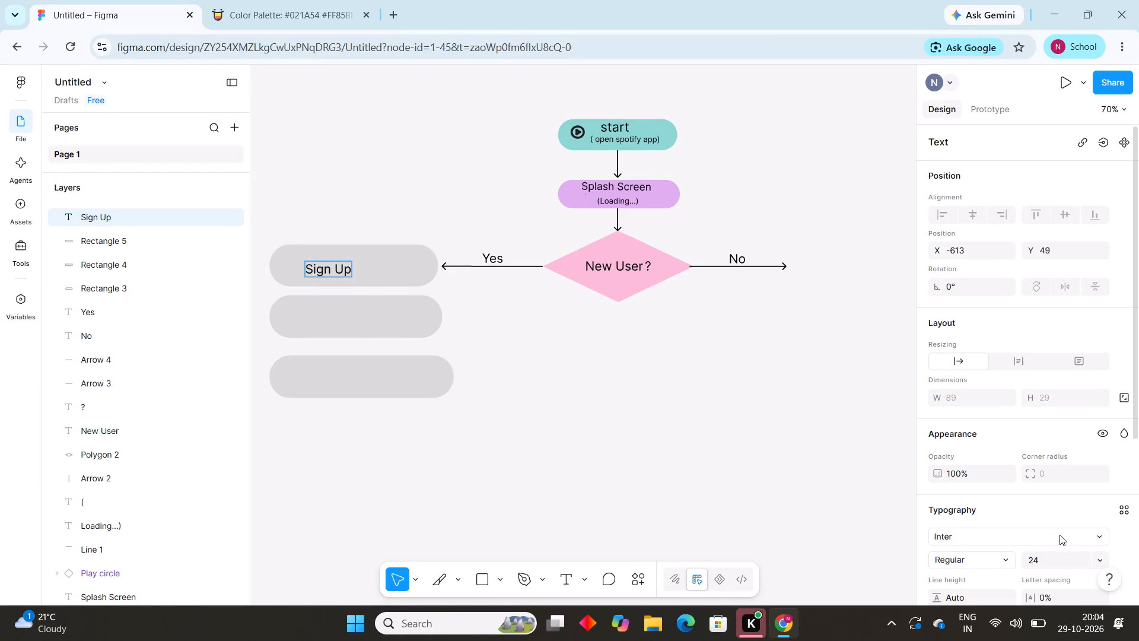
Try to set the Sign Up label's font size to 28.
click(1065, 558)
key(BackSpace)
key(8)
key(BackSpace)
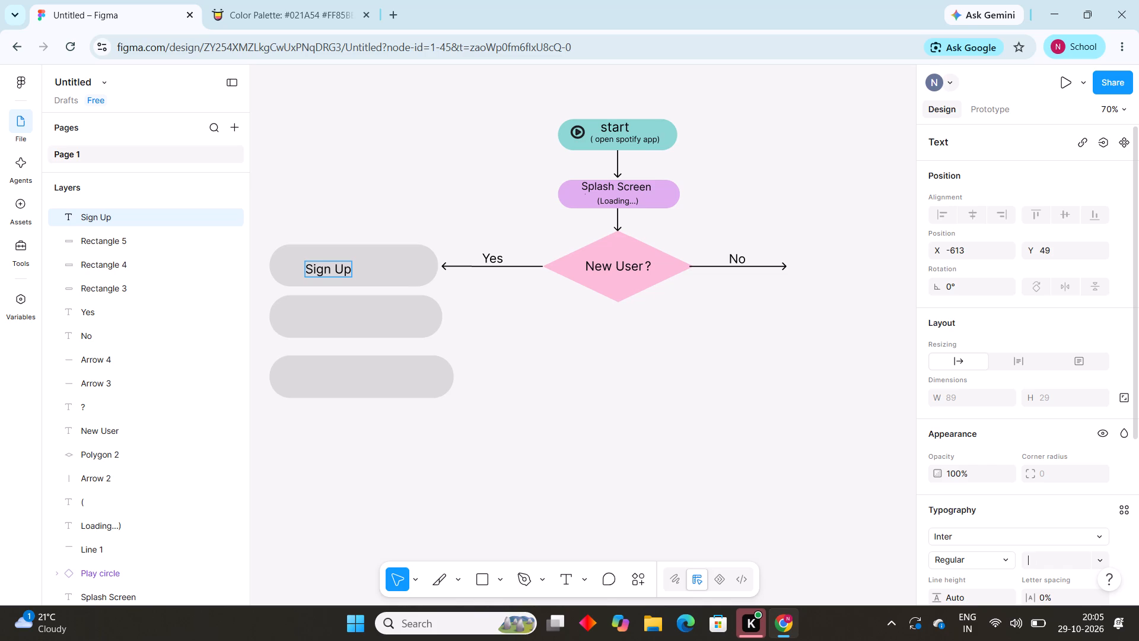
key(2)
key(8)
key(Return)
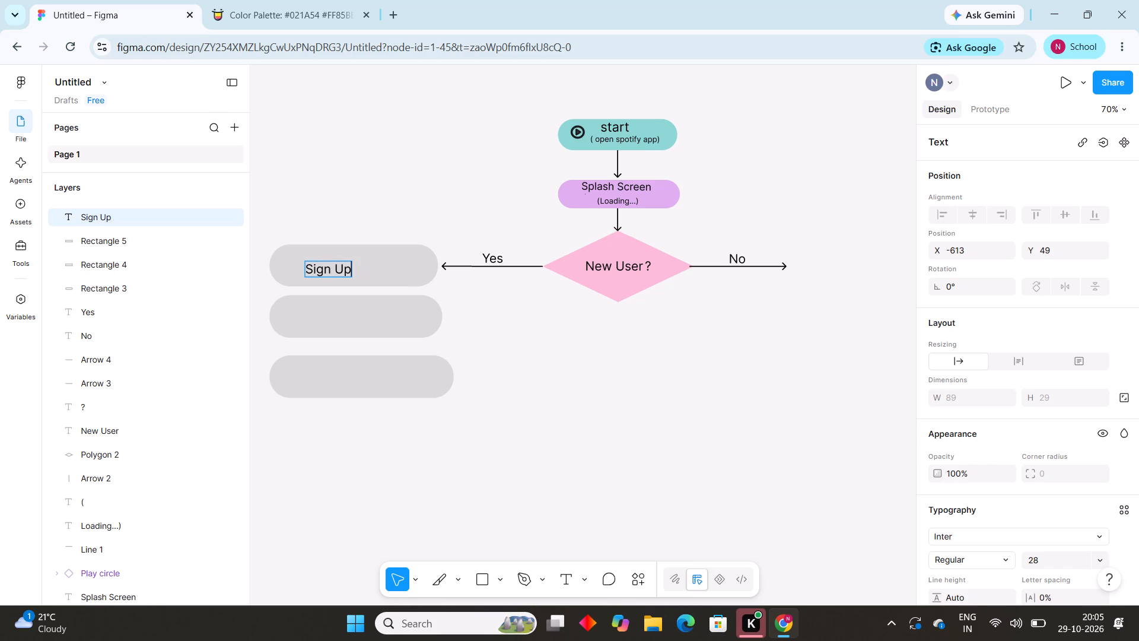
Move the Sign Up label to the upper part of its grey rounded rectangle, at about X -594, Y 20.
drag(331, 271, 343, 268)
drag(365, 272, 349, 268)
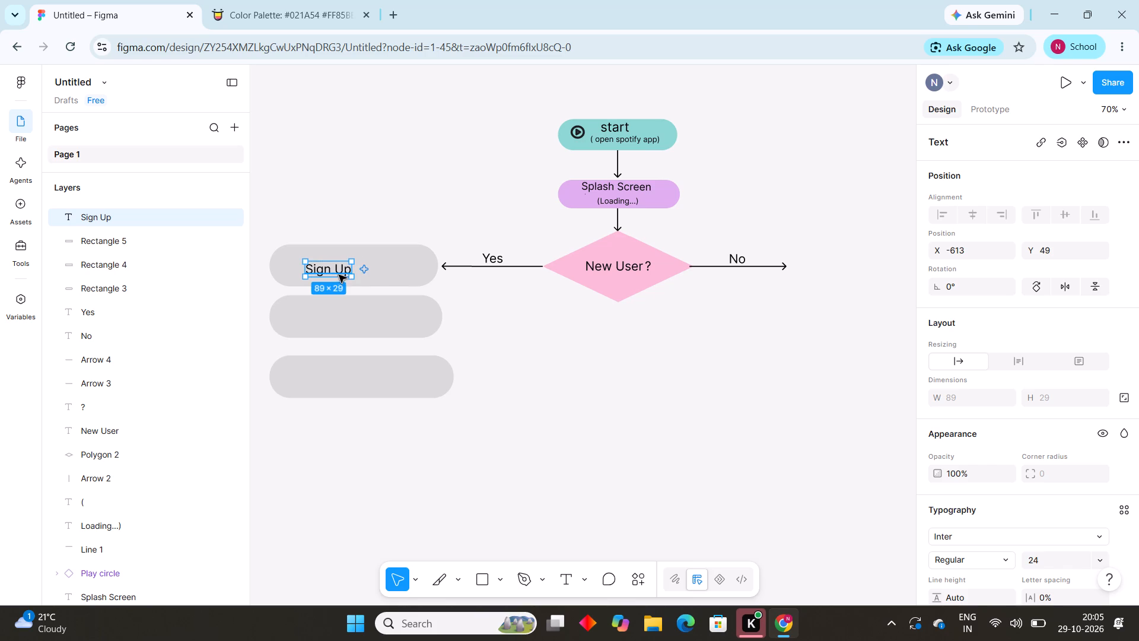
drag(336, 269, 346, 256)
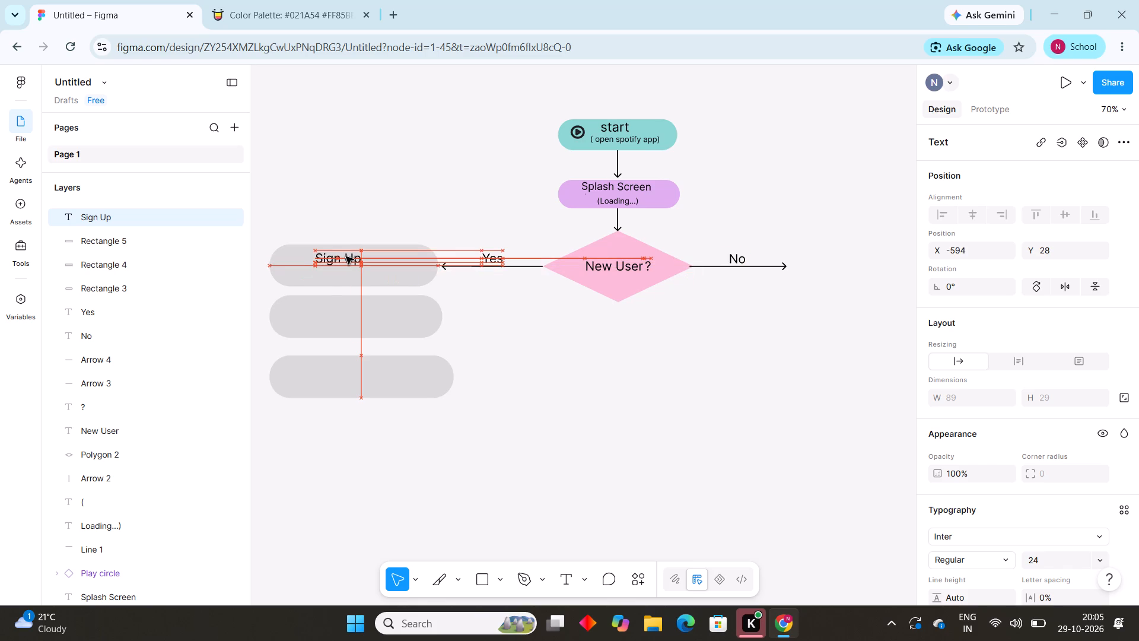
drag(346, 256, 349, 253)
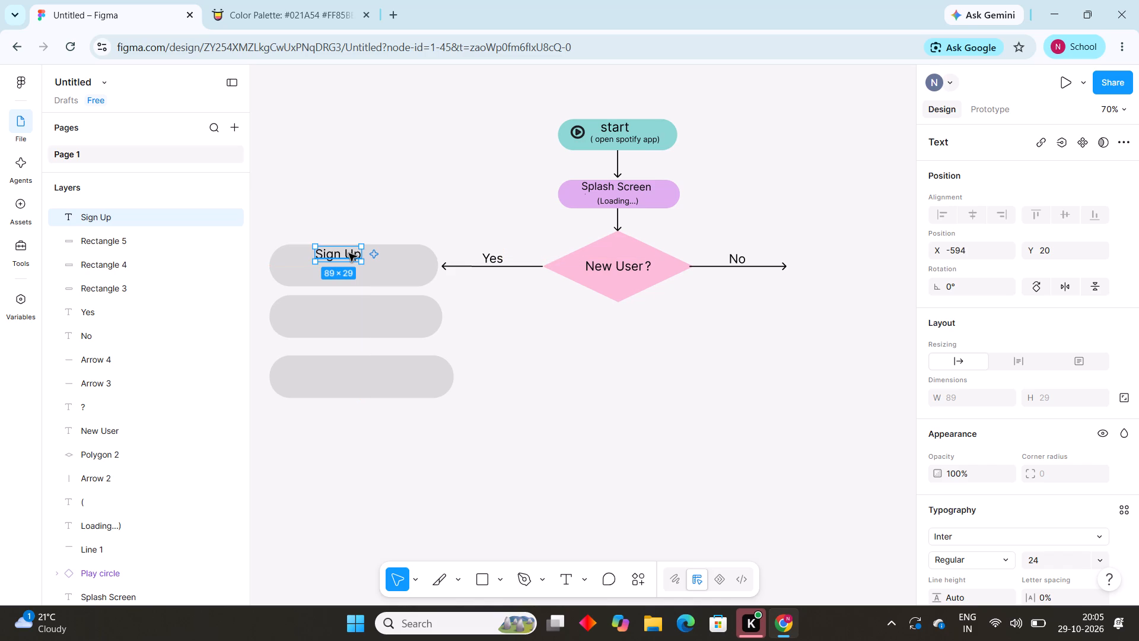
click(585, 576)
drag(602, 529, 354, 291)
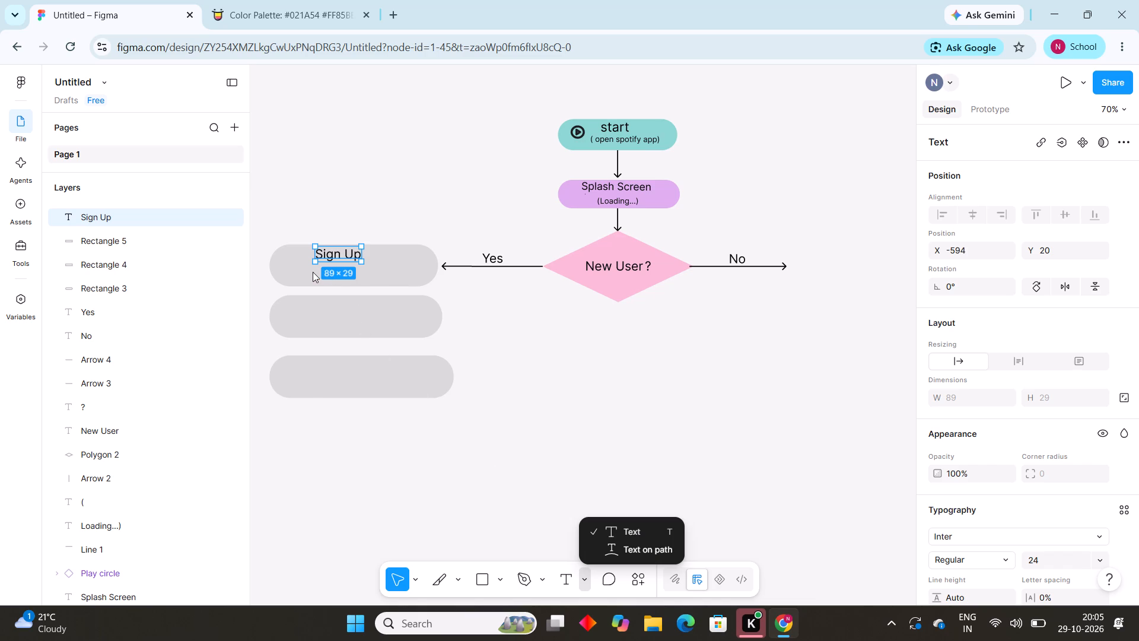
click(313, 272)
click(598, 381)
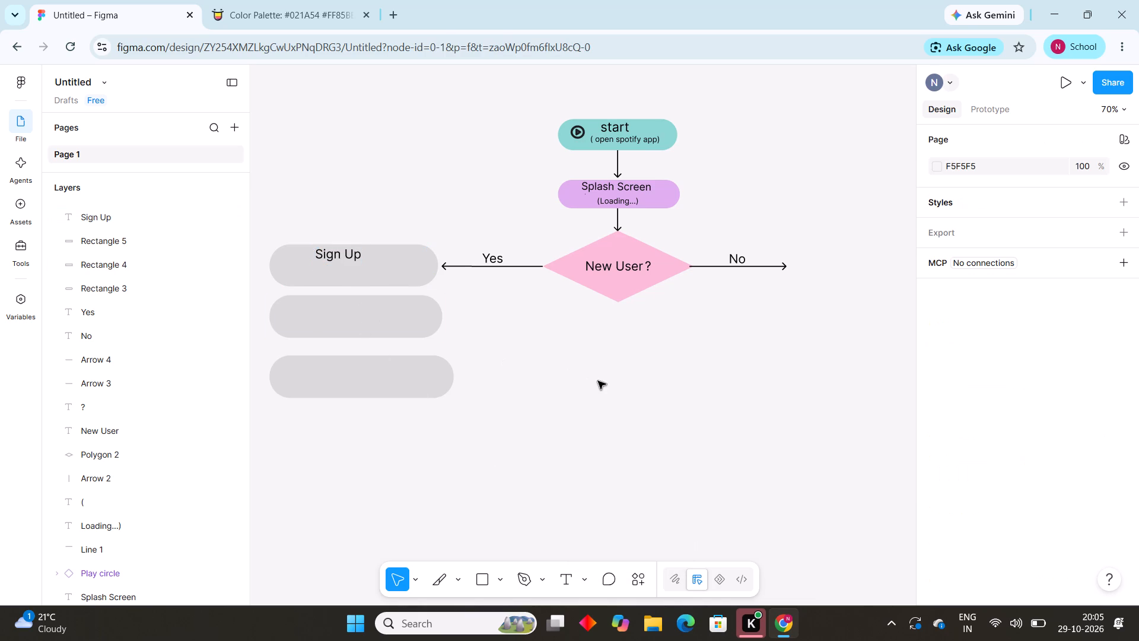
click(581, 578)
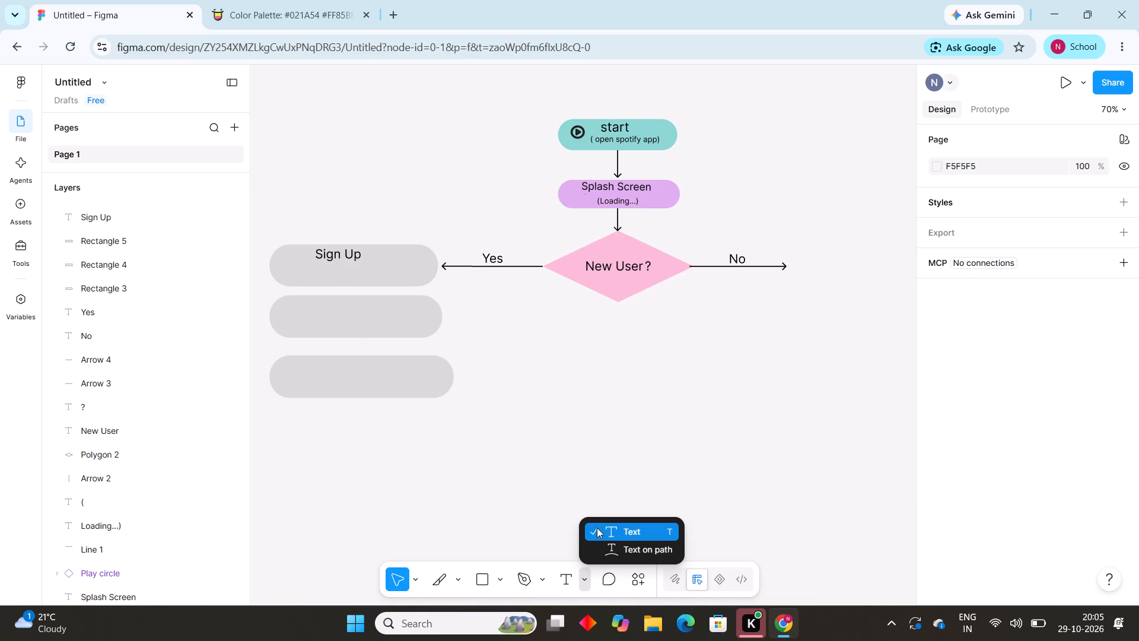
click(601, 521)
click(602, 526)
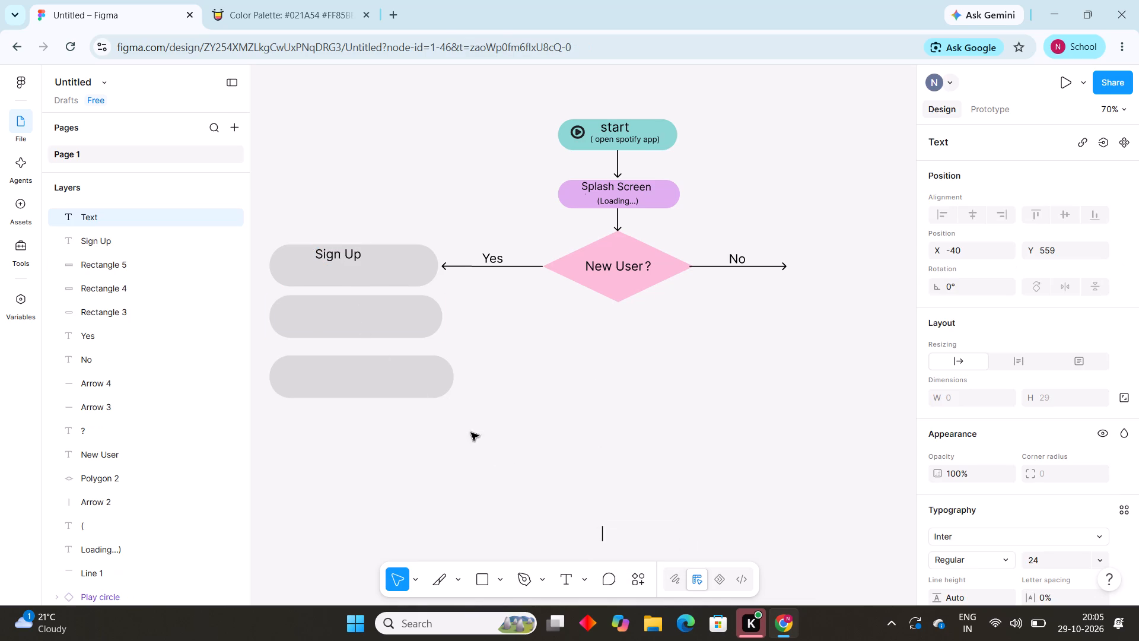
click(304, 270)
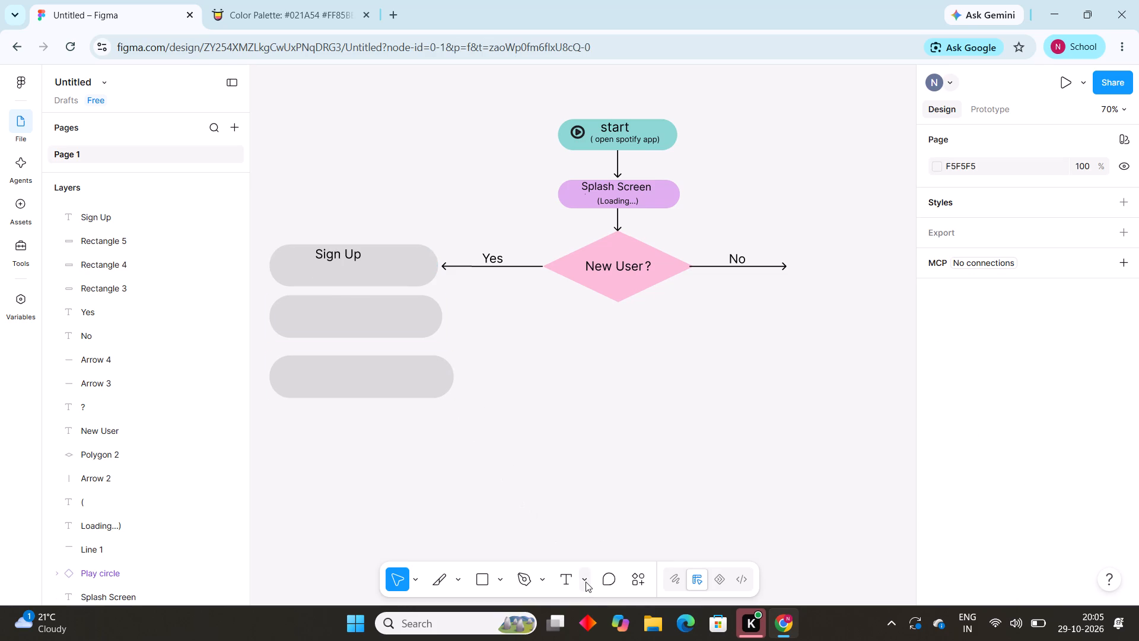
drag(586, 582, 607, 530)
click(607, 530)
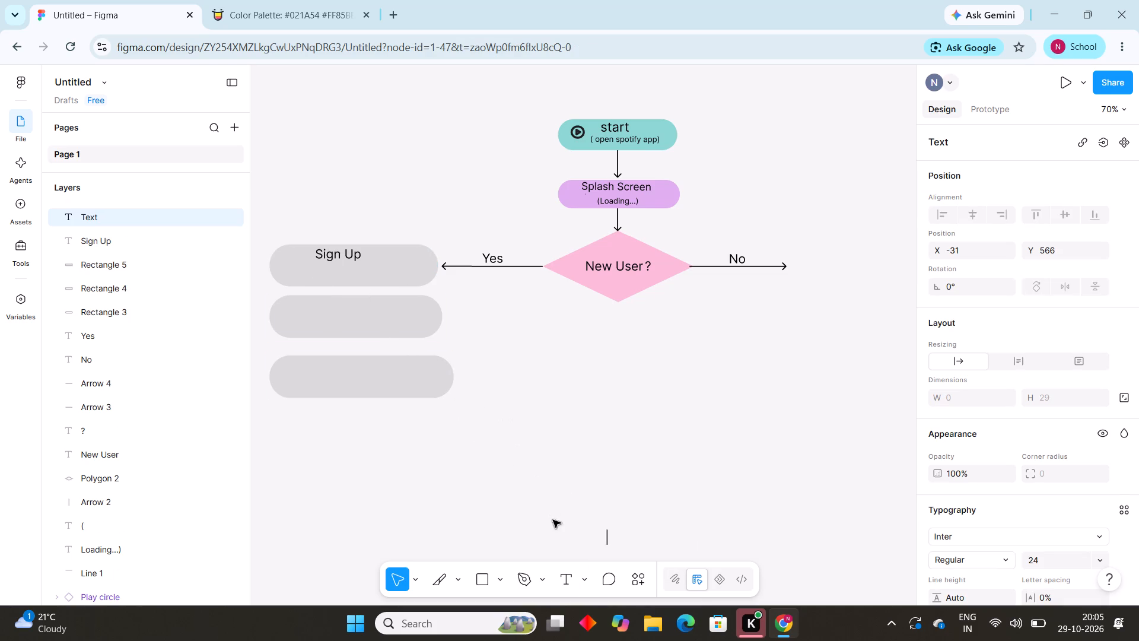
Add the text "(Enter Name,Email,Password)" beneath the Sign Up label on the topmost grey rounded rectangle.
click(584, 576)
click(609, 528)
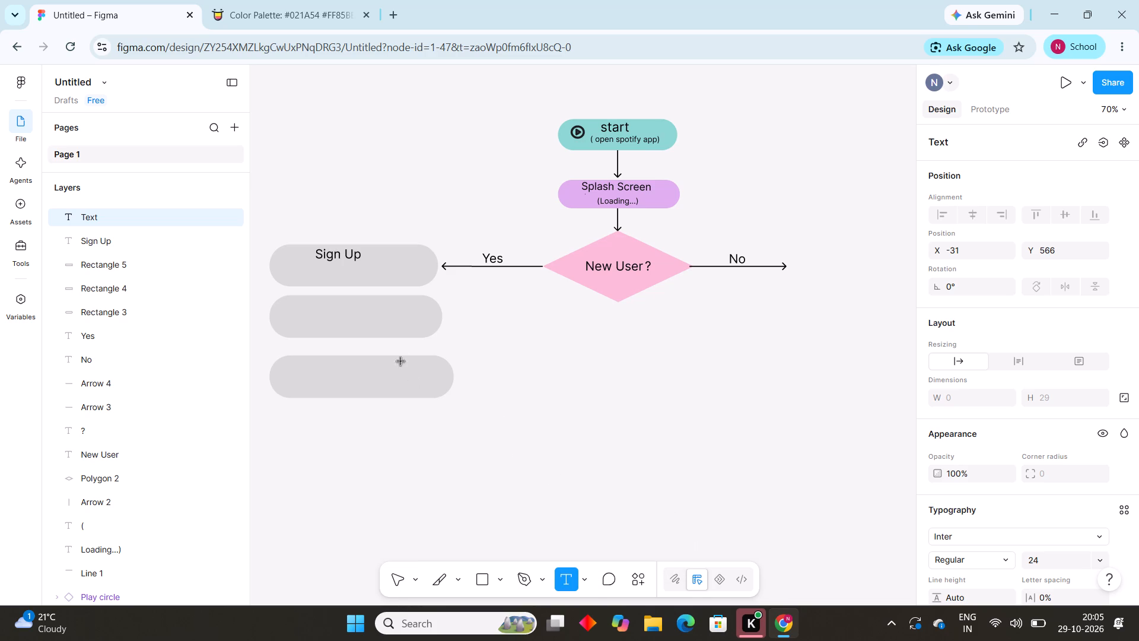
click(324, 271)
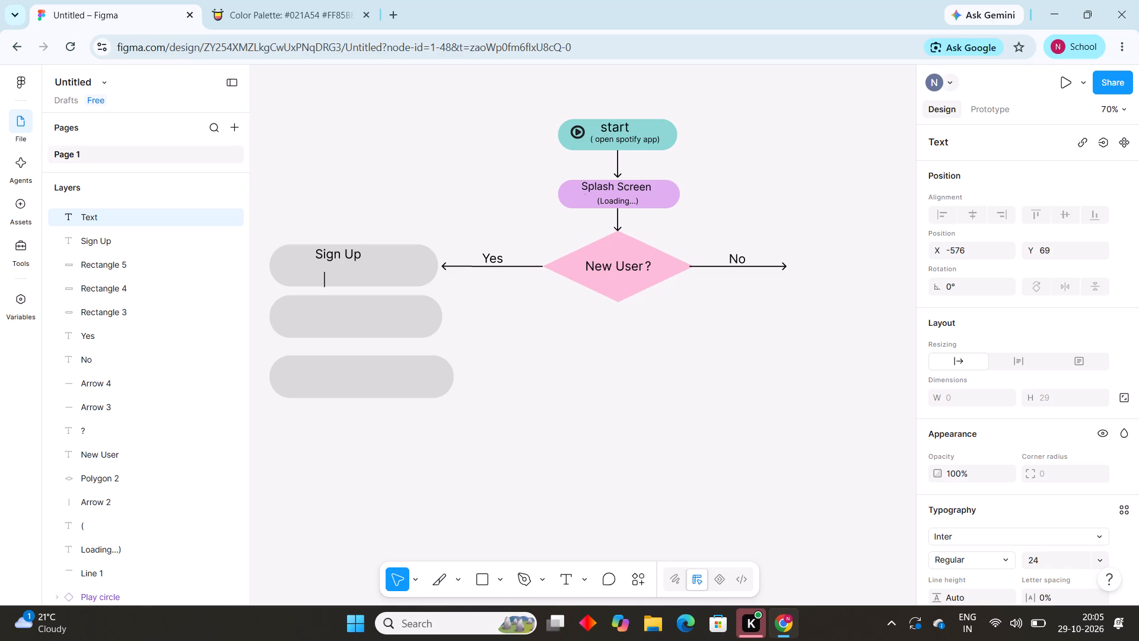
key(shift+parenleft)
Enter the text "(Enter Name,Email,Password)" beneath the Sign Up label on the topmost grey rounded rectangle.
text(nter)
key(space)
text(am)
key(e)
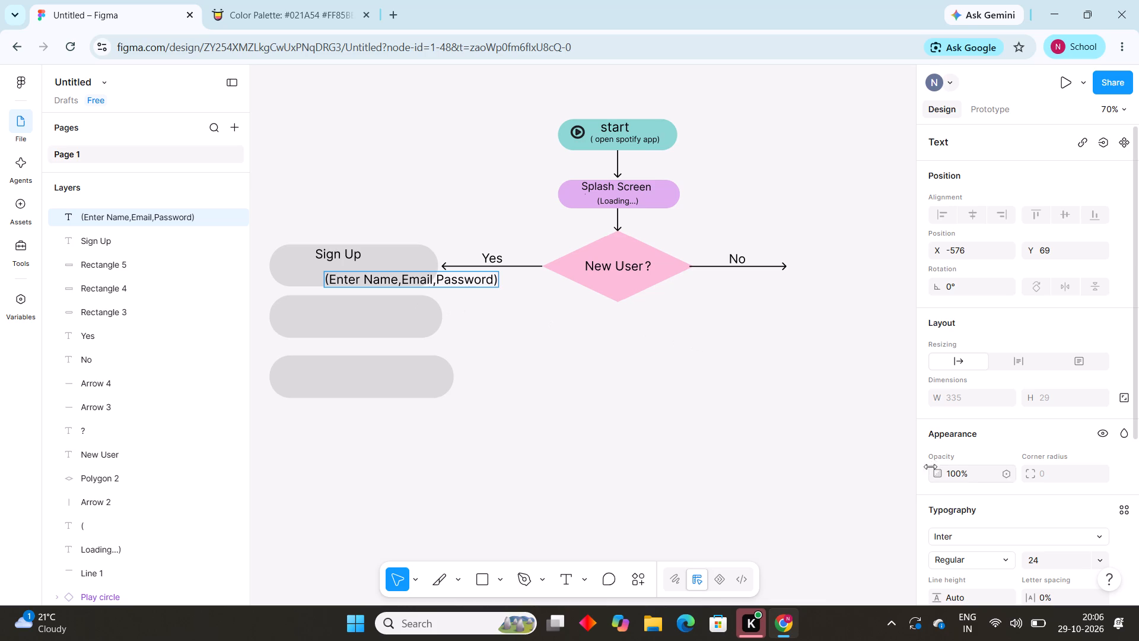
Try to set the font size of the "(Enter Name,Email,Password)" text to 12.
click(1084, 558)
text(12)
Set the font size of the "(Enter Name,Email,Password)" text to 15.
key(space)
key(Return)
click(1045, 560)
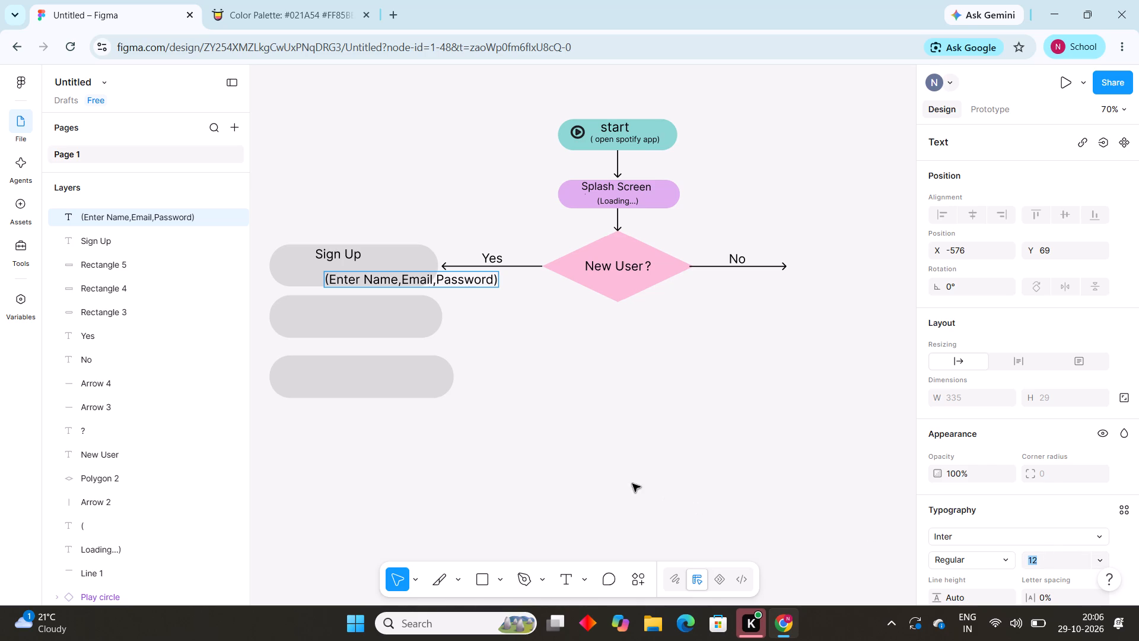
click(329, 280)
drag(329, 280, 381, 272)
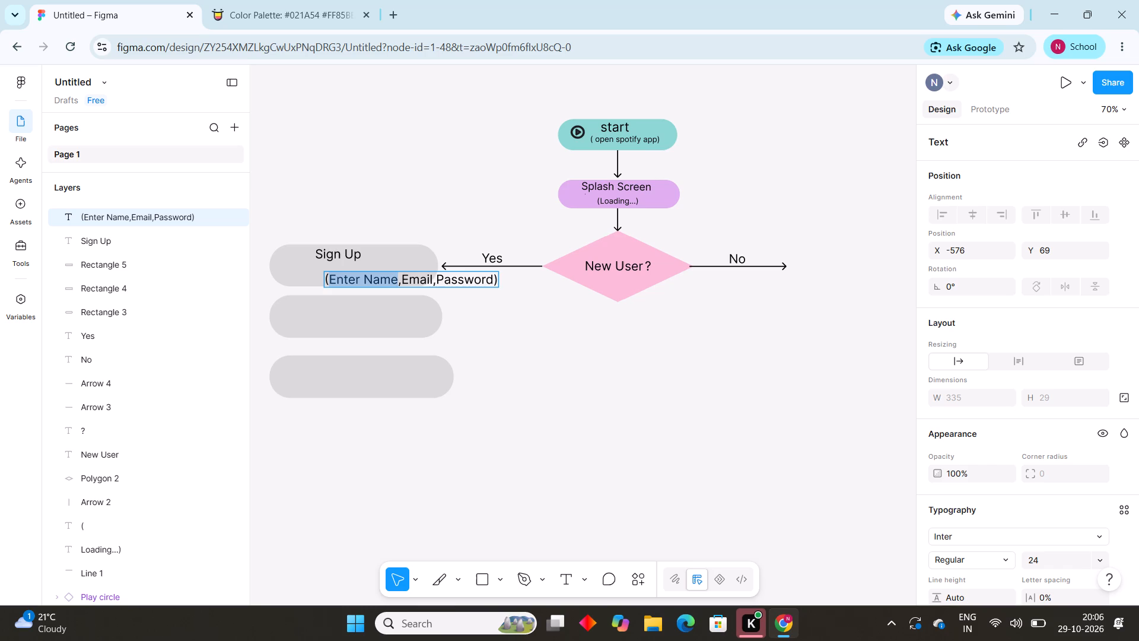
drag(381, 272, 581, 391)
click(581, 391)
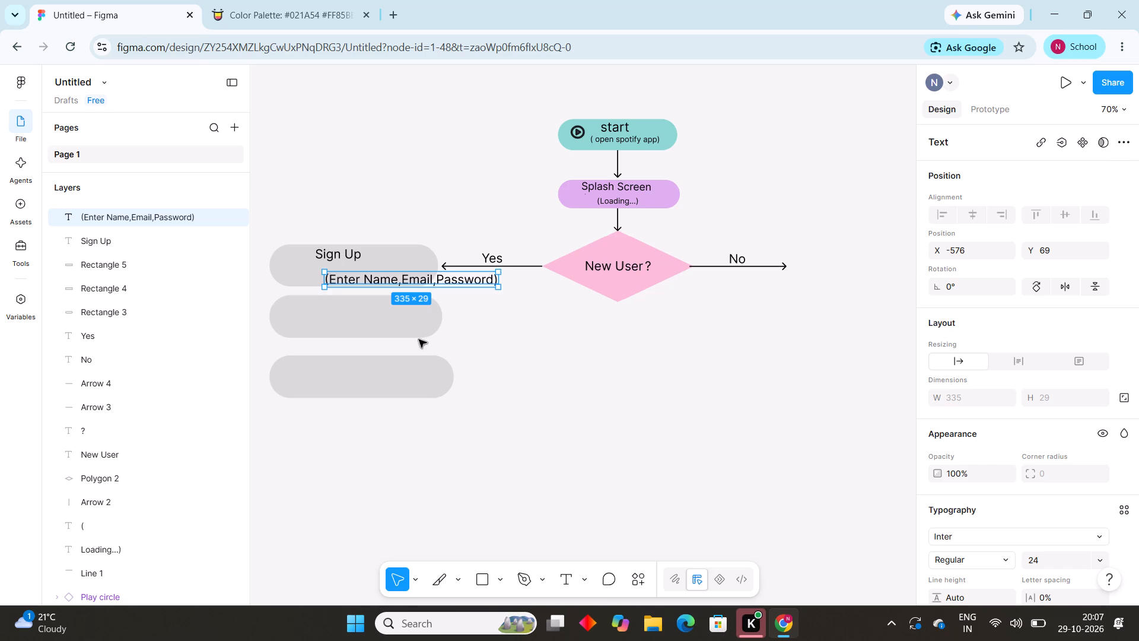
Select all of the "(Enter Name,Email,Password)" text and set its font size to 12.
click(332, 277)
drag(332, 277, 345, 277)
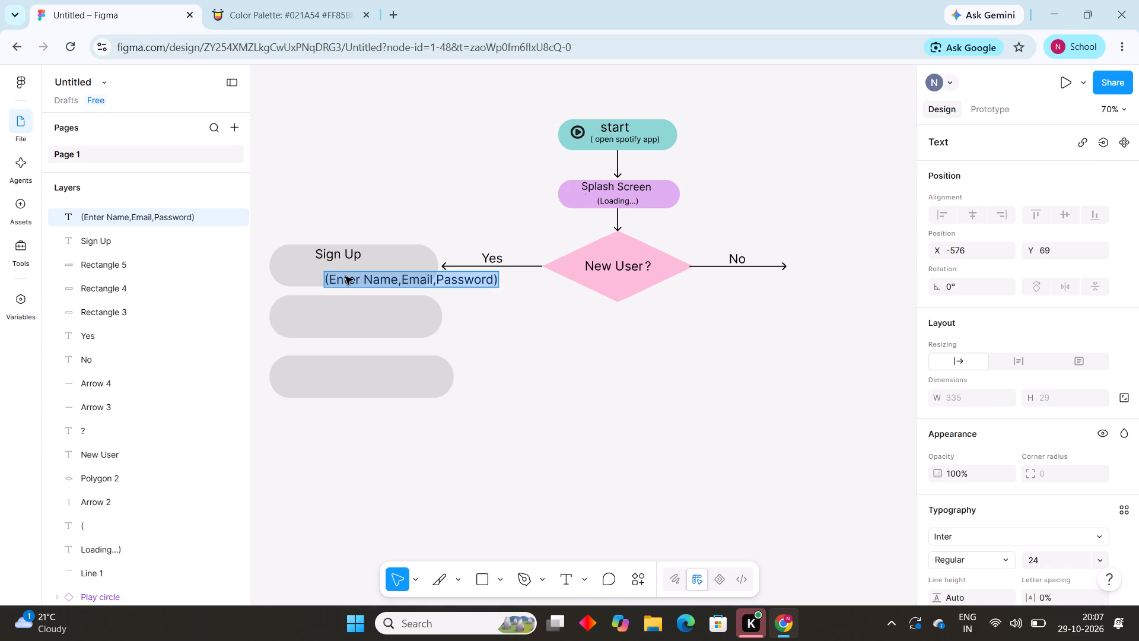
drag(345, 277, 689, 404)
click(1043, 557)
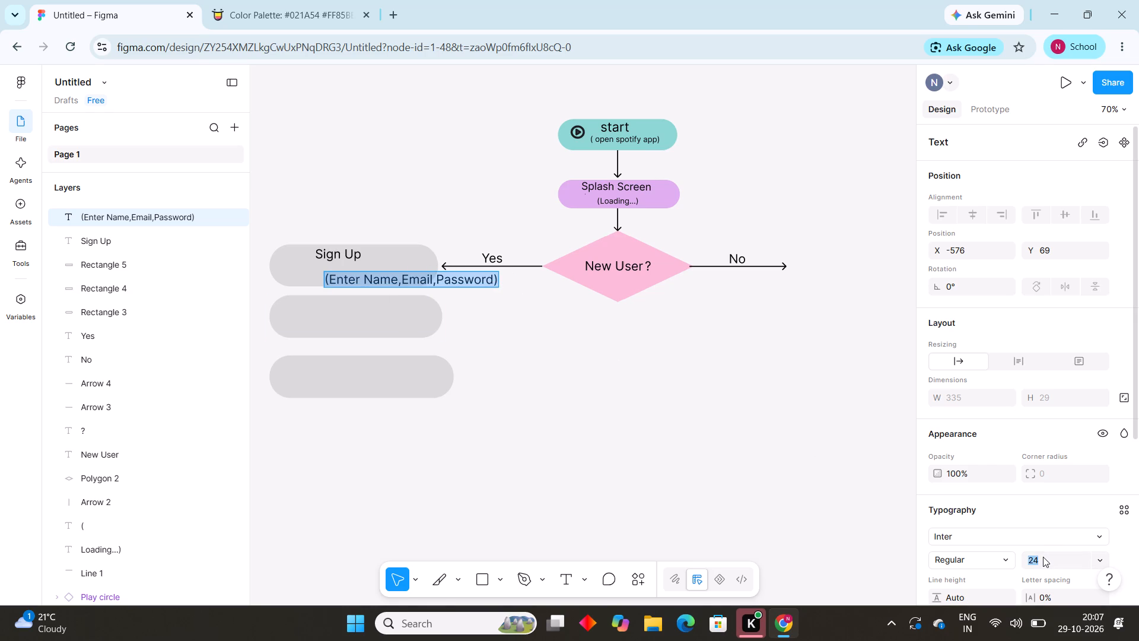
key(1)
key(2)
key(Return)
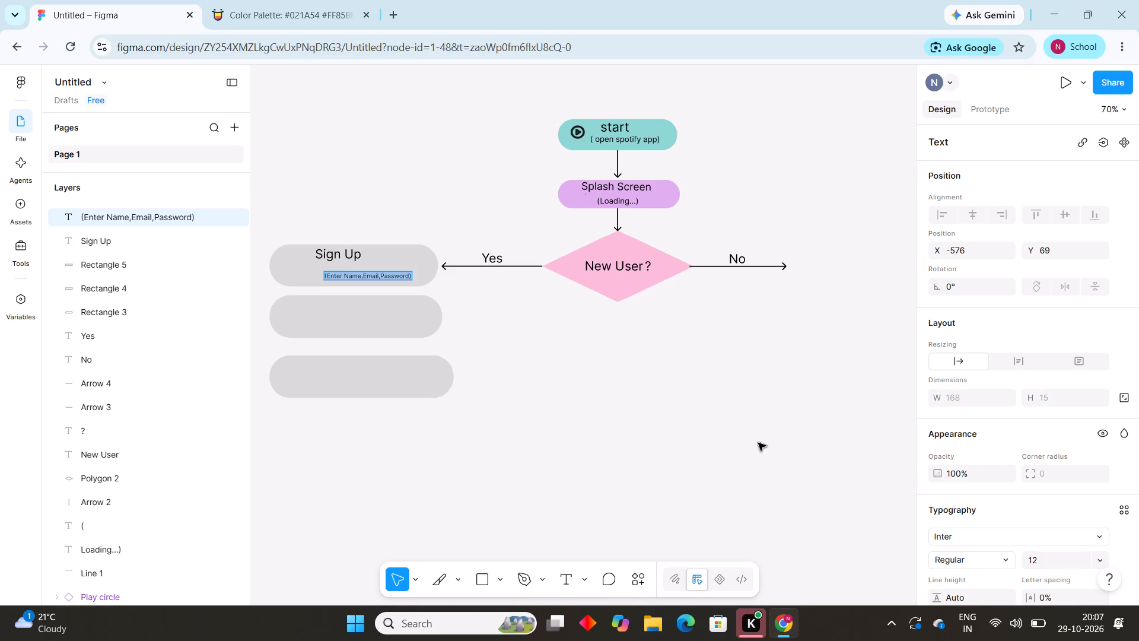
Set the font size of the "(Enter Name,Email,Password)" text to 15.
click(1058, 560)
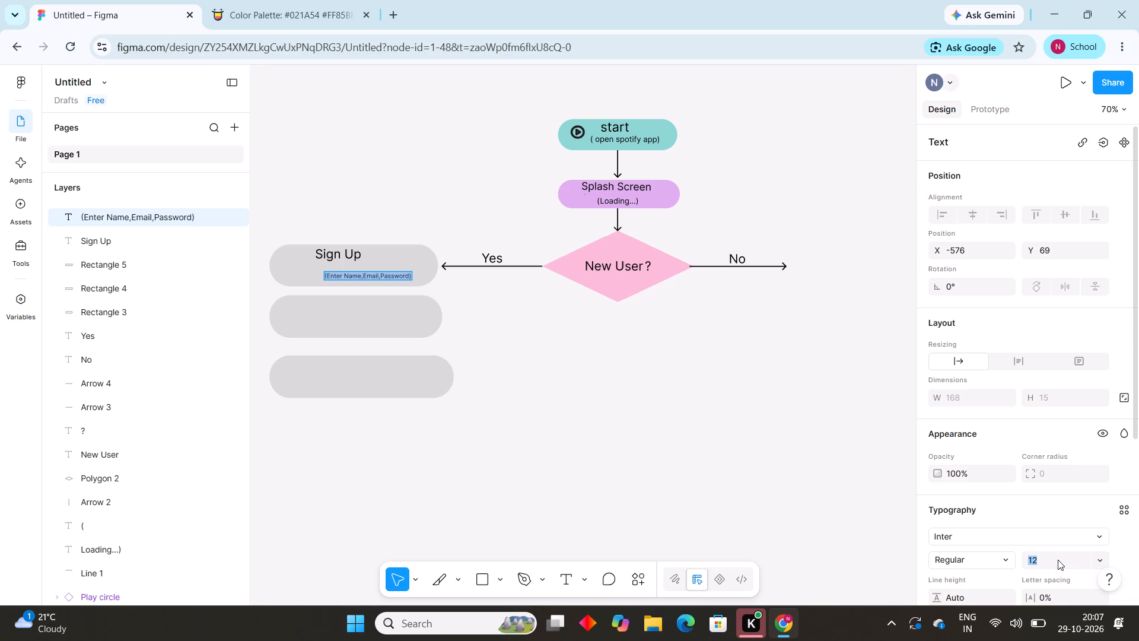
key(BackSpace)
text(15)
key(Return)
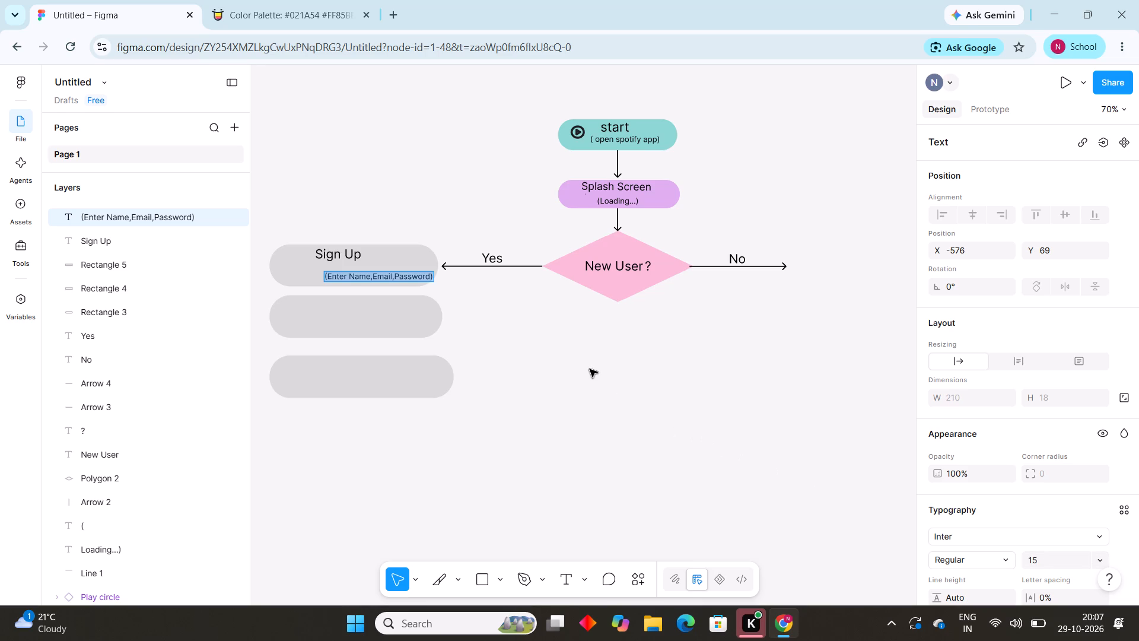
Move the "(Enter Name,Email,Password)" text inside the topmost grey rounded rectangle, centred beneath Sign Up at about X -625, Y 58.
drag(405, 277, 390, 277)
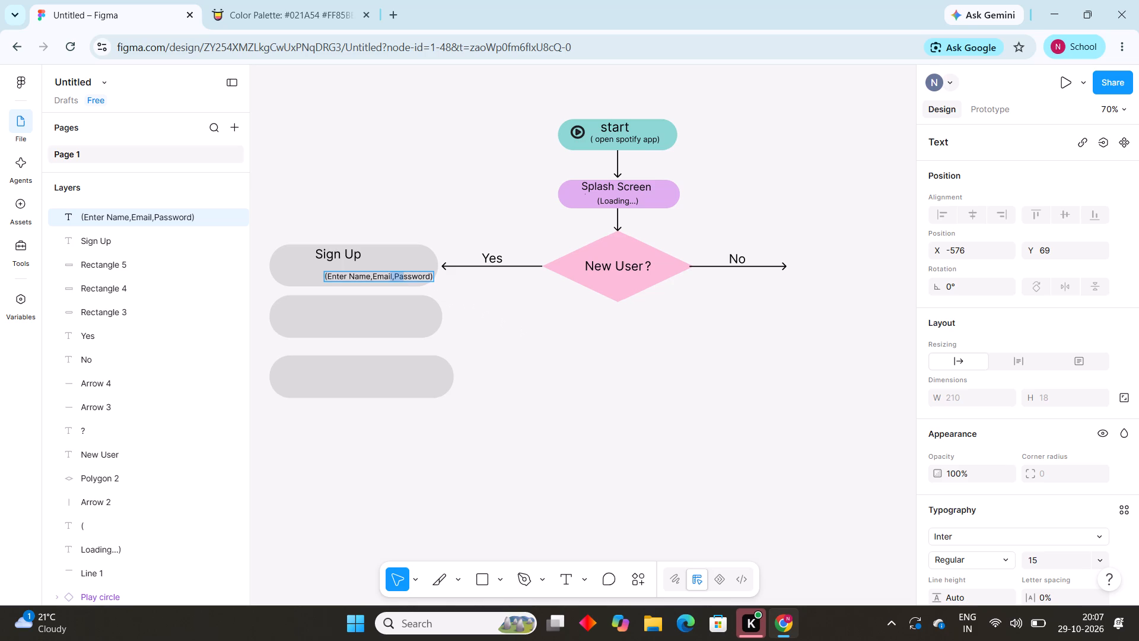
drag(390, 277, 495, 360)
drag(495, 360, 412, 273)
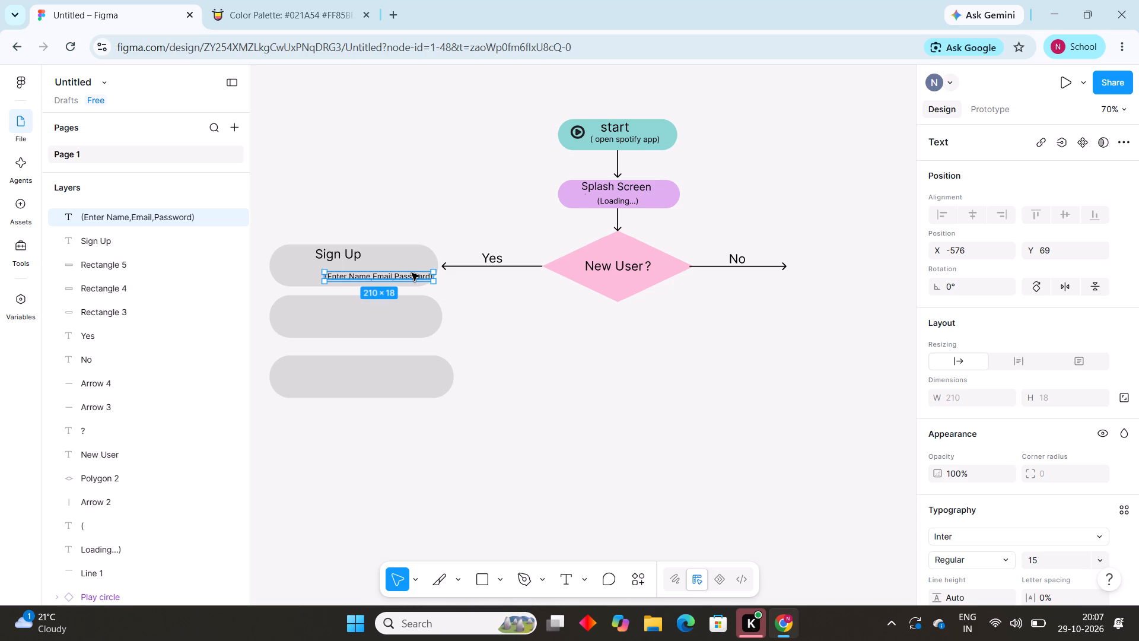
drag(412, 273, 384, 267)
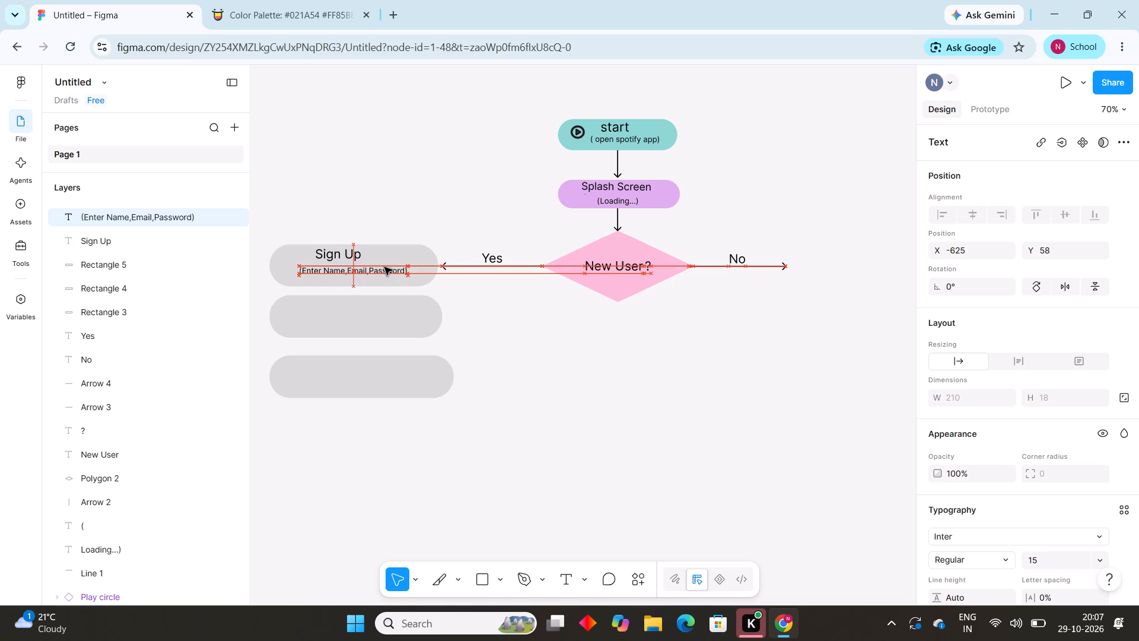
drag(384, 267, 376, 269)
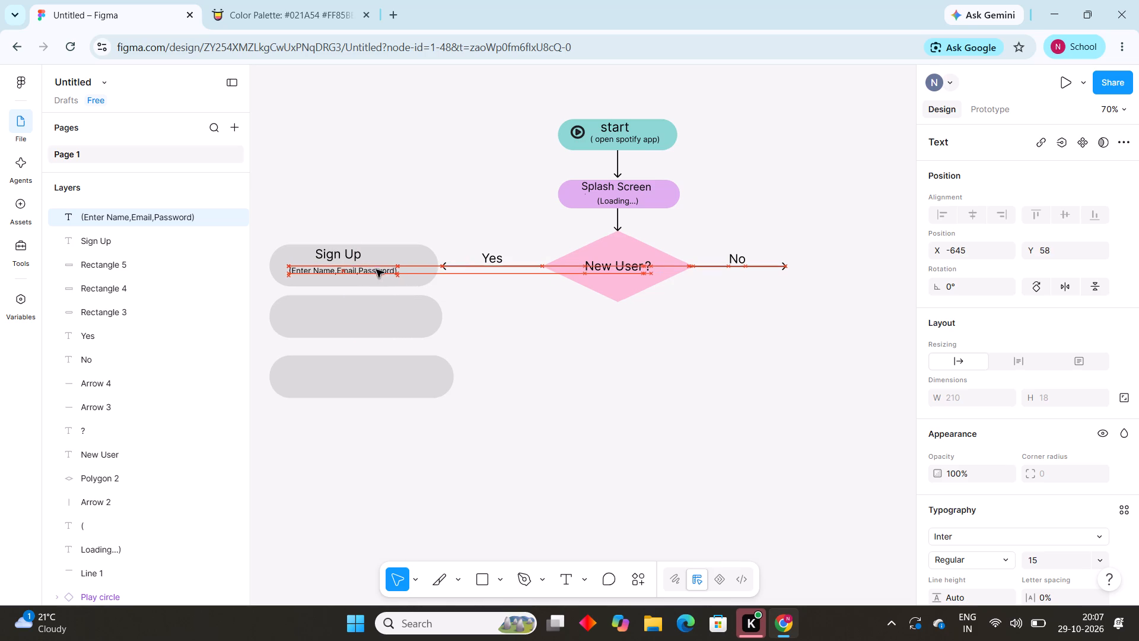
drag(376, 269, 383, 269)
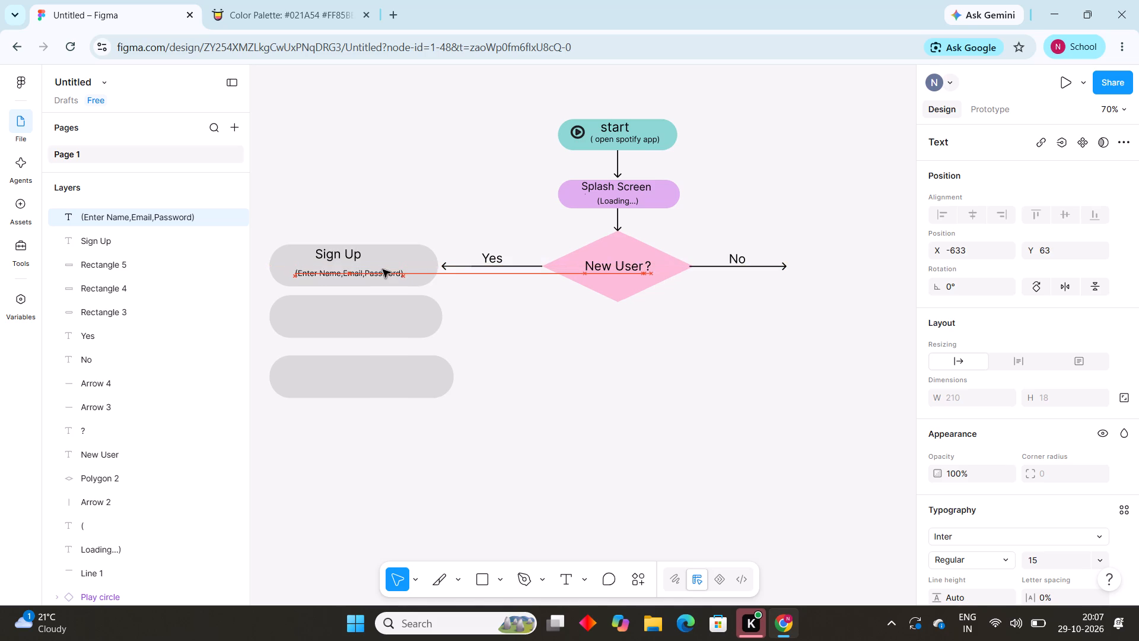
drag(383, 269, 383, 268)
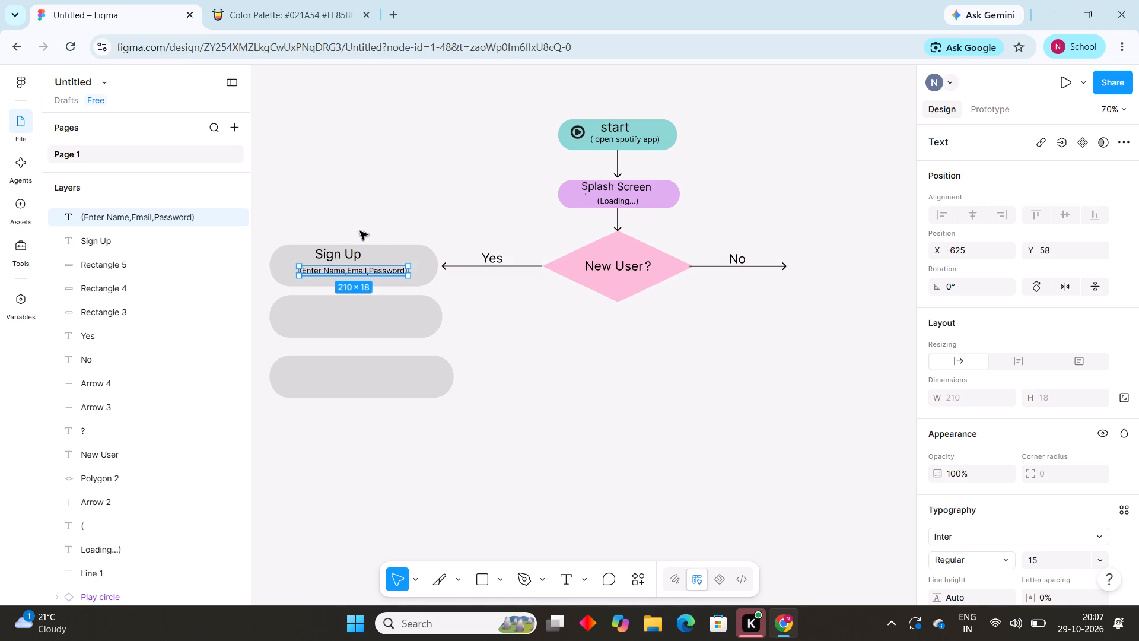
Shift the Sign Up label to about X -575, Y 20, above the "(Enter Name,Email,Password)" text, and deselect it.
drag(348, 251, 360, 251)
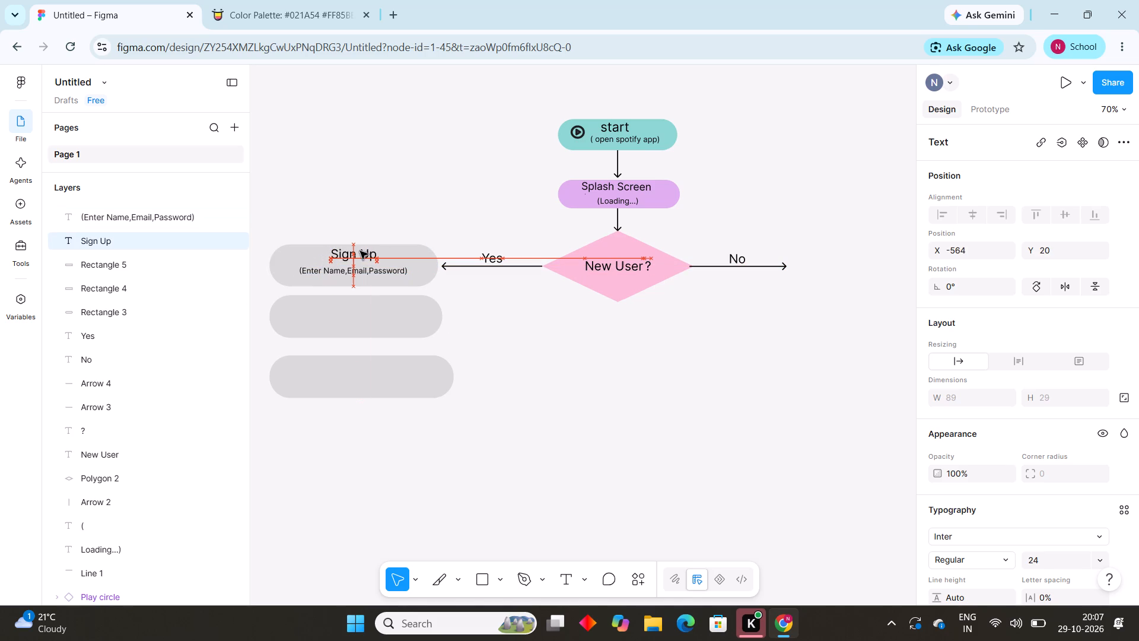
drag(360, 251, 357, 250)
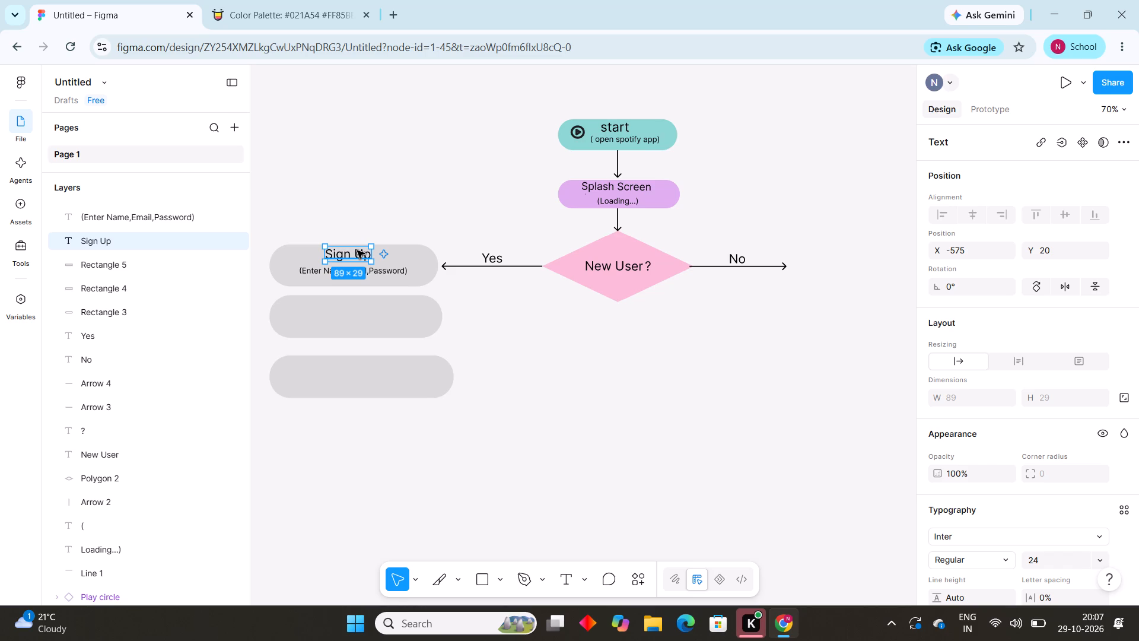
click(327, 185)
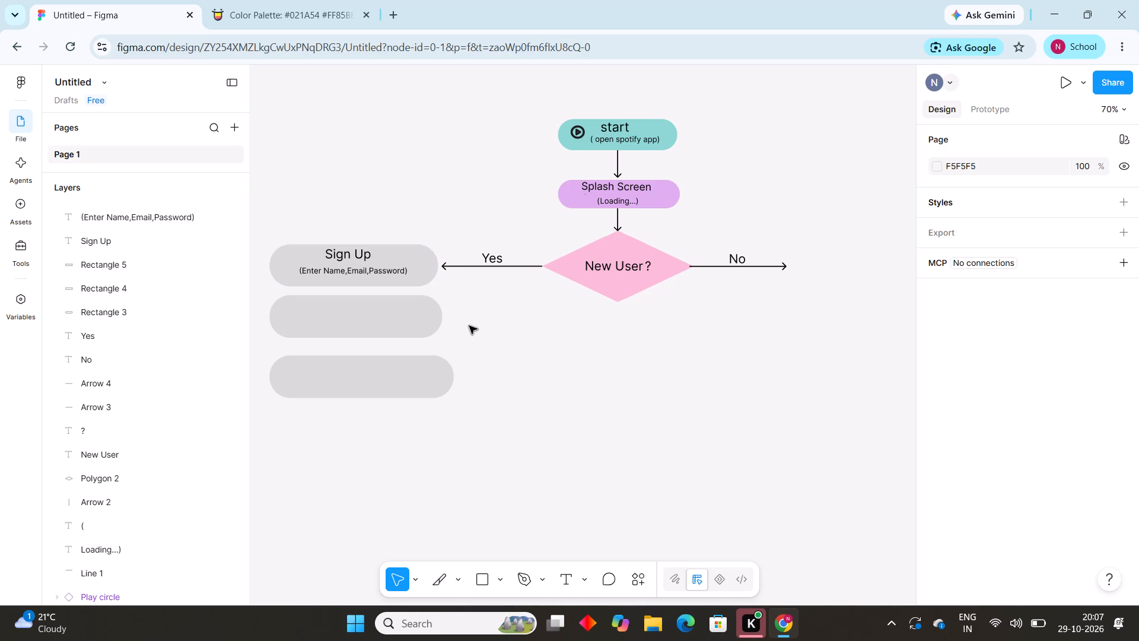
Change the fill of the rounded rectangle behind the Sign Up label to pink-magenta E56BE7.
click(424, 251)
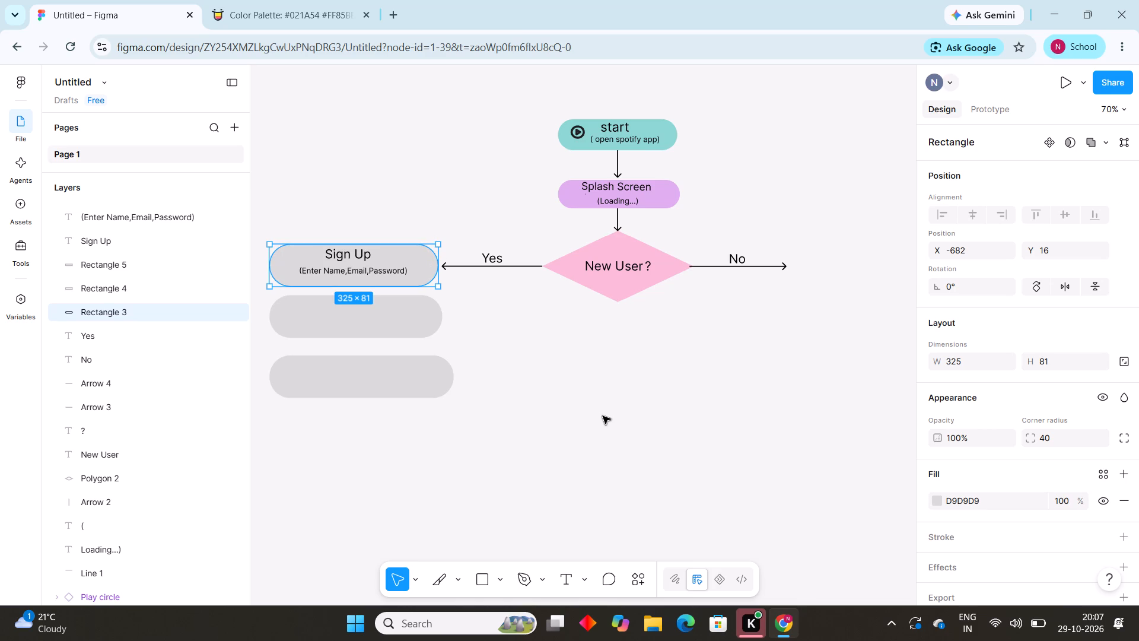
click(981, 500)
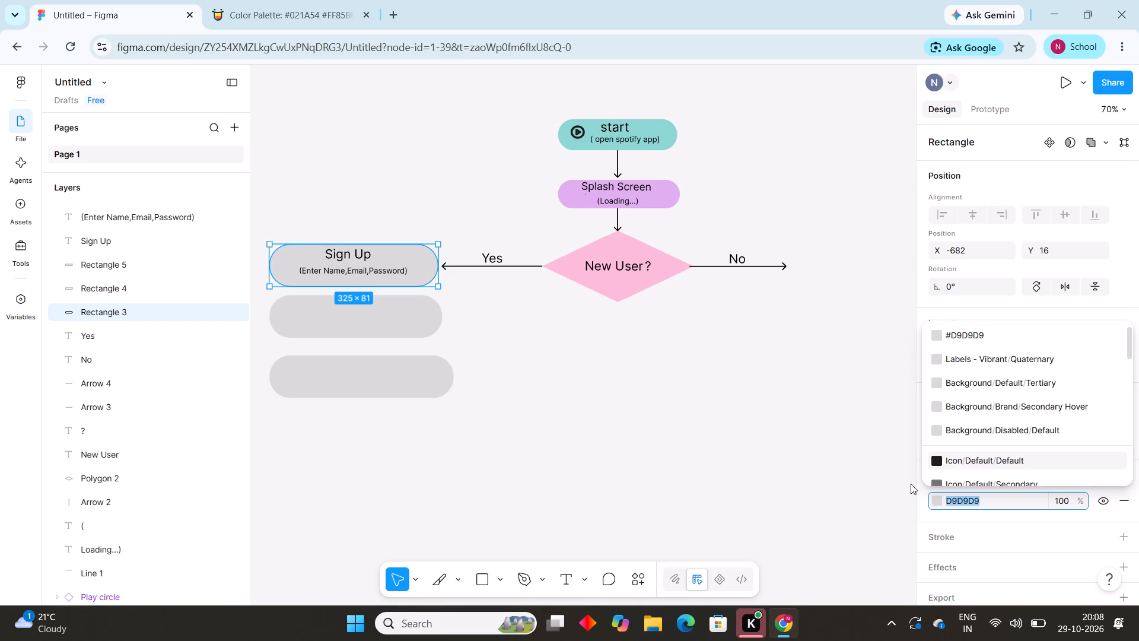
click(936, 501)
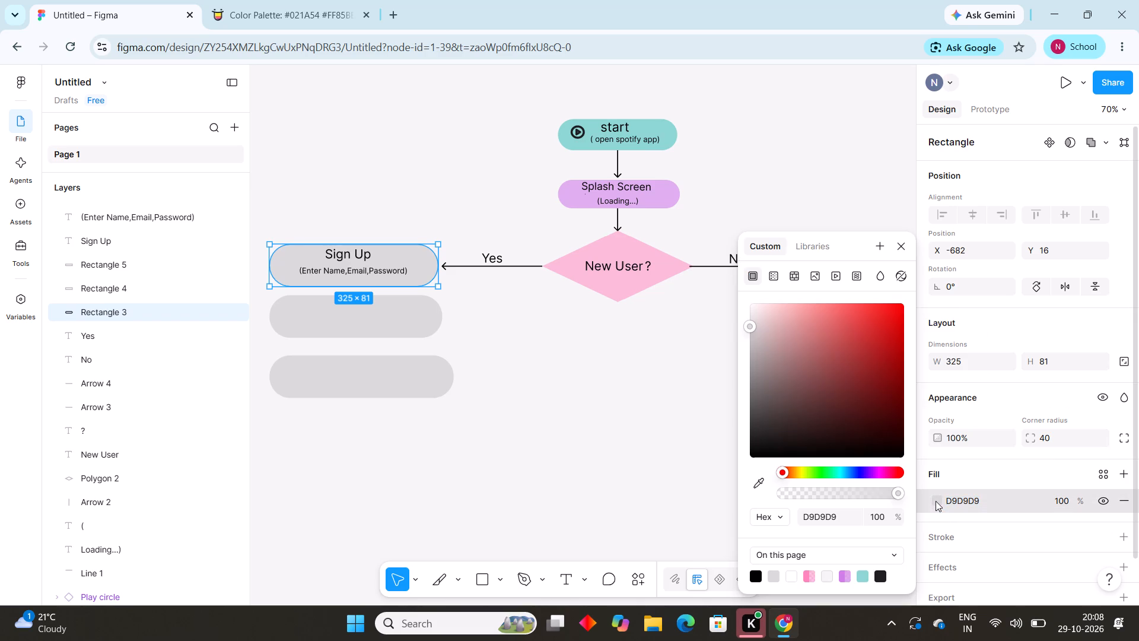
click(879, 469)
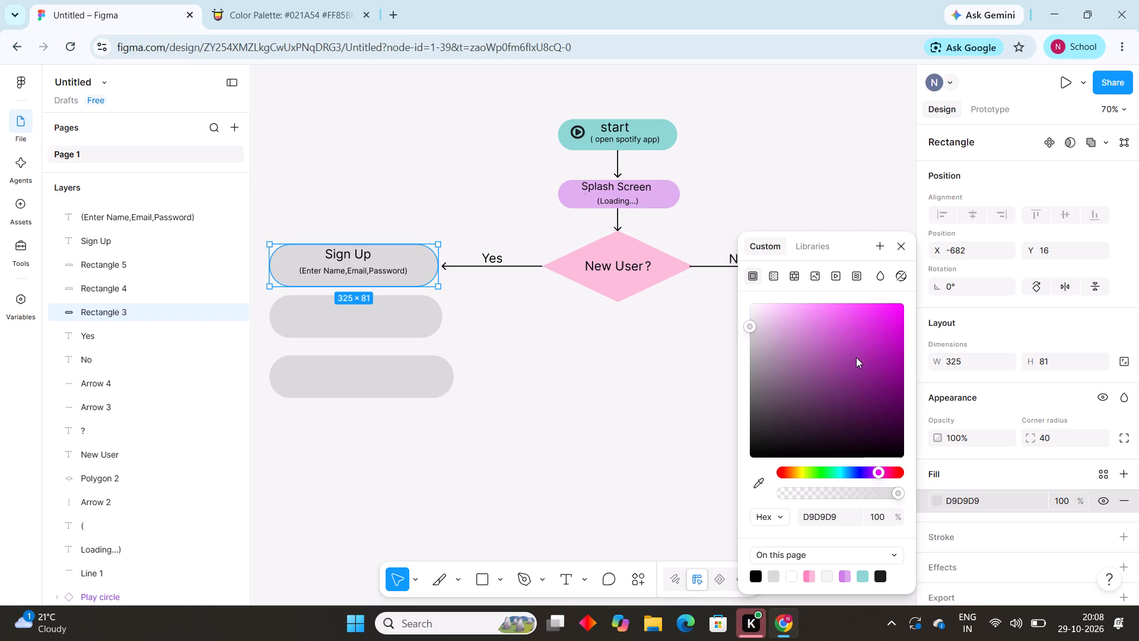
click(877, 320)
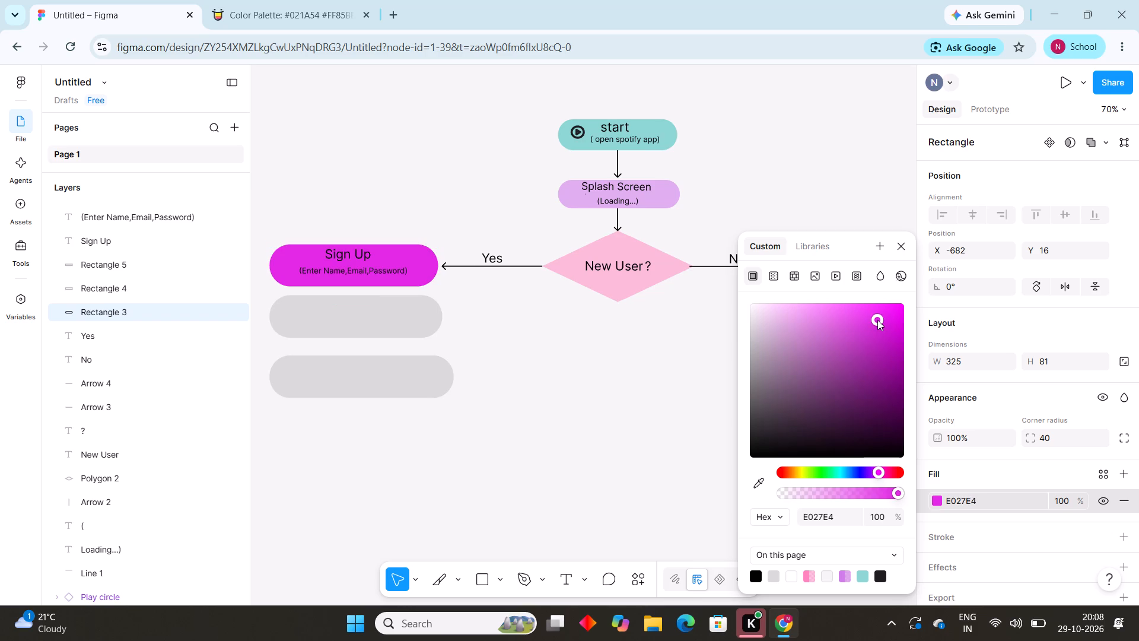
click(842, 318)
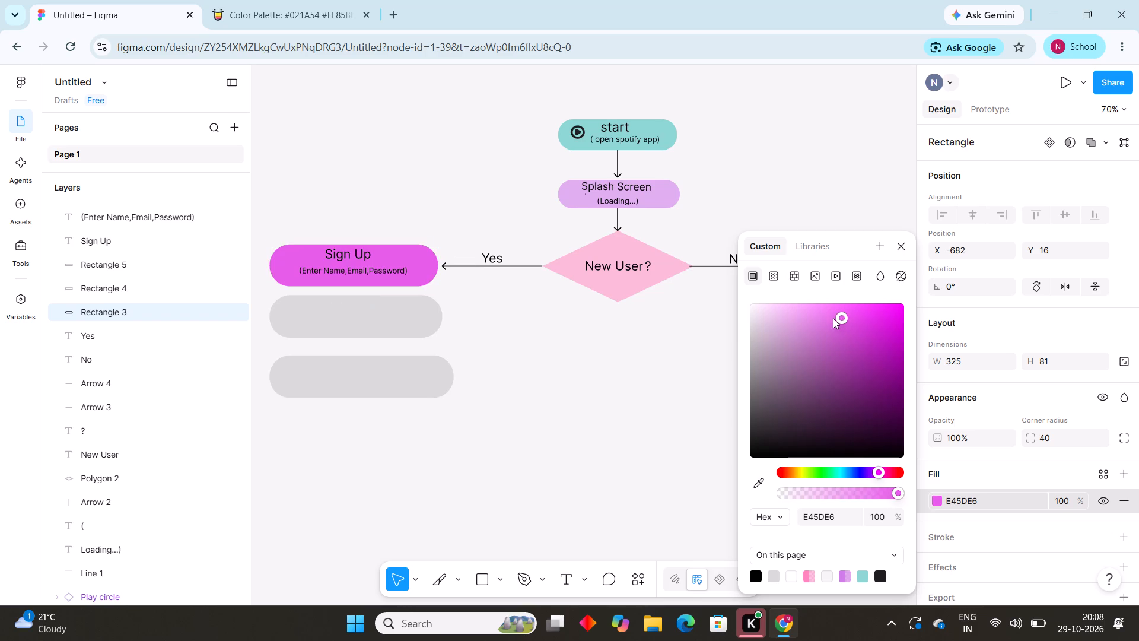
click(832, 318)
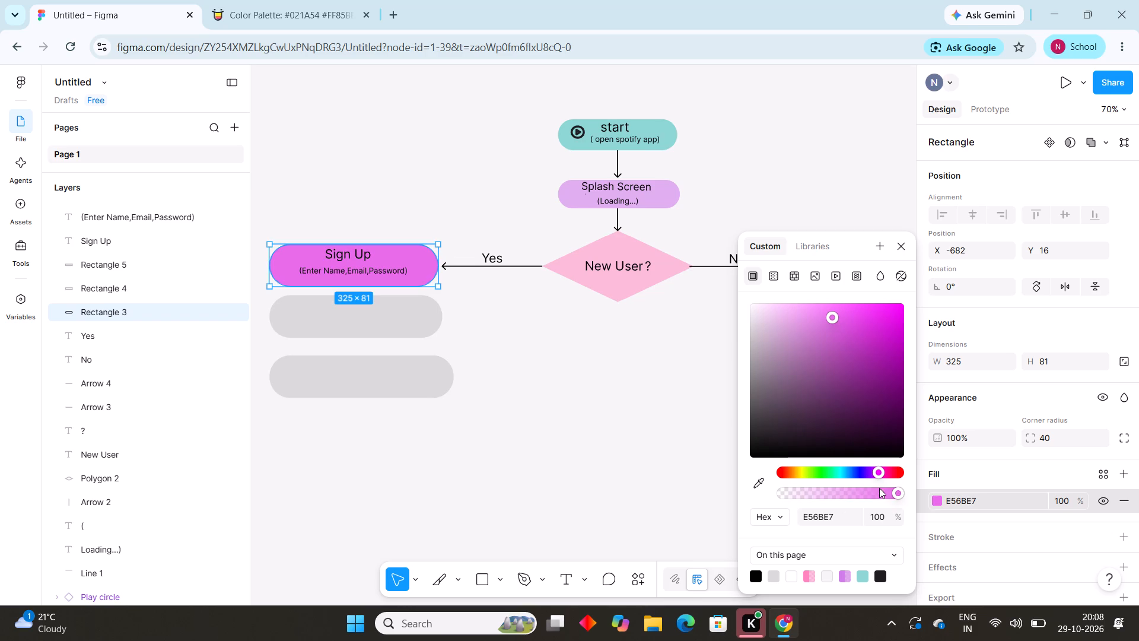
Lower the fill opacity of the rounded rectangle behind the Sign Up label to 48%.
click(872, 488)
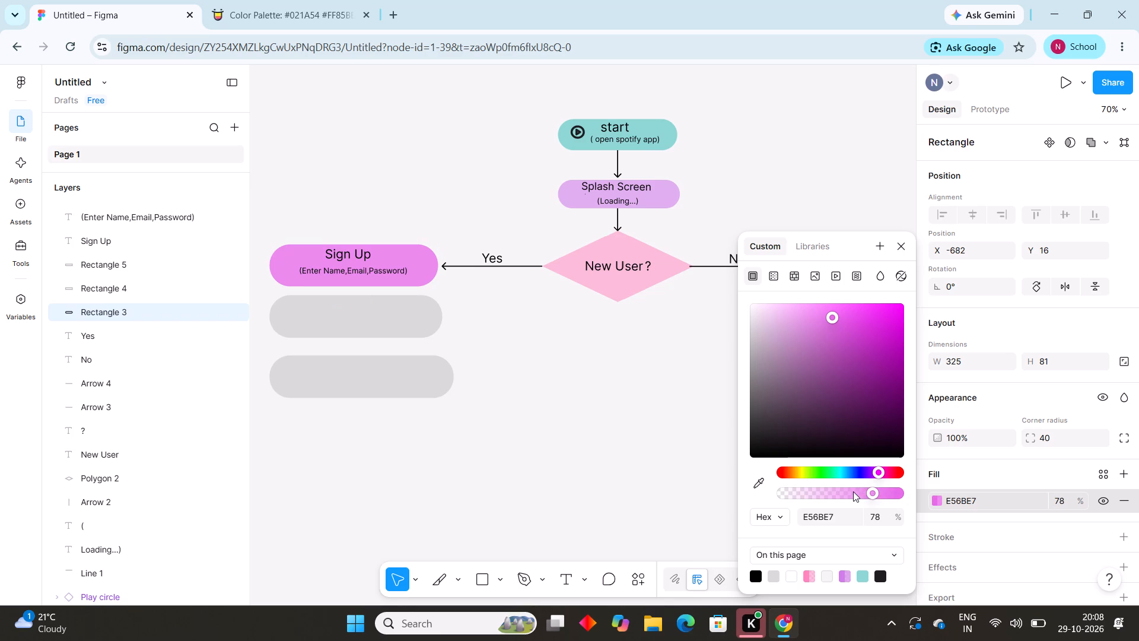
click(852, 491)
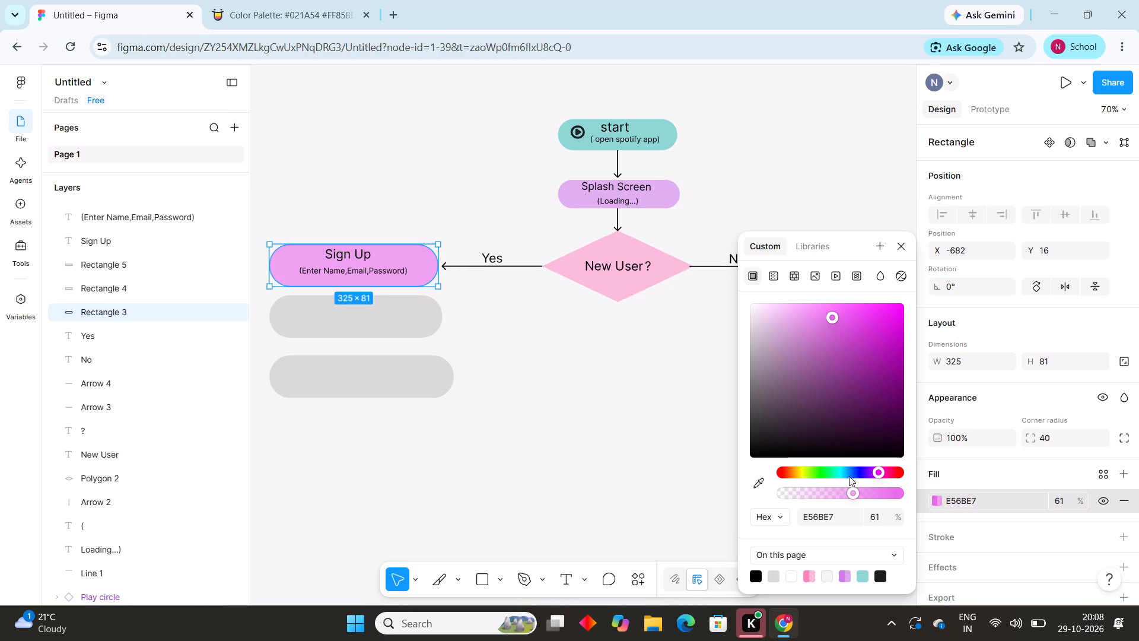
click(839, 490)
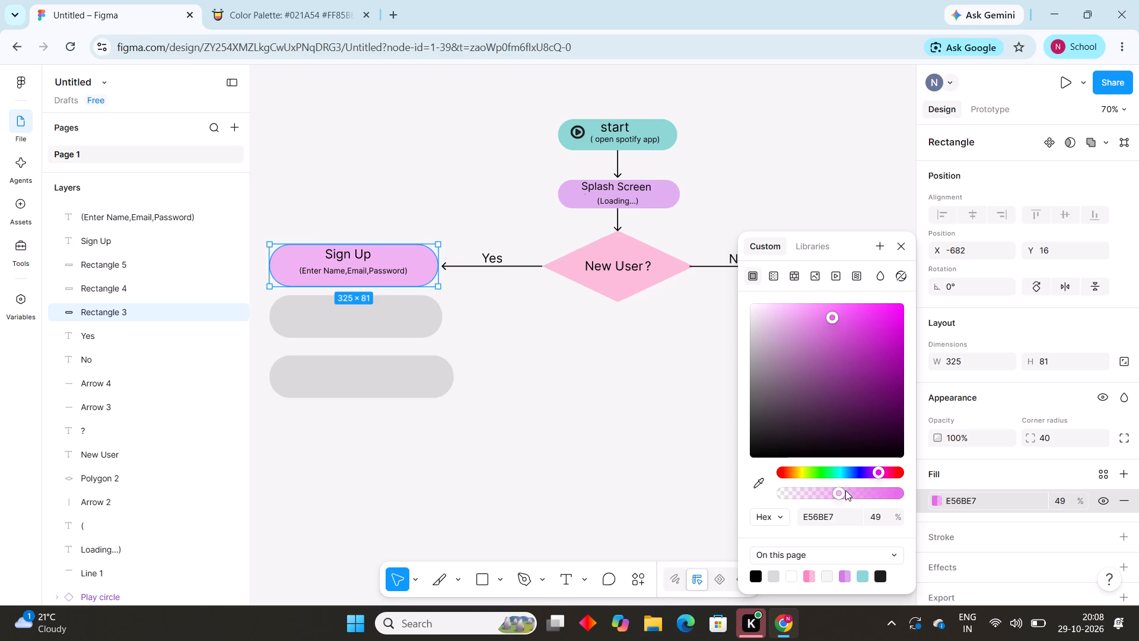
click(845, 490)
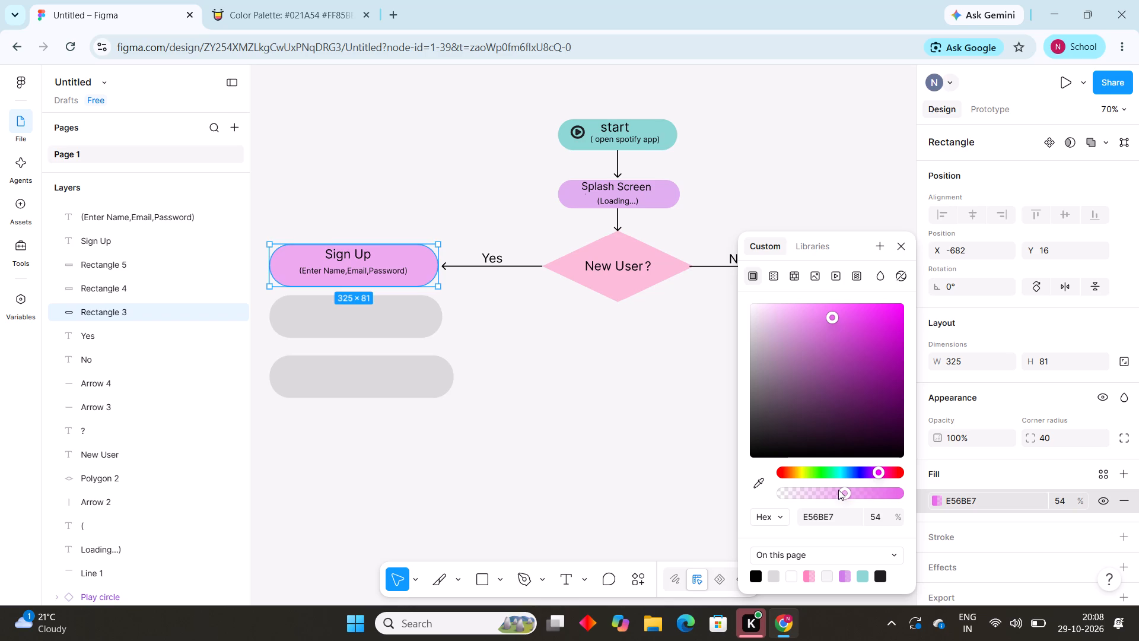
click(838, 490)
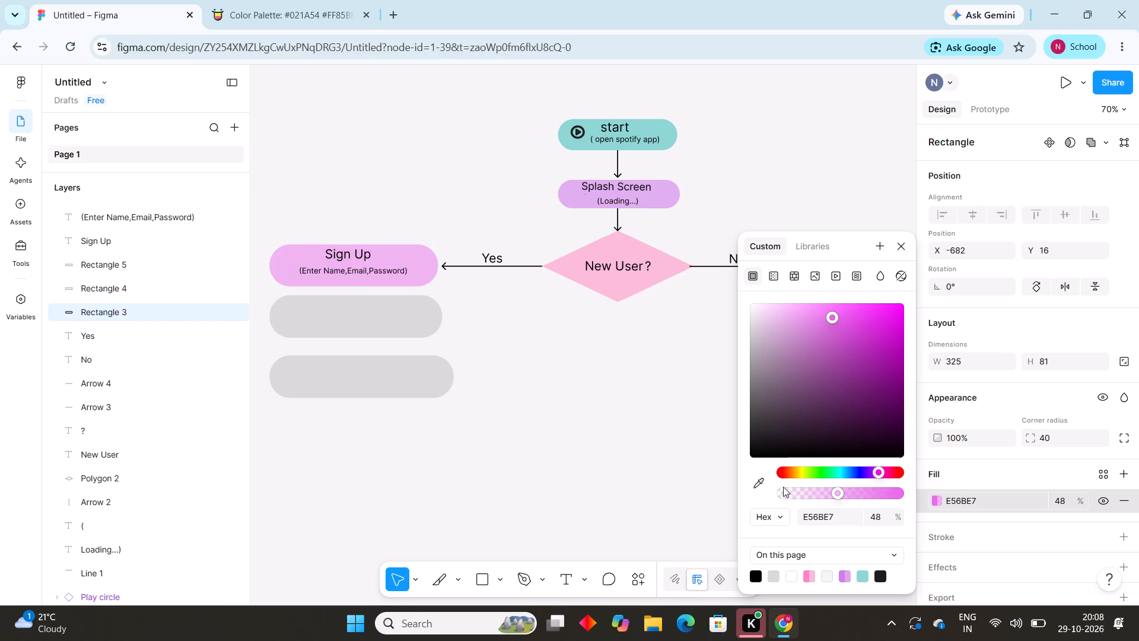
Change the fill of the lowest grey rounded rectangle to pink F37BF1 at 52% opacity and deselect it.
click(353, 364)
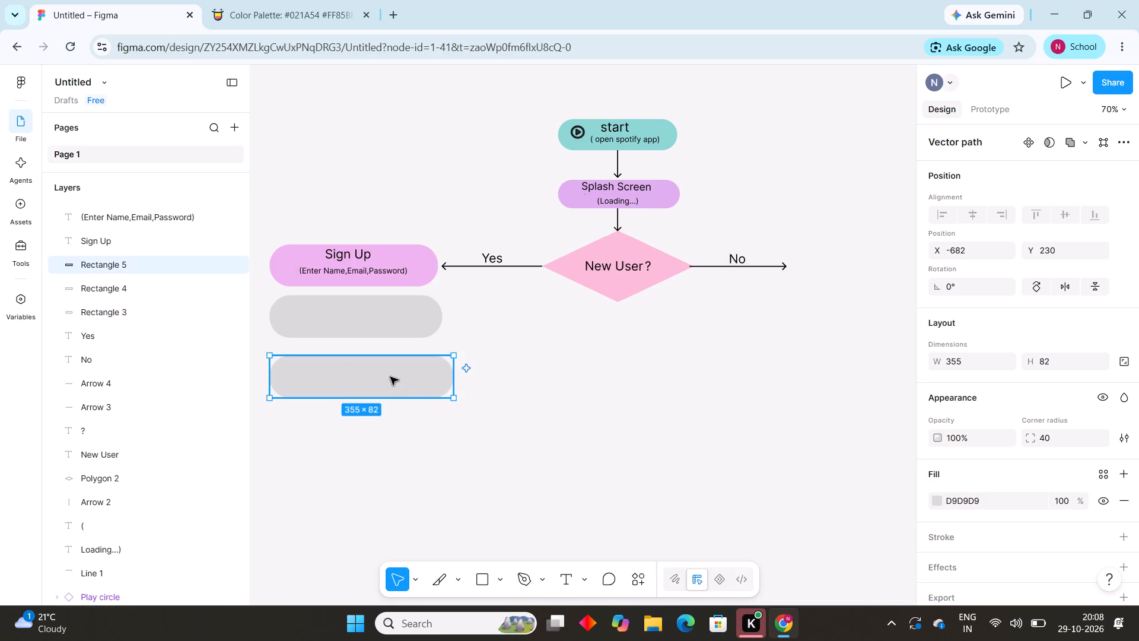
click(390, 377)
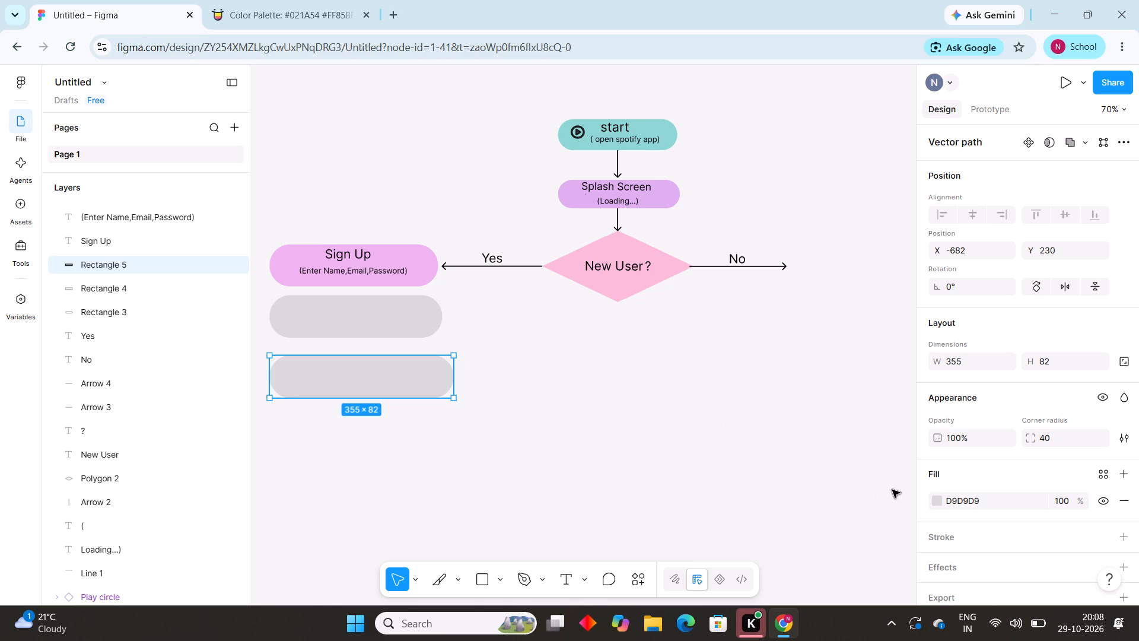
click(938, 497)
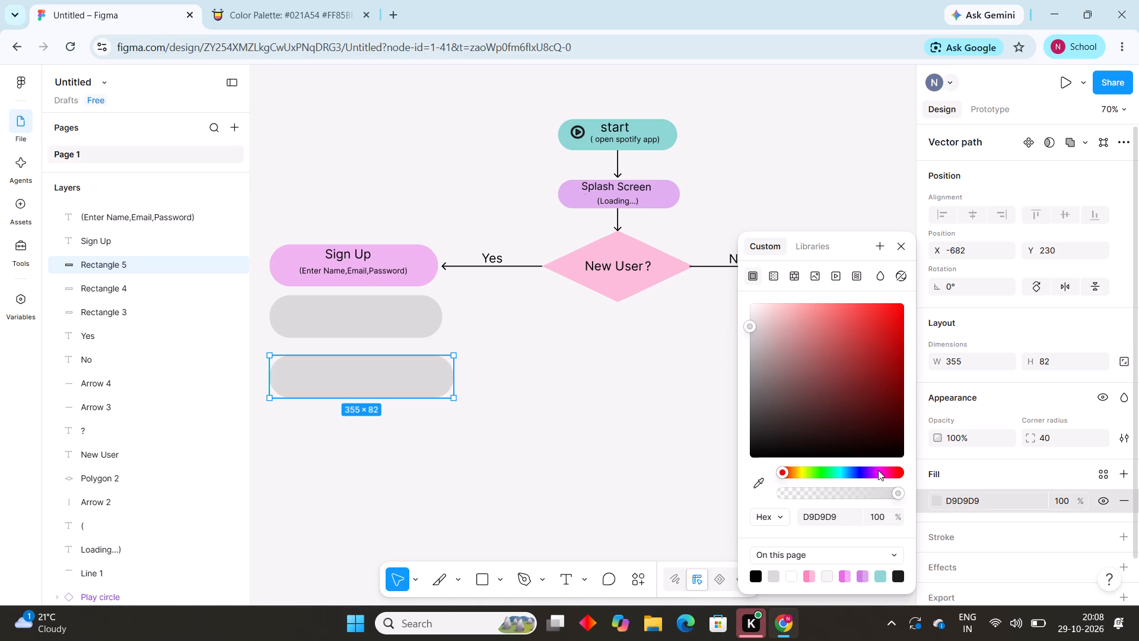
click(879, 471)
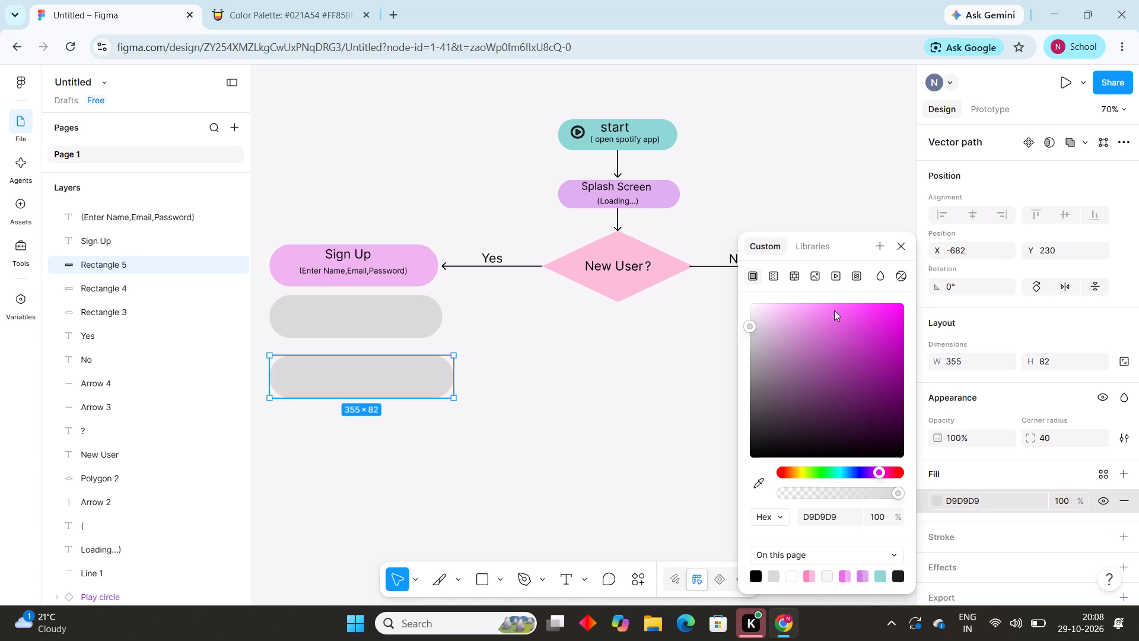
click(834, 310)
click(826, 310)
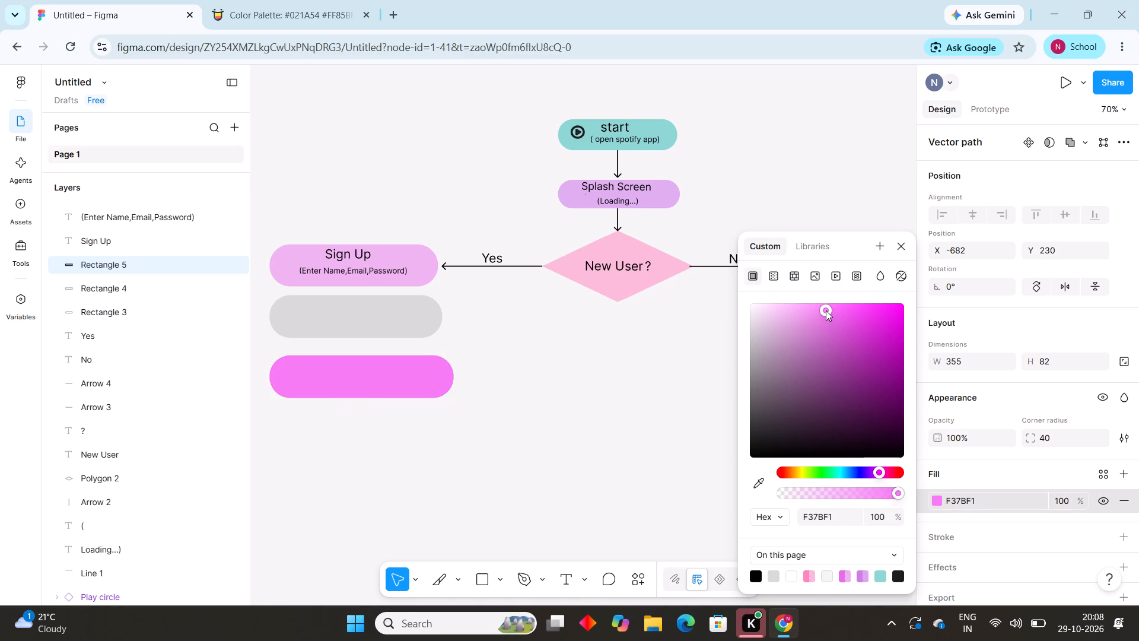
click(838, 490)
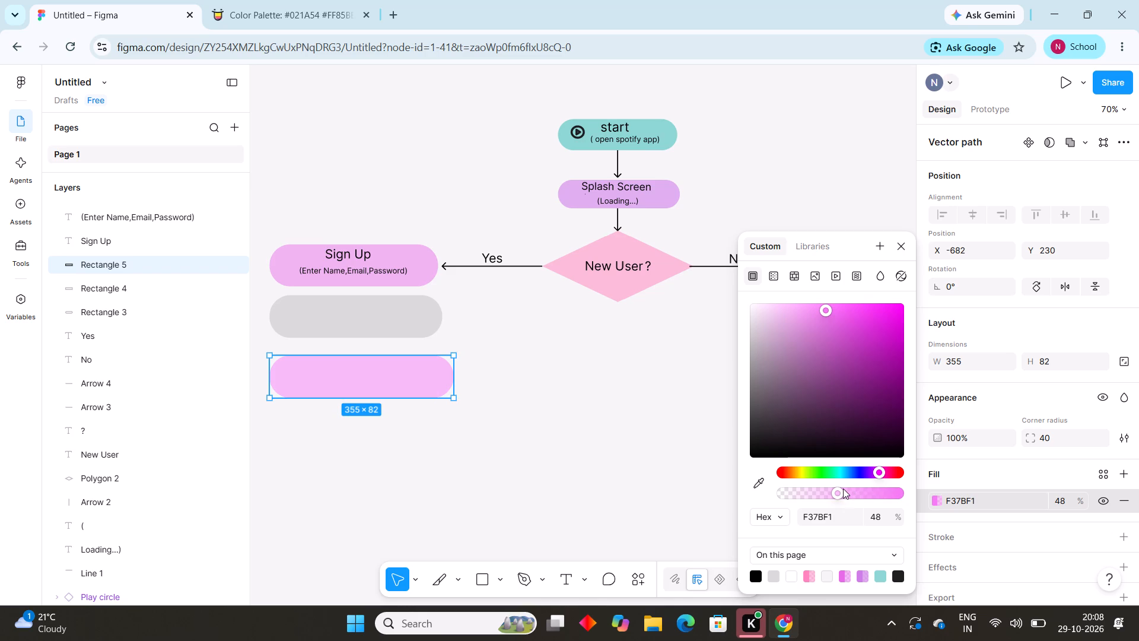
click(843, 488)
click(701, 493)
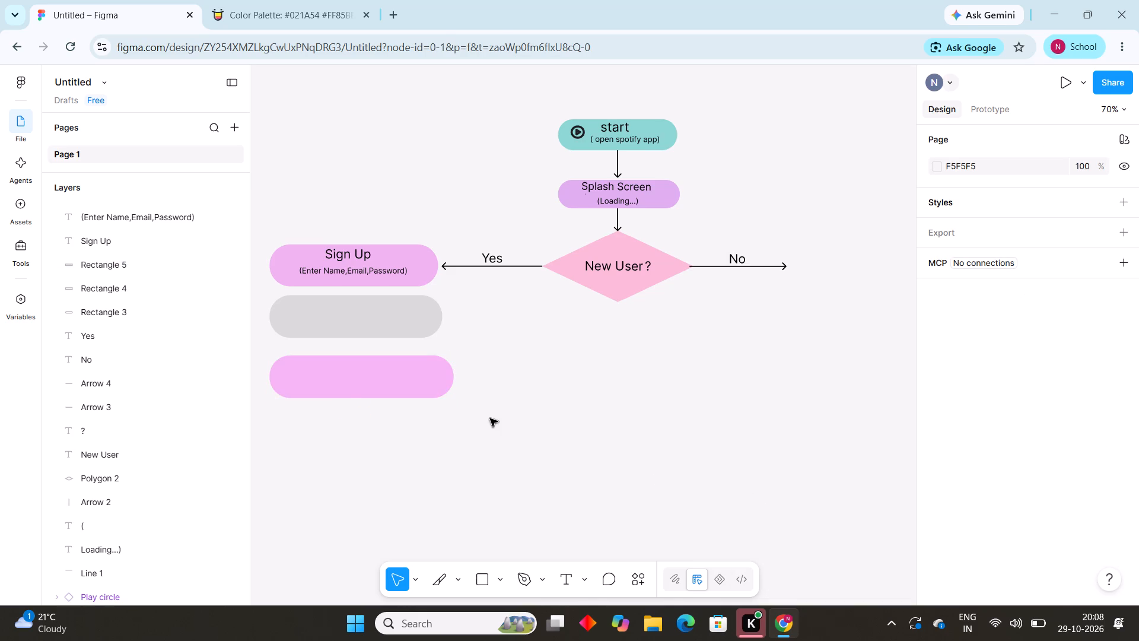
Change the fill of the grey rounded rectangle directly below Sign Up to blue 32A3F4 at 63% opacity and deselect it.
click(348, 306)
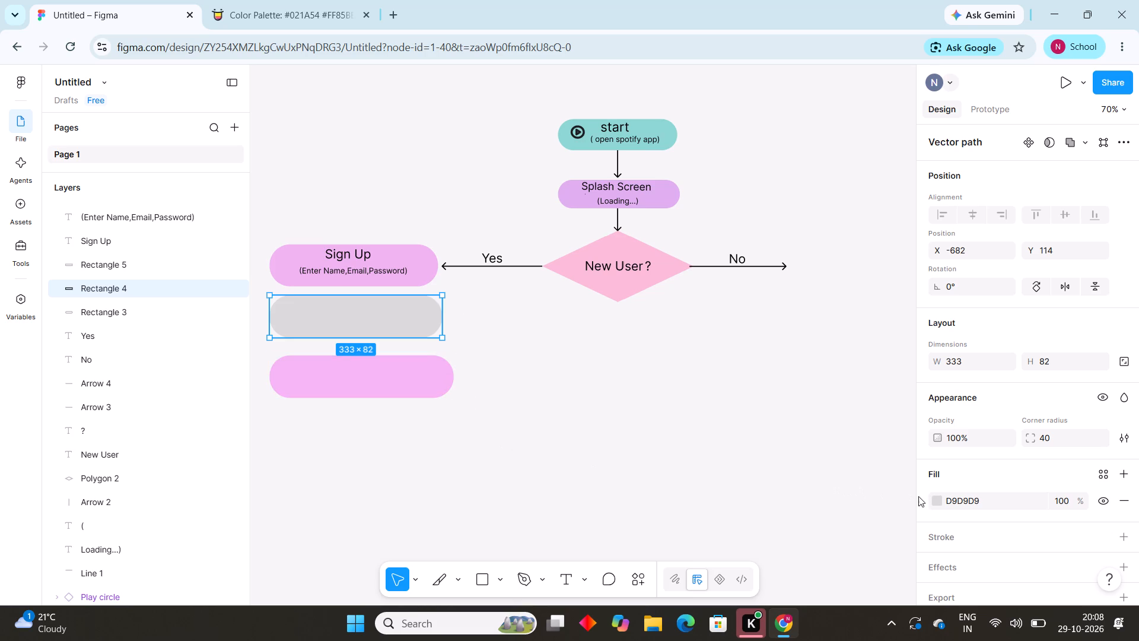
click(938, 496)
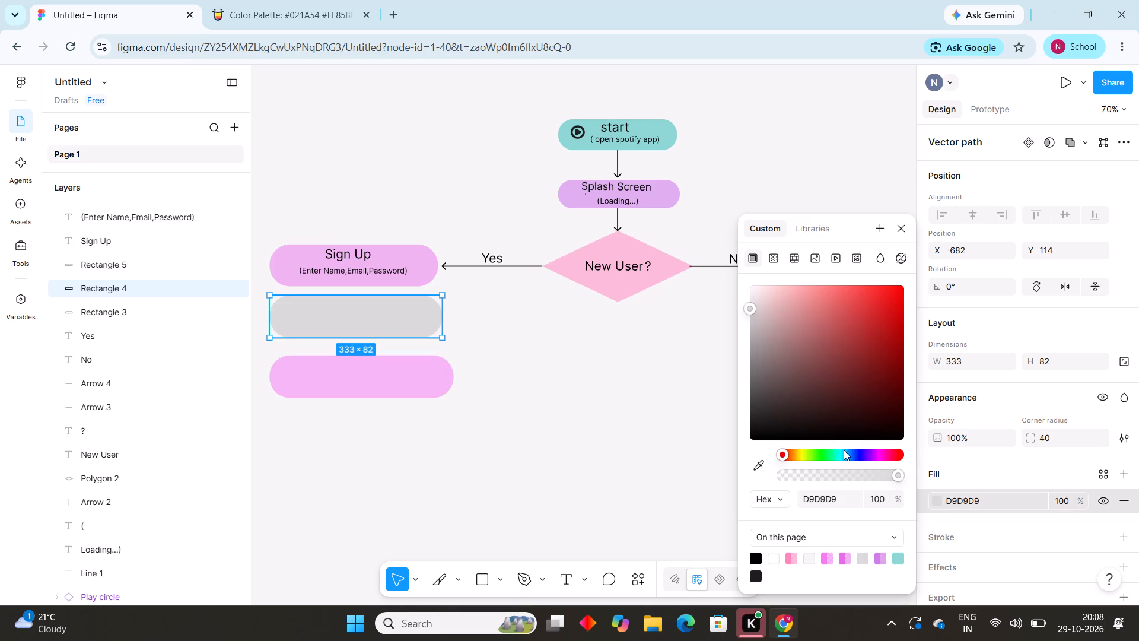
click(840, 452)
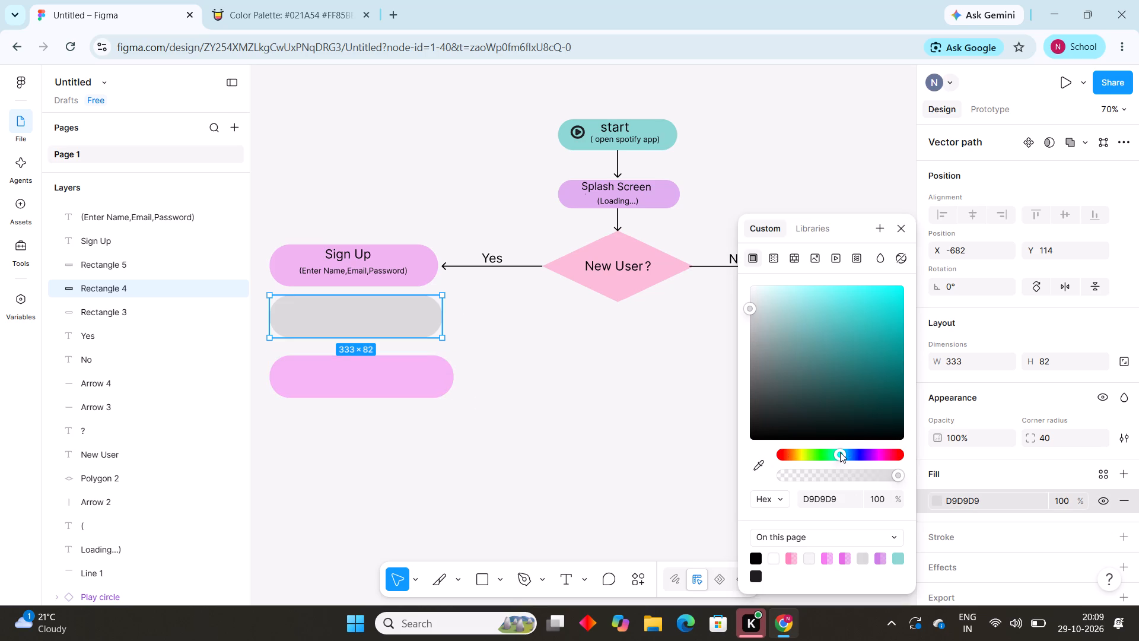
click(892, 281)
drag(892, 281, 891, 290)
click(891, 290)
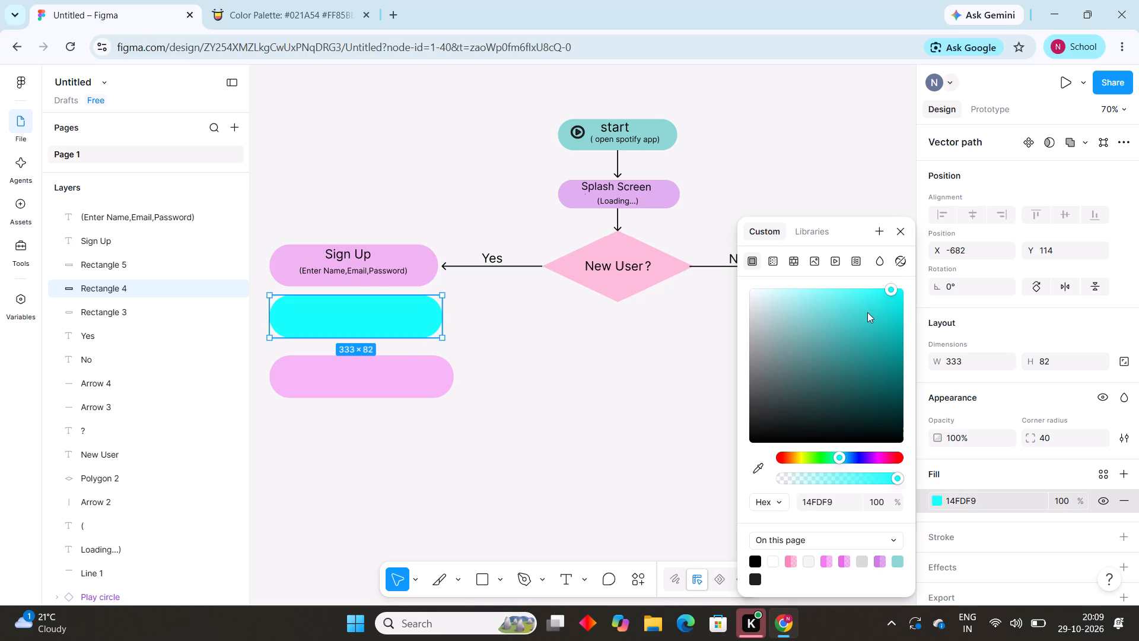
click(848, 453)
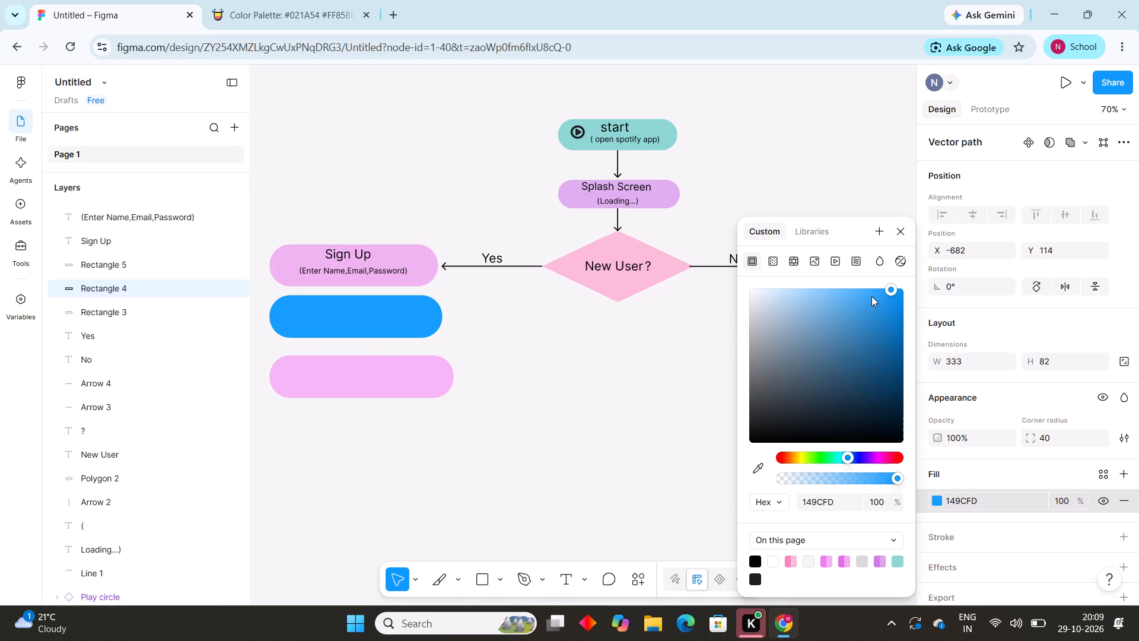
click(871, 295)
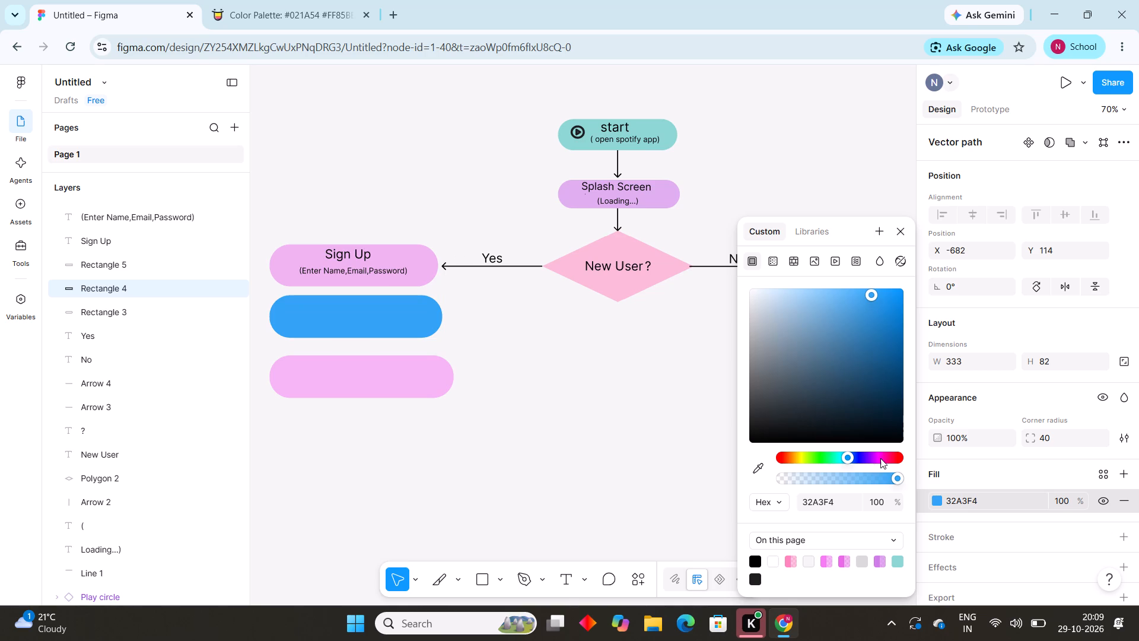
click(874, 471)
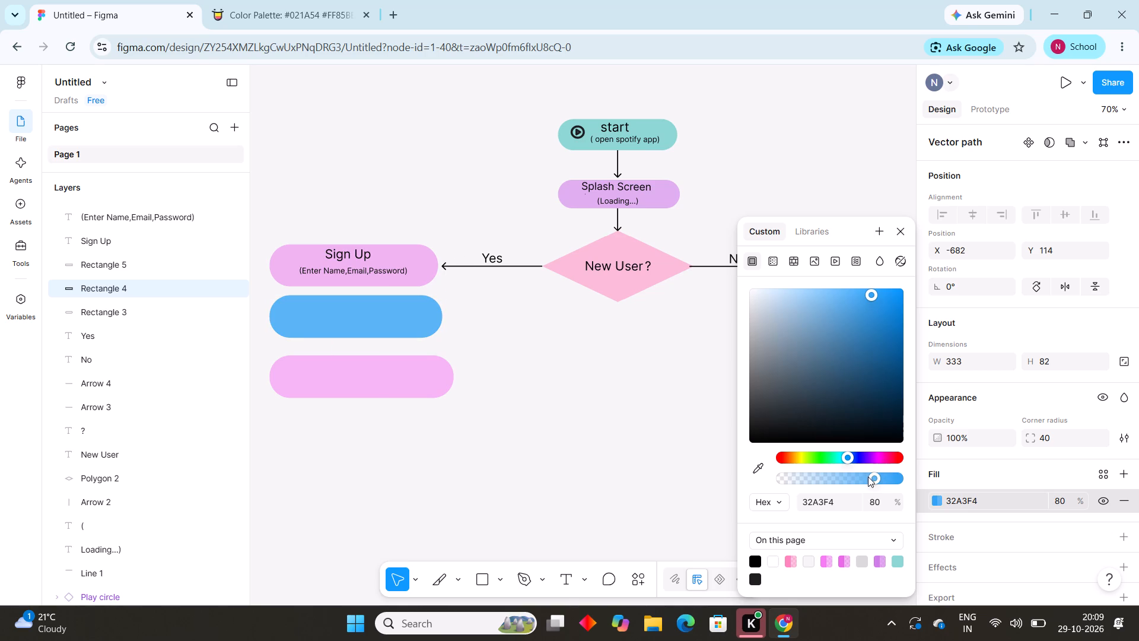
click(864, 476)
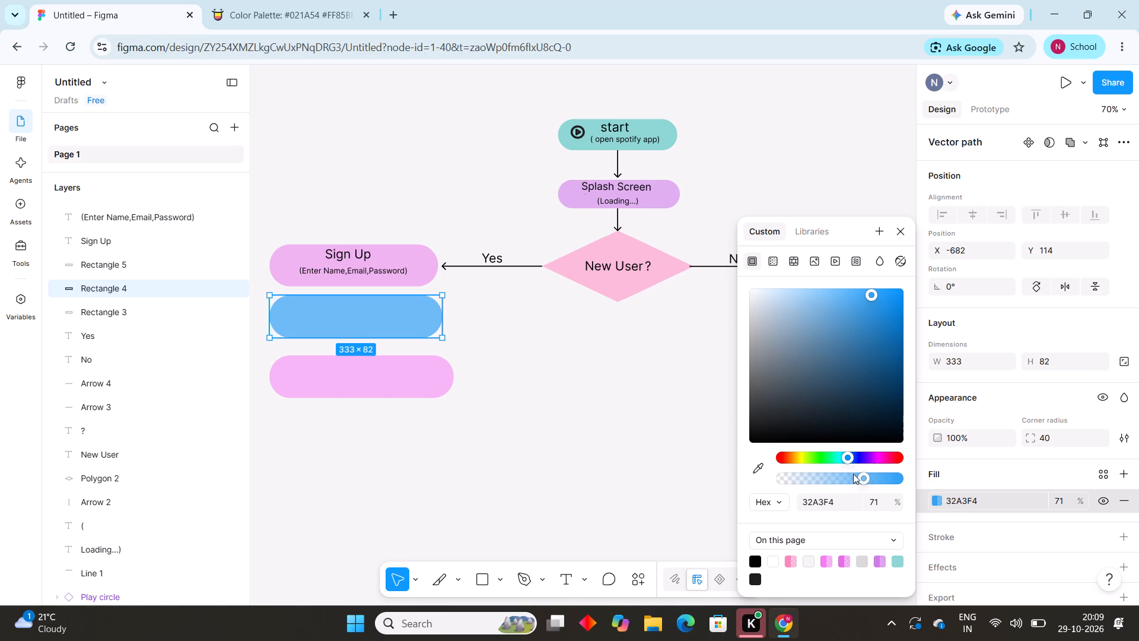
click(855, 474)
click(855, 474)
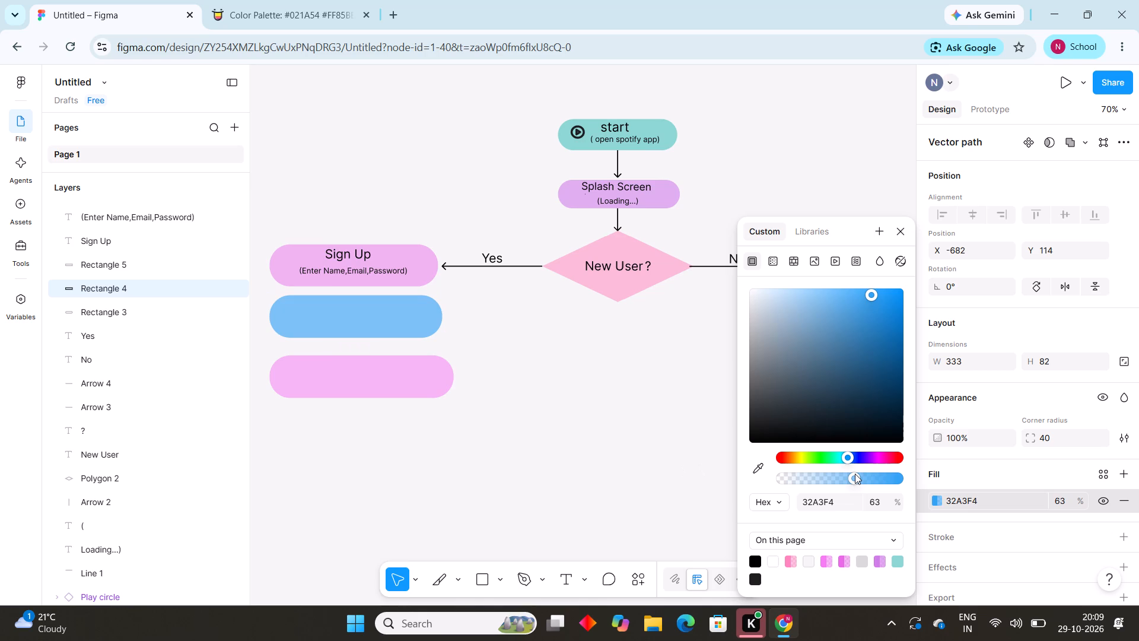
click(567, 399)
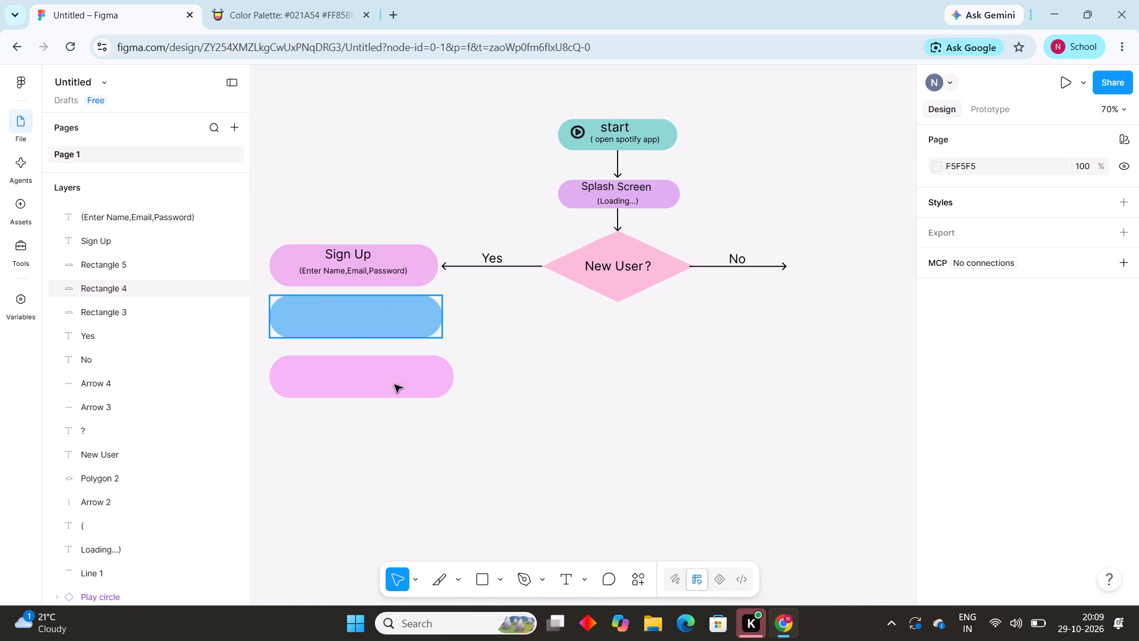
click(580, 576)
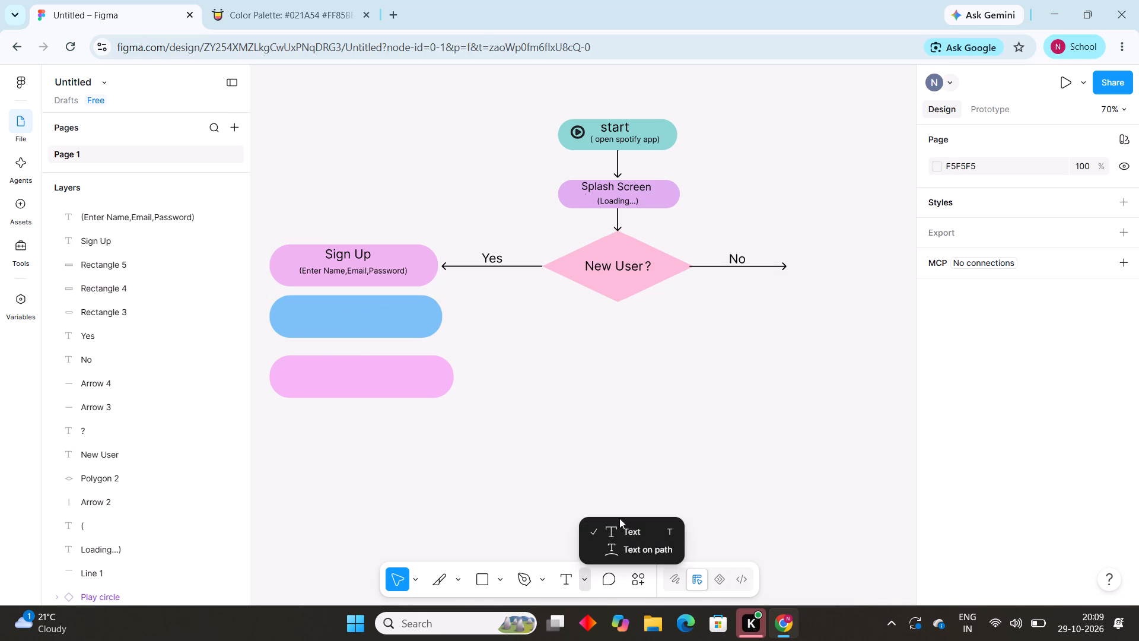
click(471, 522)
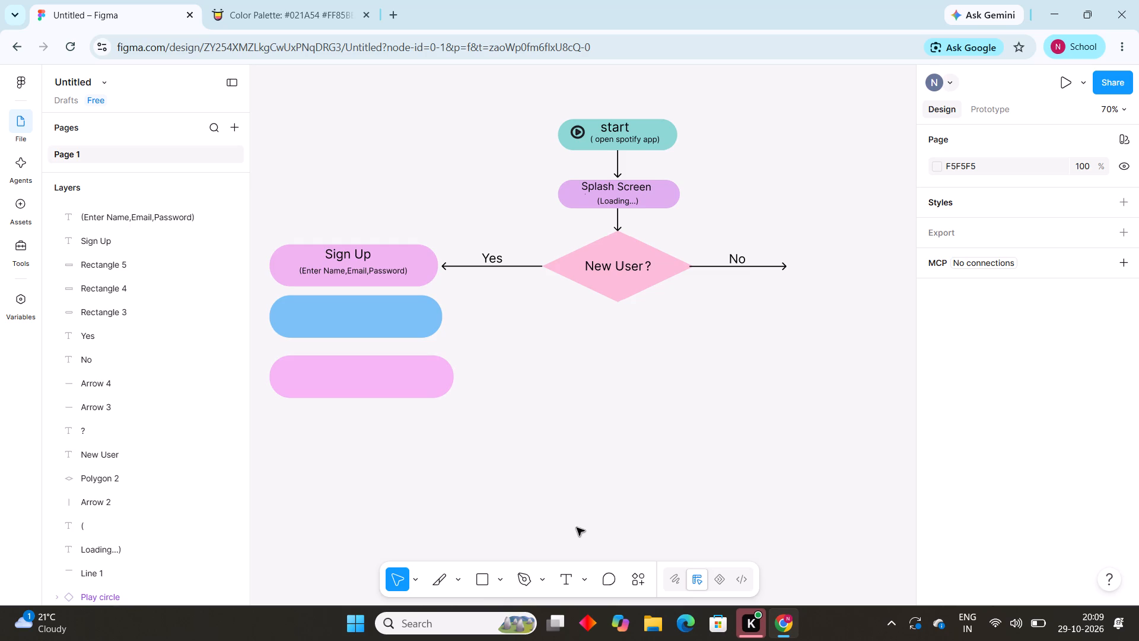
Add a rectangle just beyond the tip of the No arrow, widened to about 372 × 100.
scroll(617, 506, right, 1)
scroll(617, 506, left, 3)
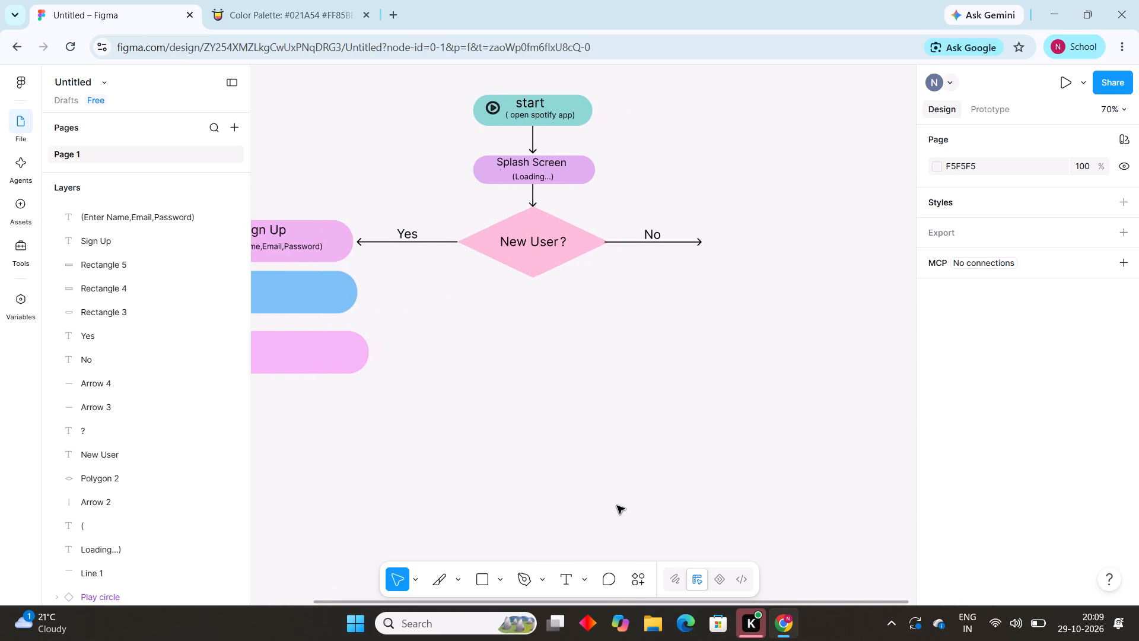
scroll(617, 506, left, 1)
click(489, 583)
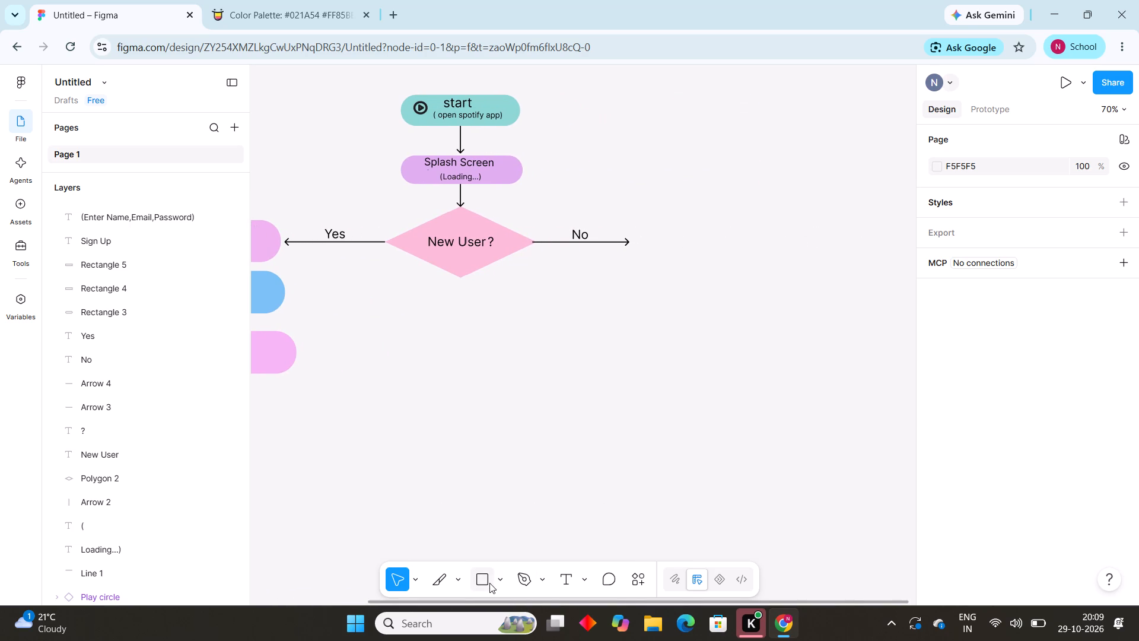
click(495, 580)
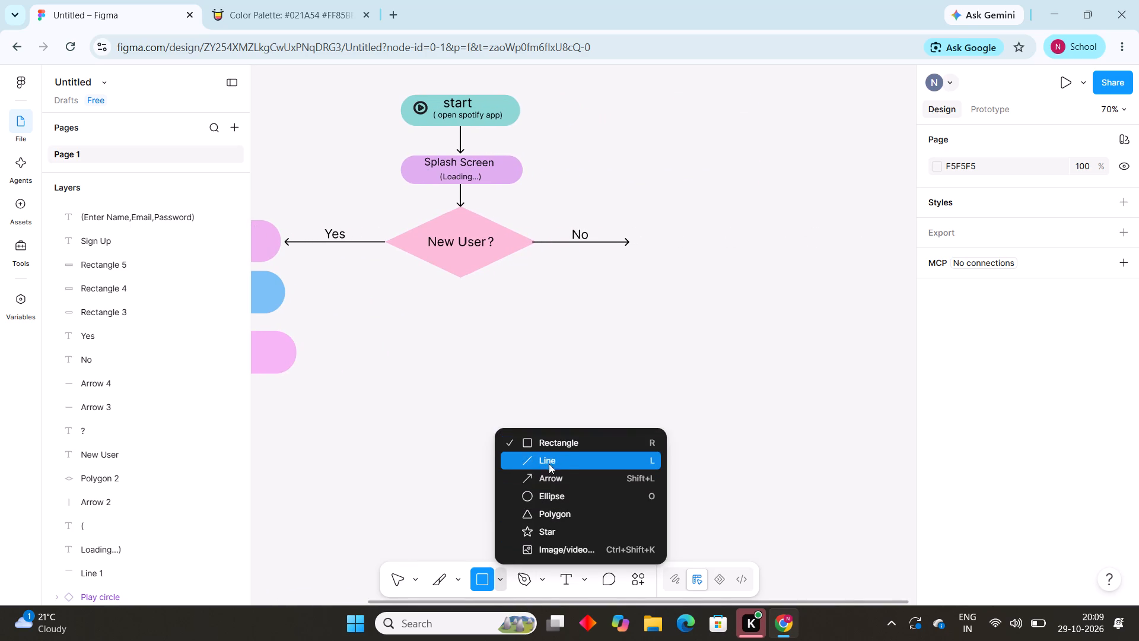
click(550, 440)
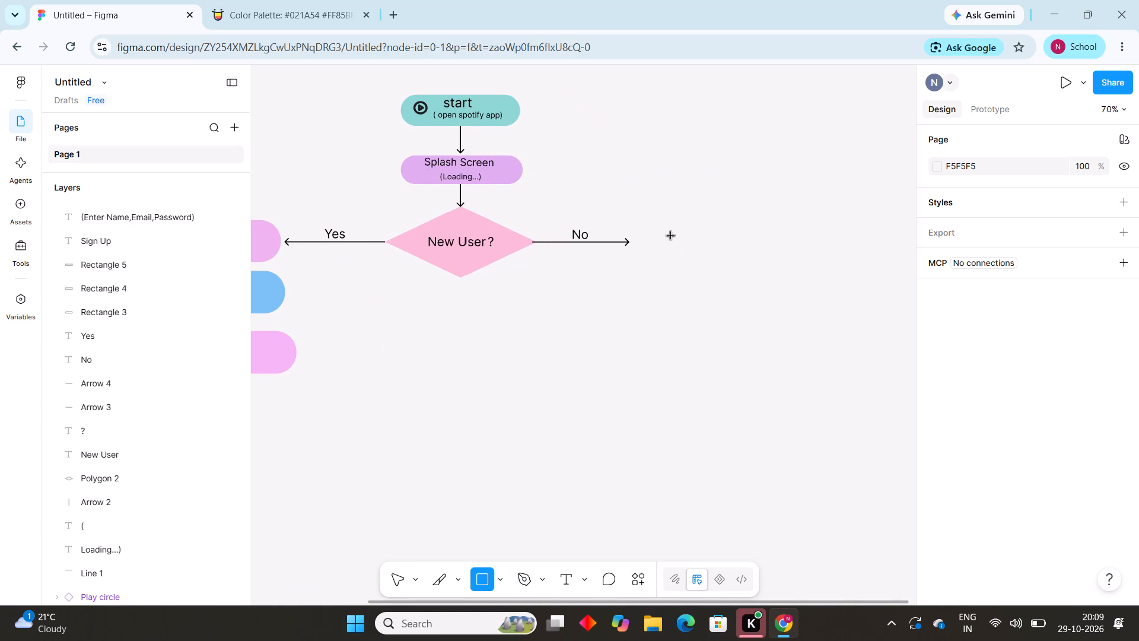
click(670, 233)
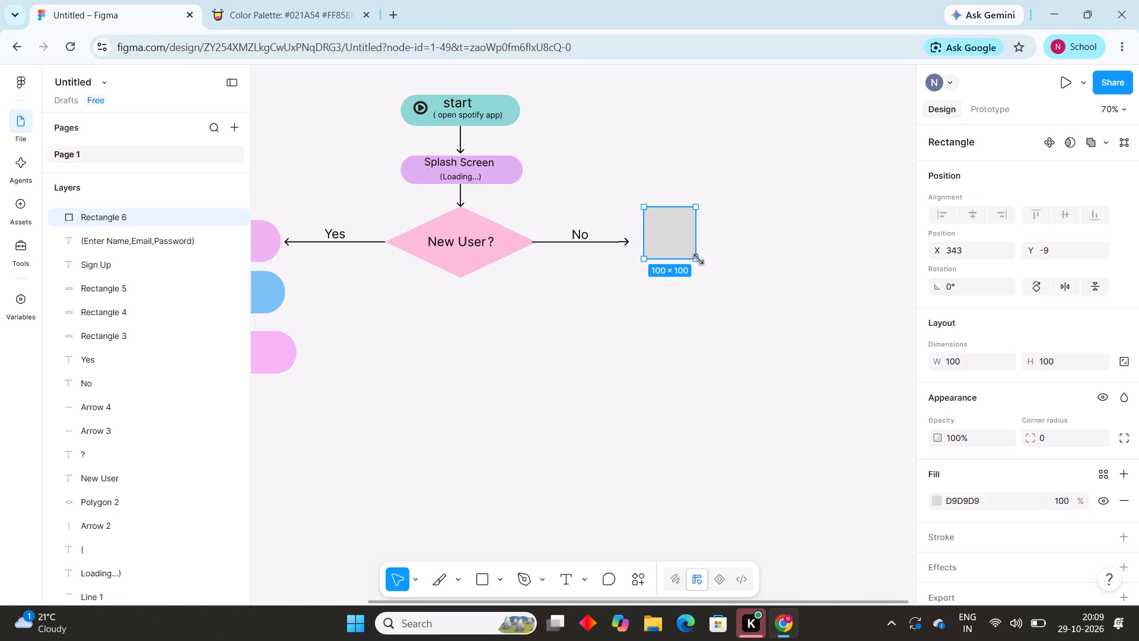
click(698, 259)
drag(698, 259, 695, 253)
drag(695, 234, 836, 242)
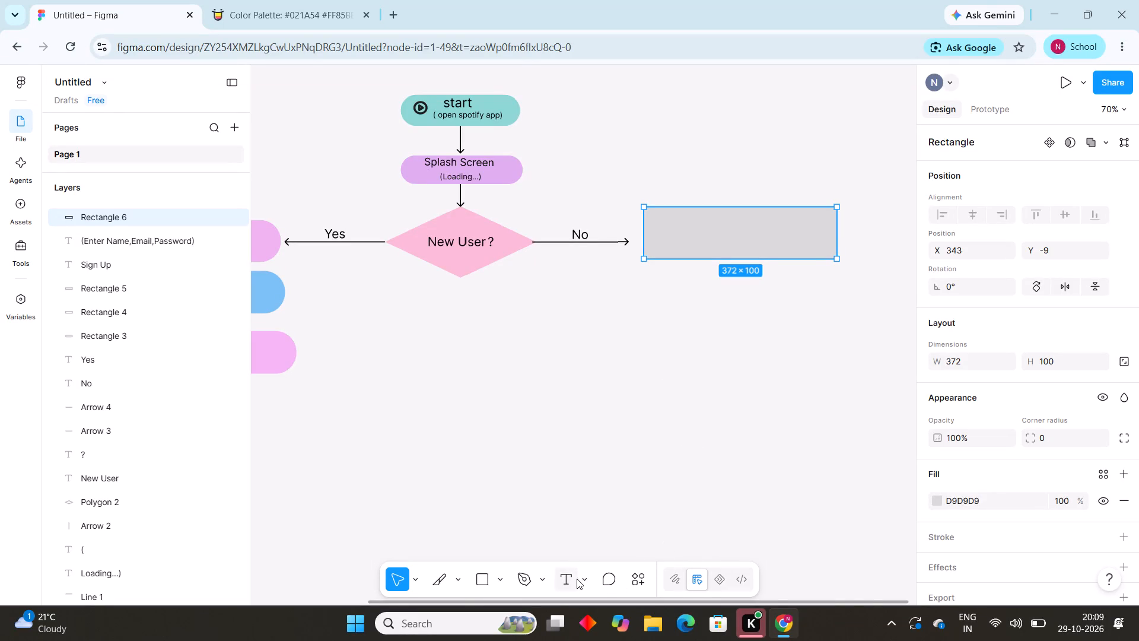
Add a 100 × 100 rectangle below the wide grey rectangle, beyond its far end.
drag(584, 579, 513, 577)
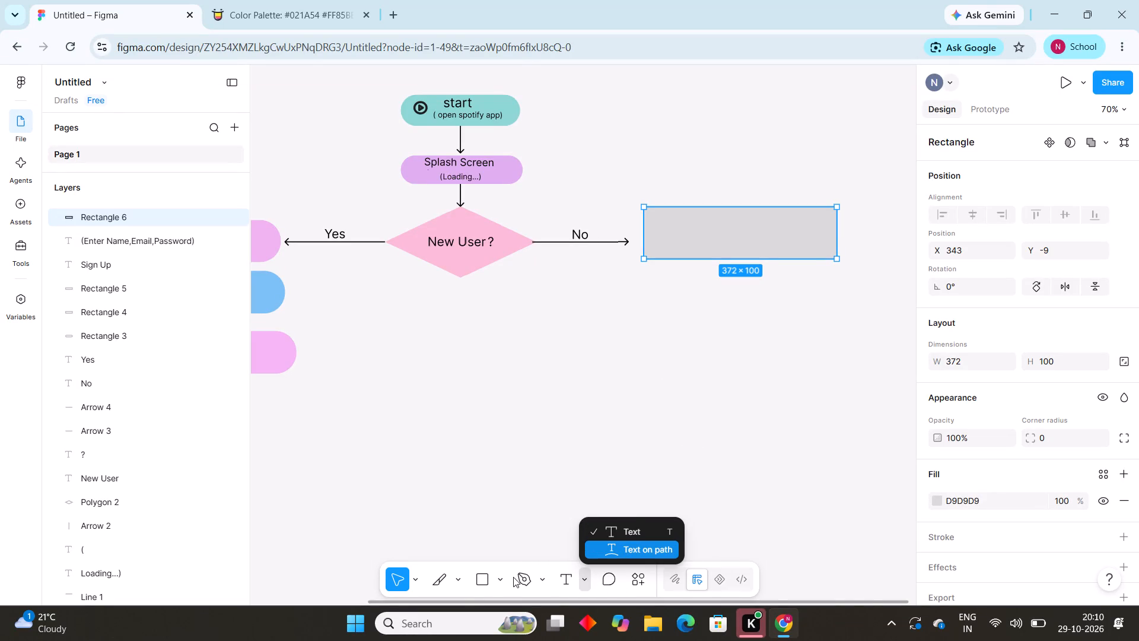
drag(513, 577, 499, 578)
click(499, 578)
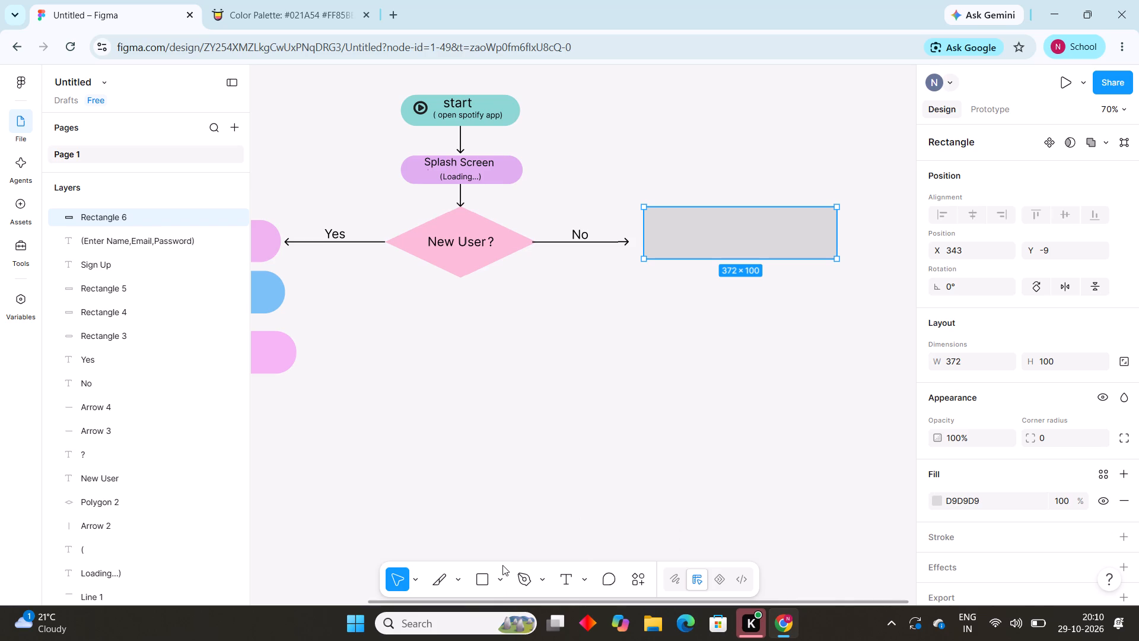
click(498, 579)
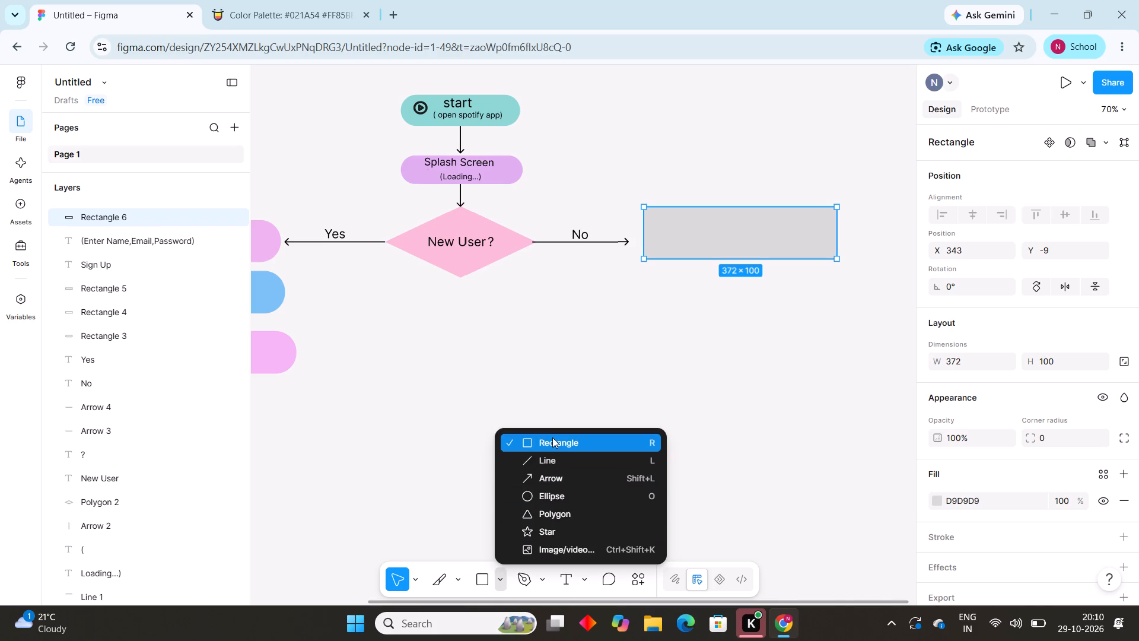
click(552, 437)
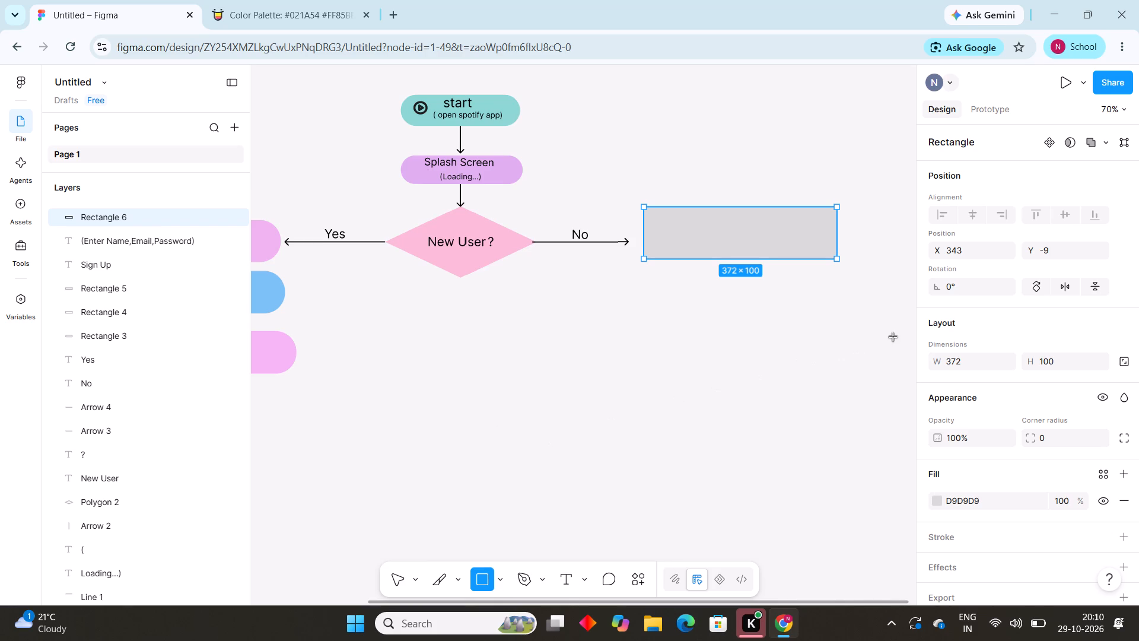
click(895, 315)
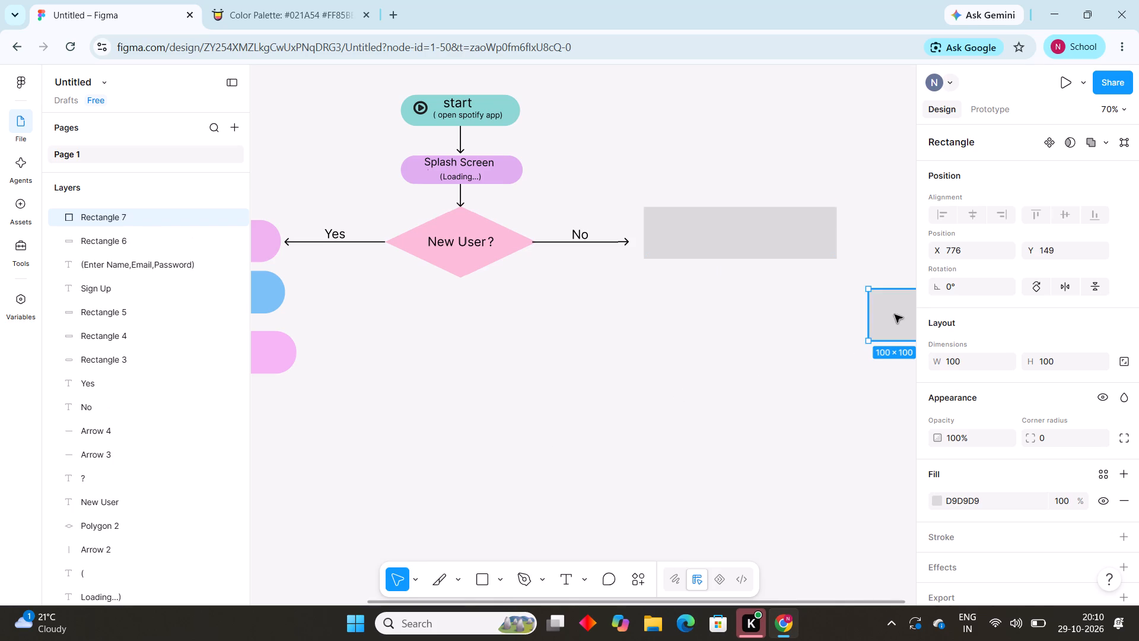
Draw a triangle about 406 × 116 below the wide grey rectangle with the Polygon tool.
click(497, 579)
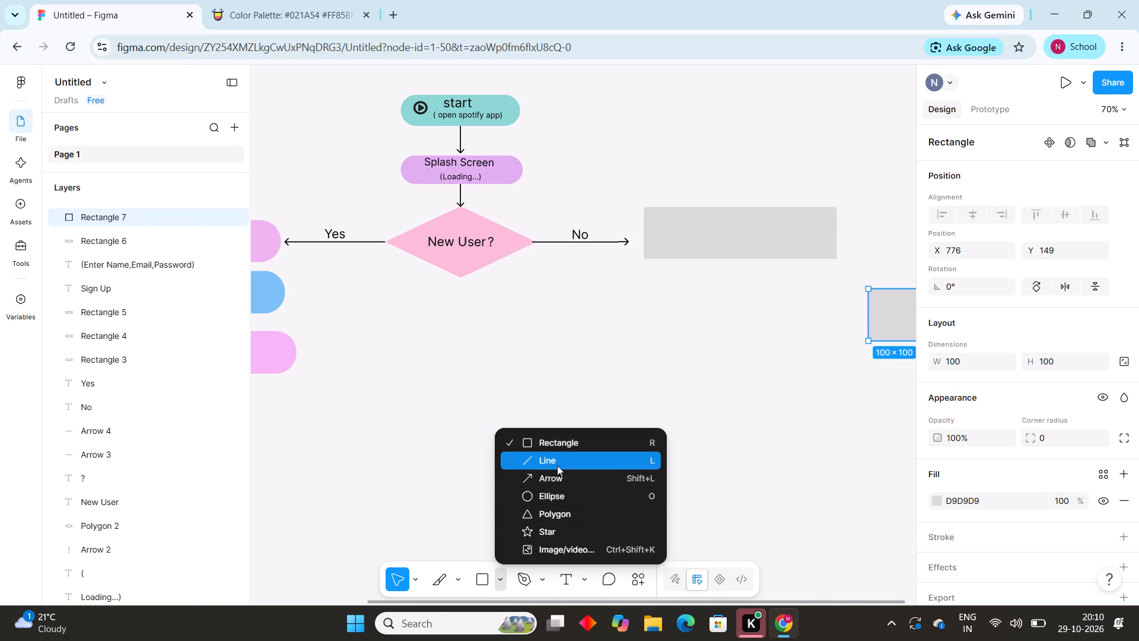
click(549, 509)
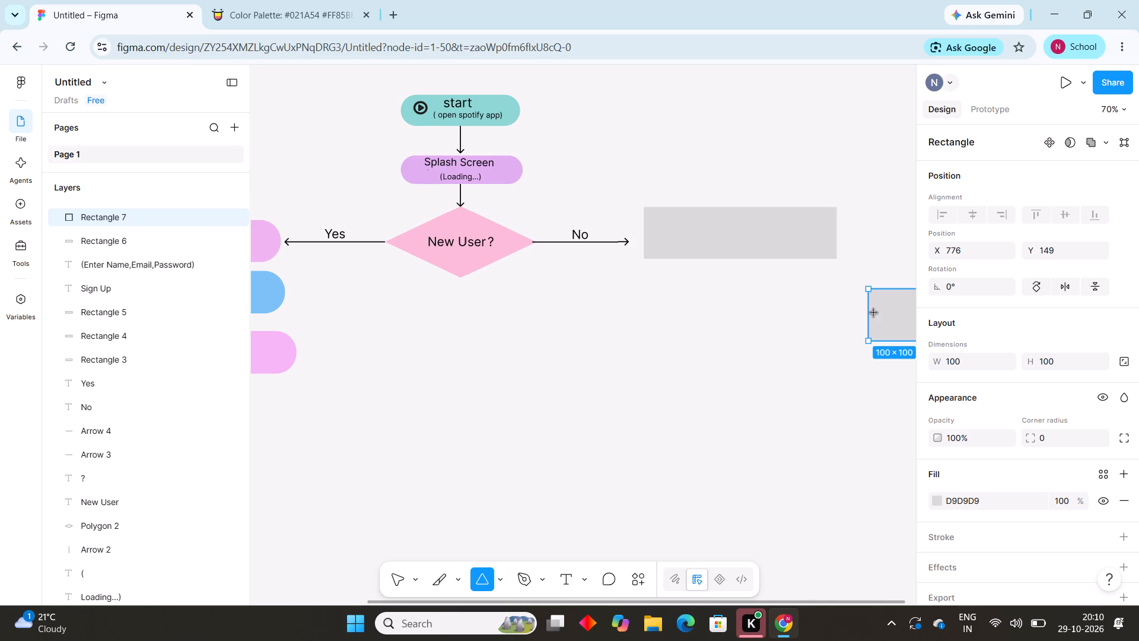
drag(874, 313, 873, 321)
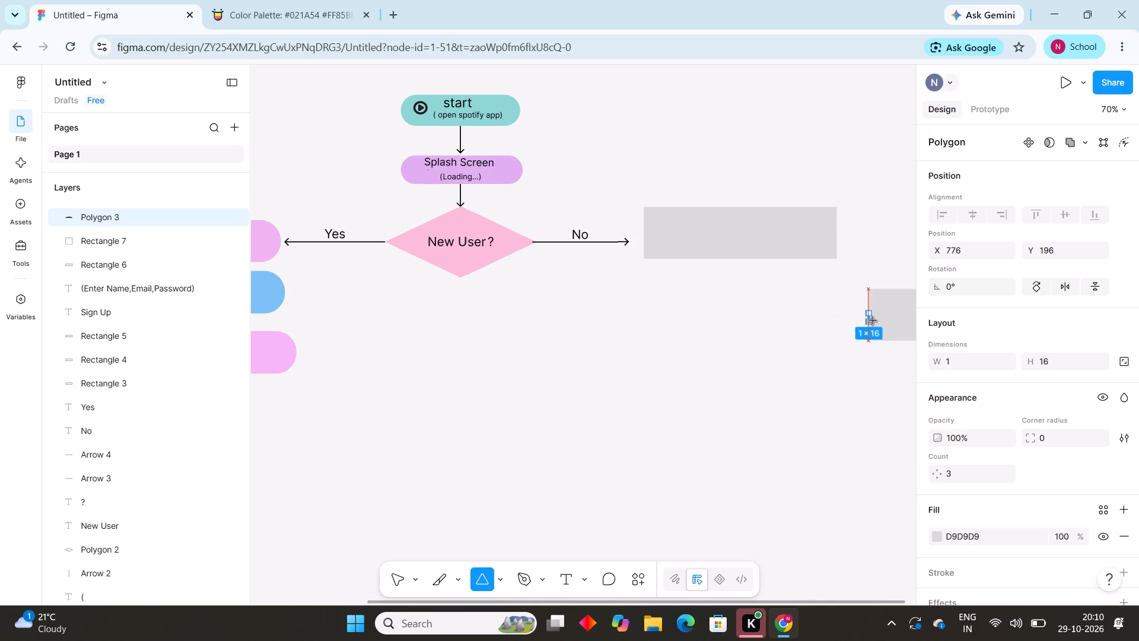
drag(873, 321, 661, 354)
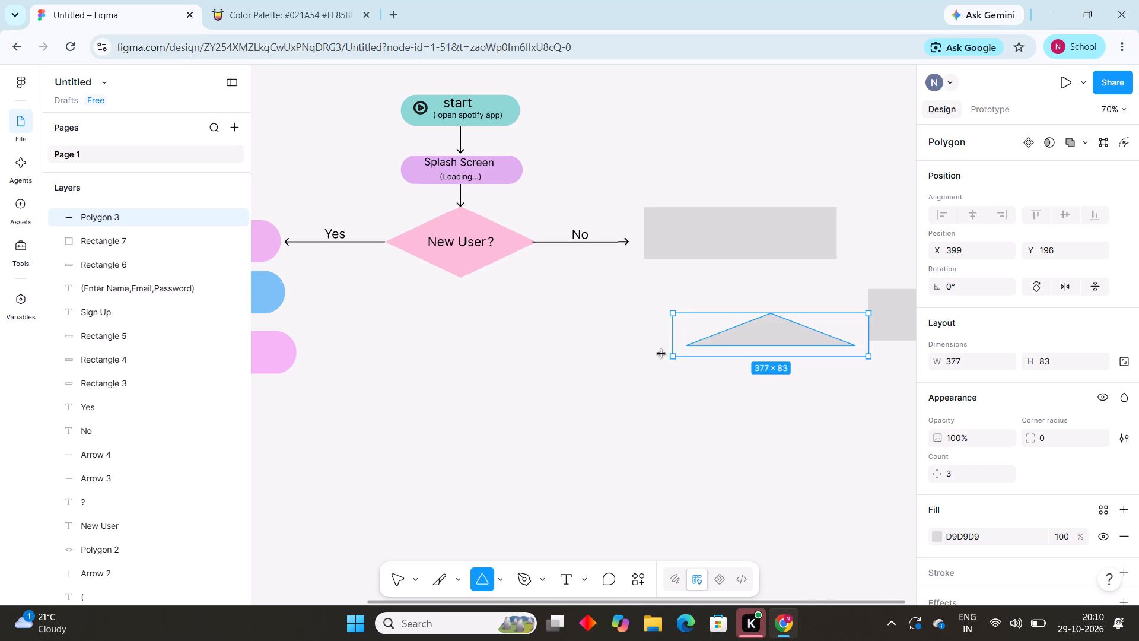
drag(661, 354, 658, 377)
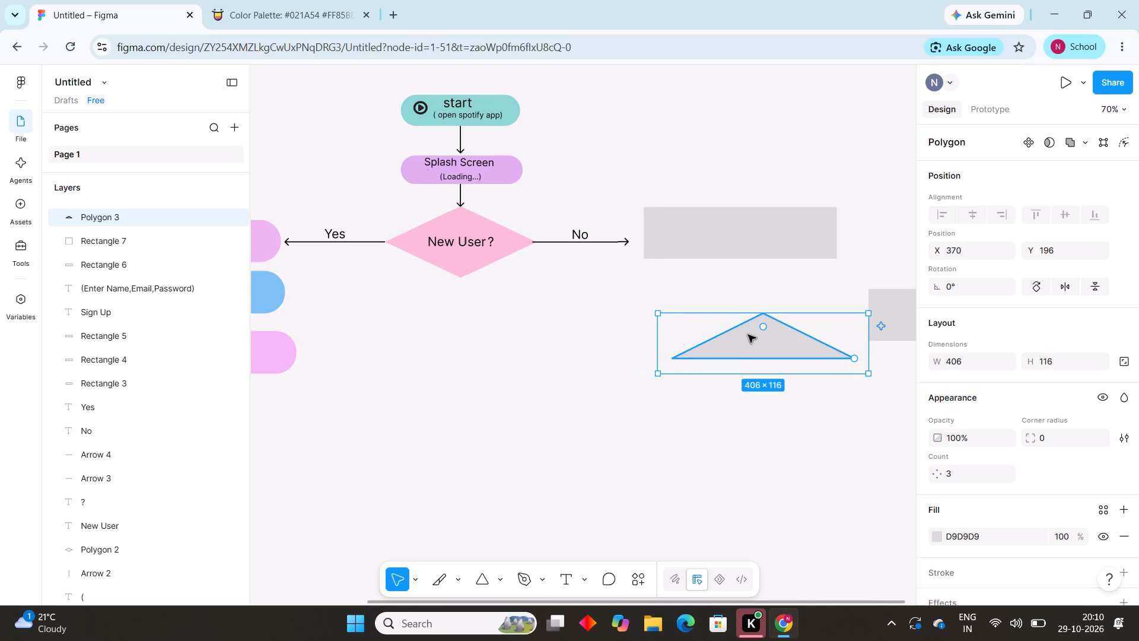
Open the triangle for vector editing and shift it slightly down and to the left.
double_click(774, 321)
drag(774, 321, 759, 329)
double_click(759, 329)
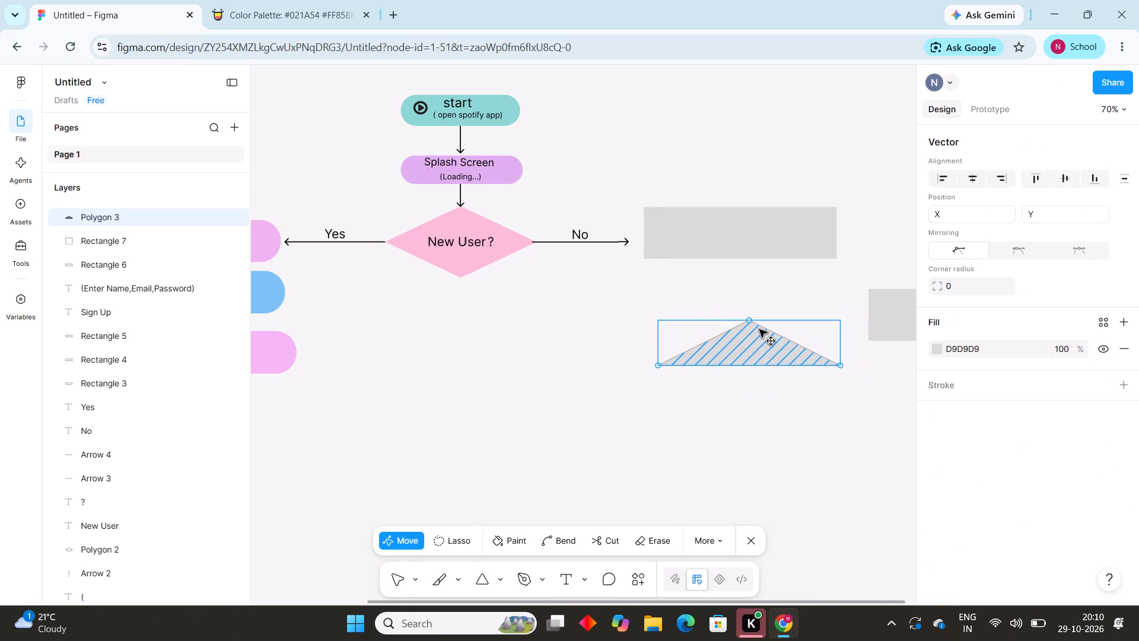
double_click(759, 329)
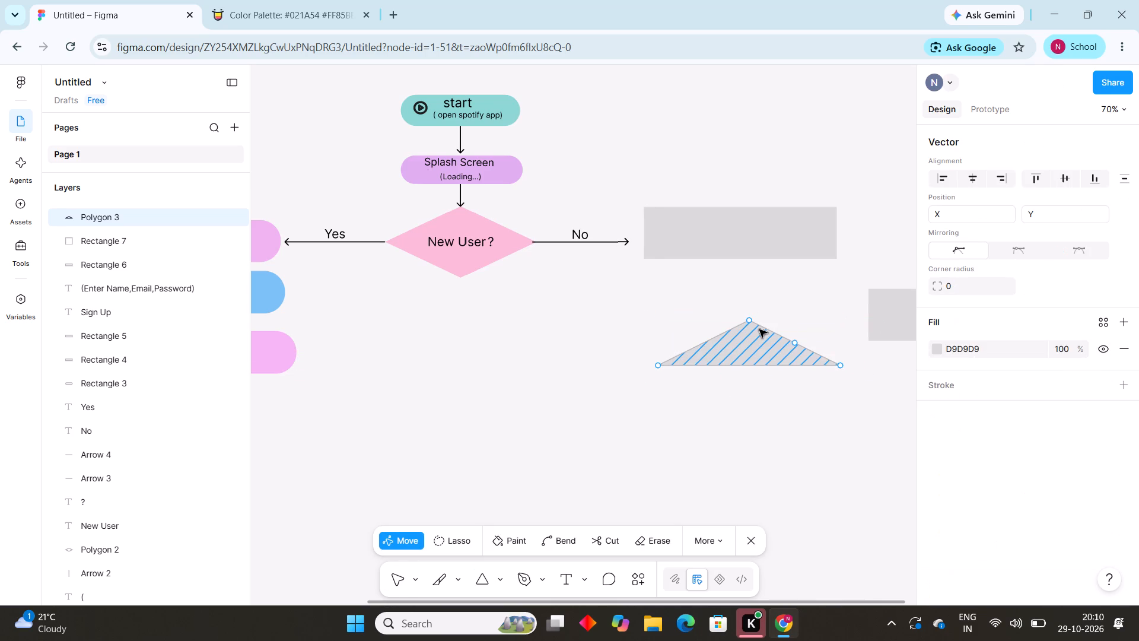
double_click(759, 329)
double_click(759, 329)
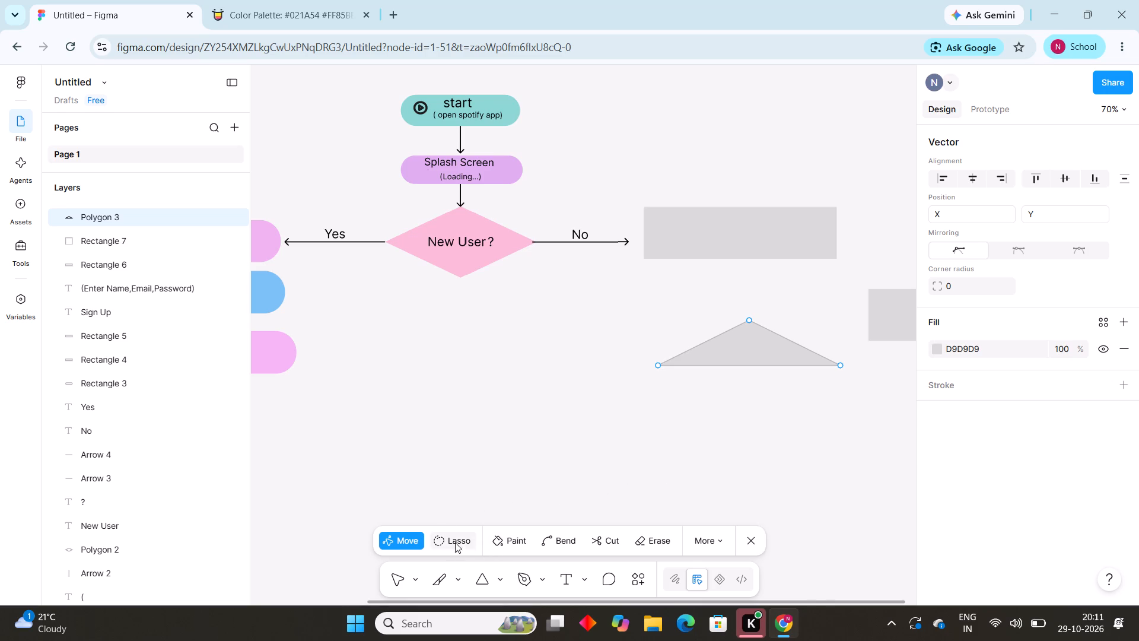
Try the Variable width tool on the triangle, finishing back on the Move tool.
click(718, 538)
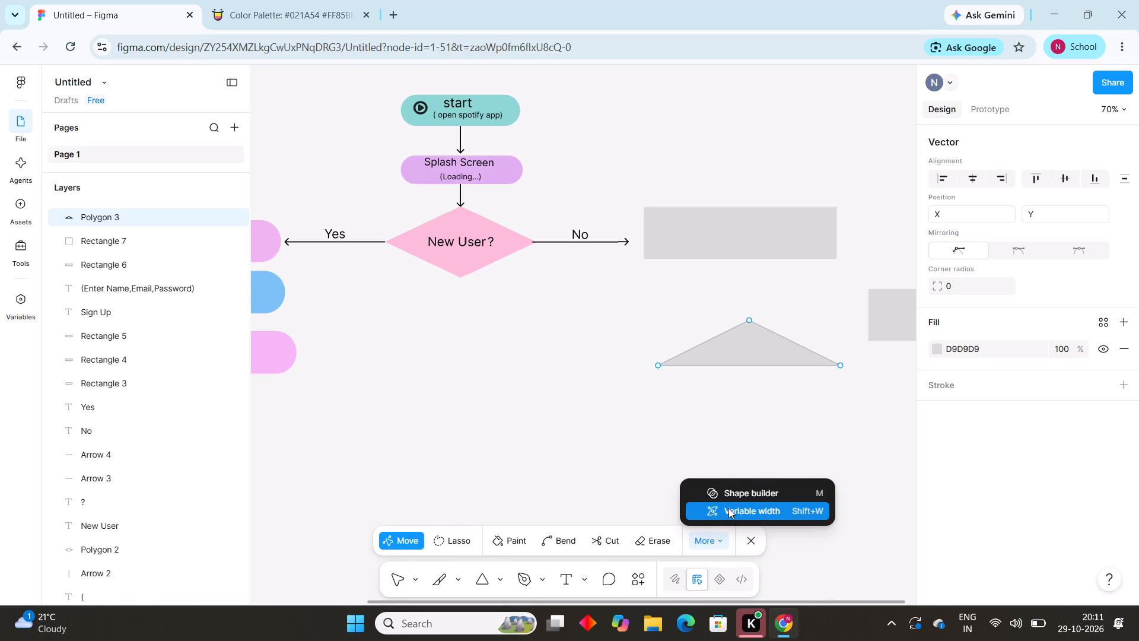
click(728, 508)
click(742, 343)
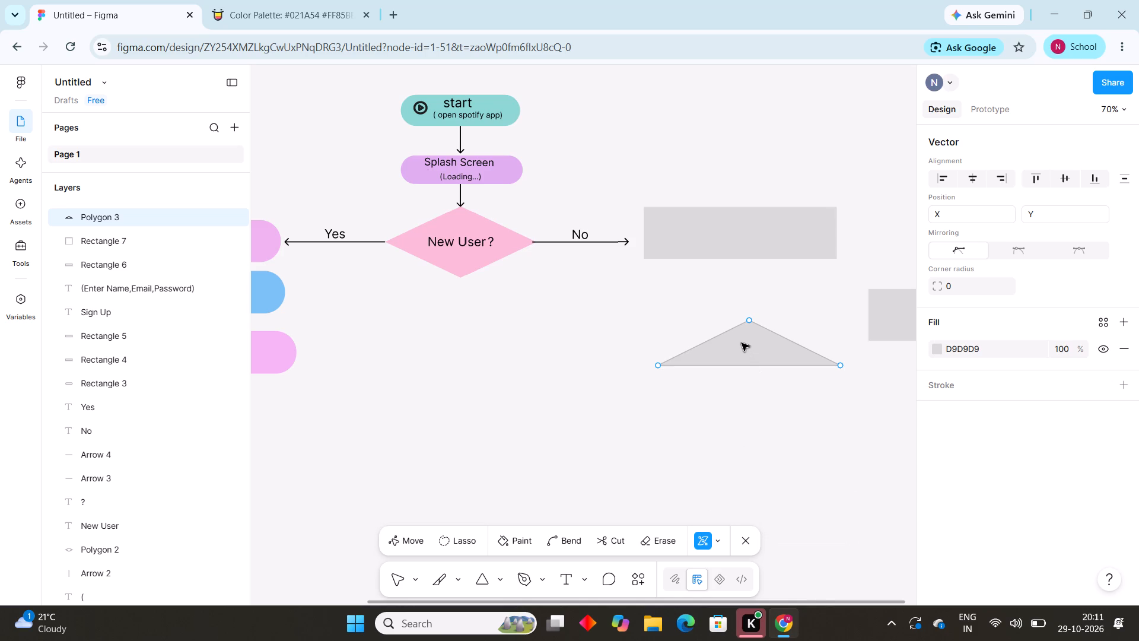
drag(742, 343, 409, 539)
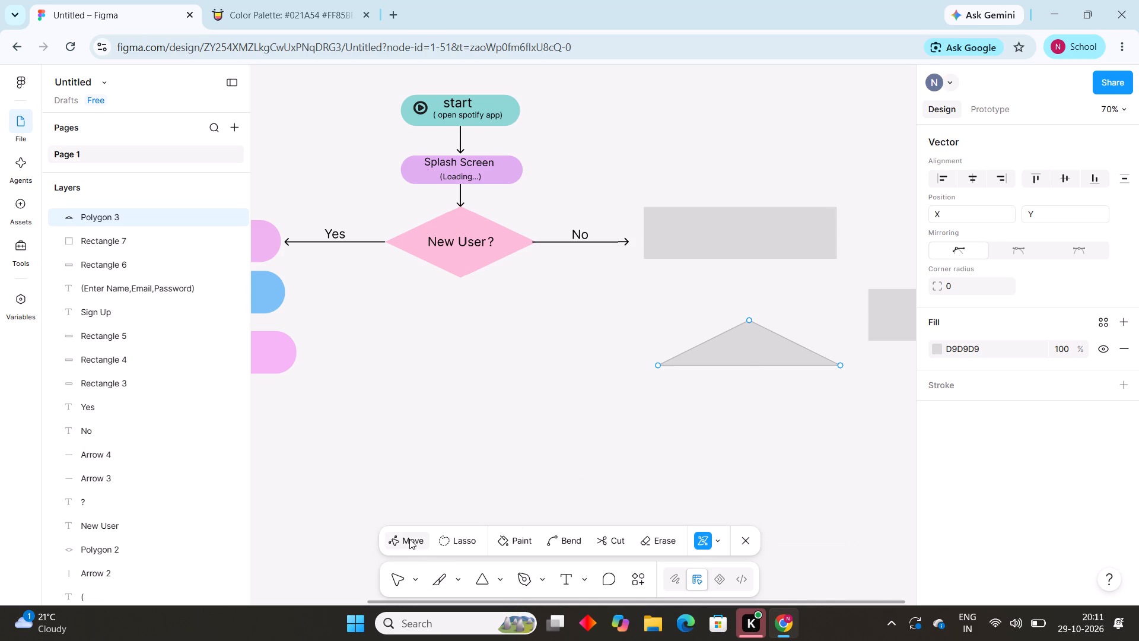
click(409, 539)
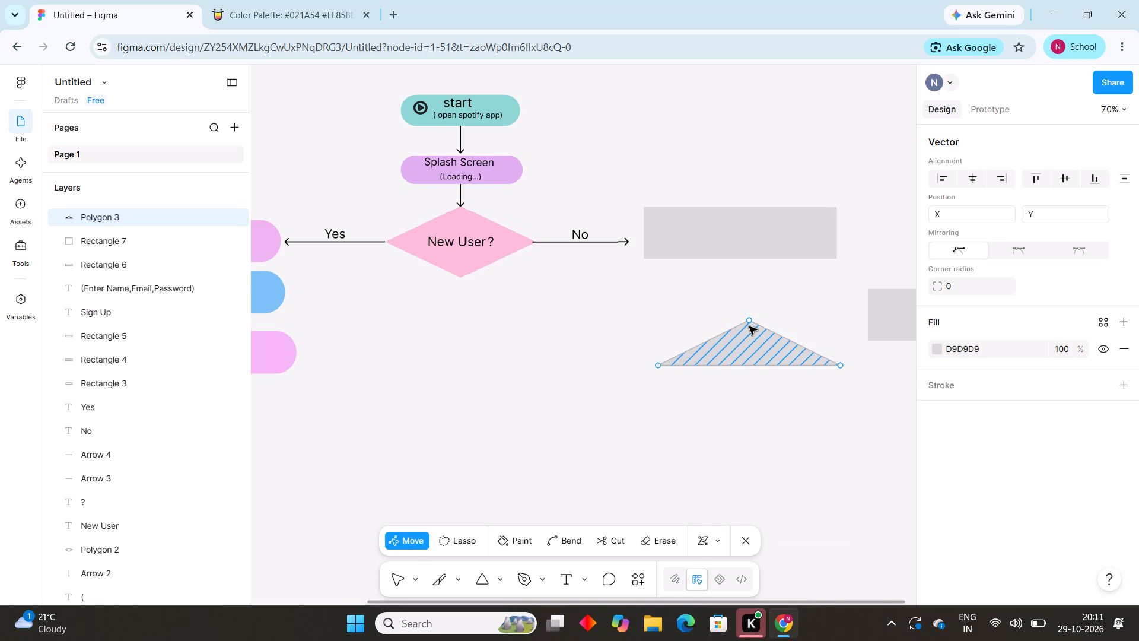
Leave vector editing and stretch the triangle vertically to a height of about 117.
click(750, 320)
drag(750, 320, 745, 367)
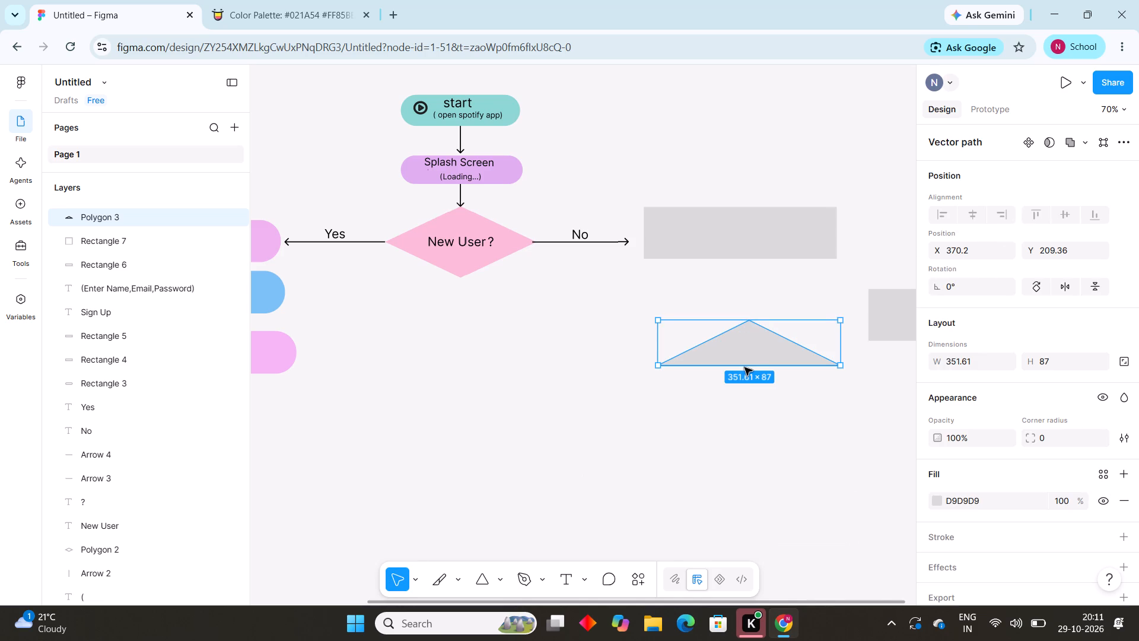
drag(745, 367, 744, 363)
drag(744, 363, 743, 411)
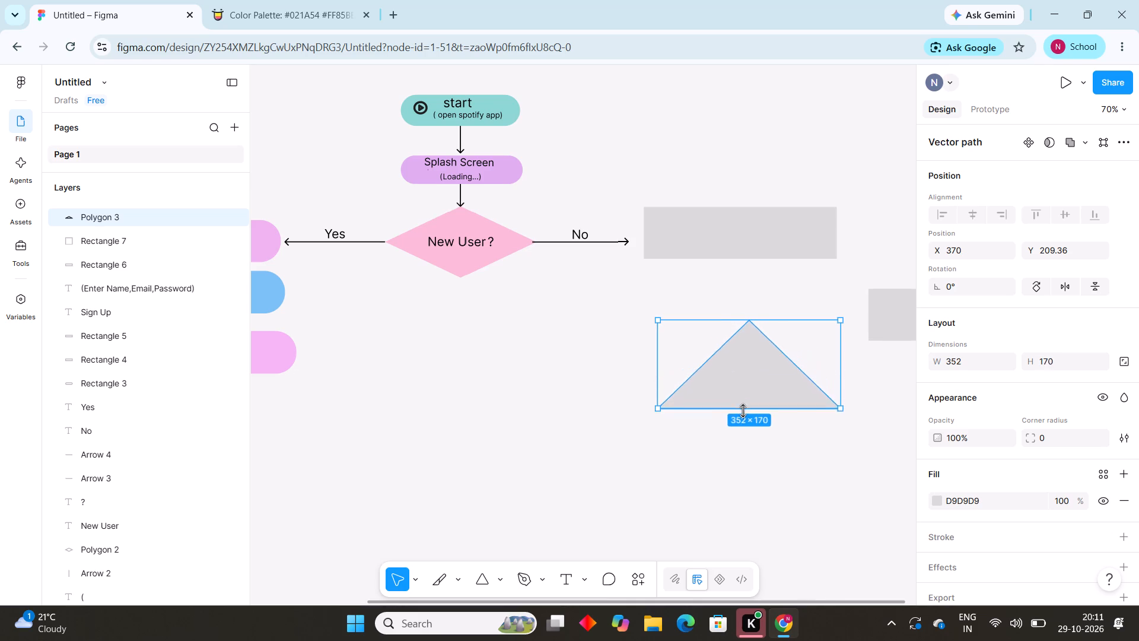
drag(743, 411, 715, 380)
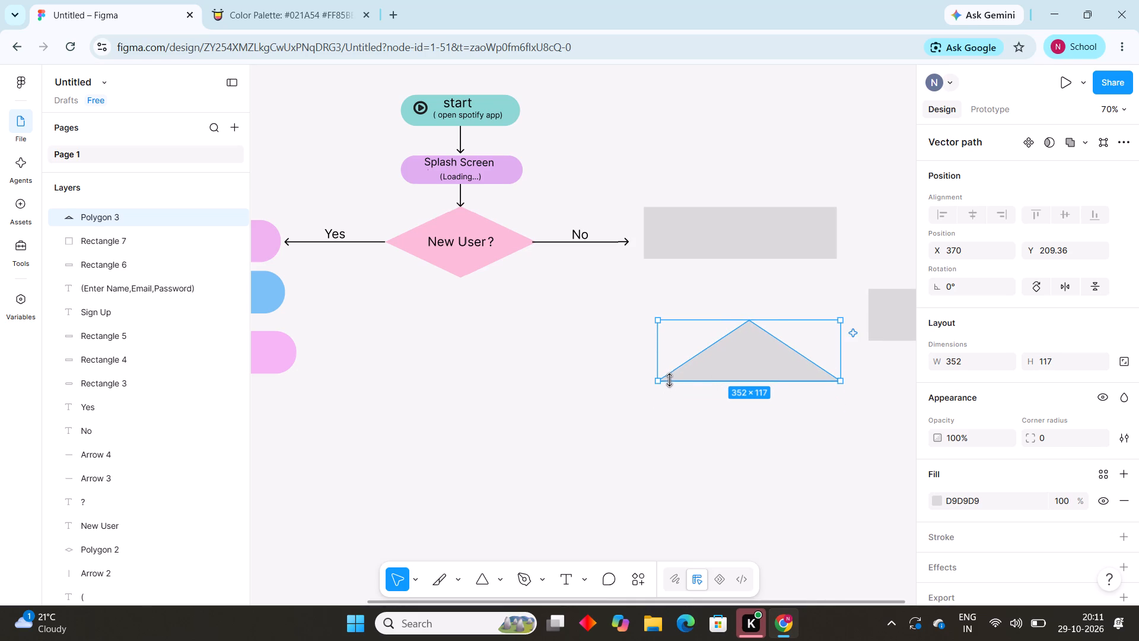
Move the whole triangle up beneath the wide grey rectangle, to about X 331, Y 173.
click(670, 379)
drag(670, 379, 722, 356)
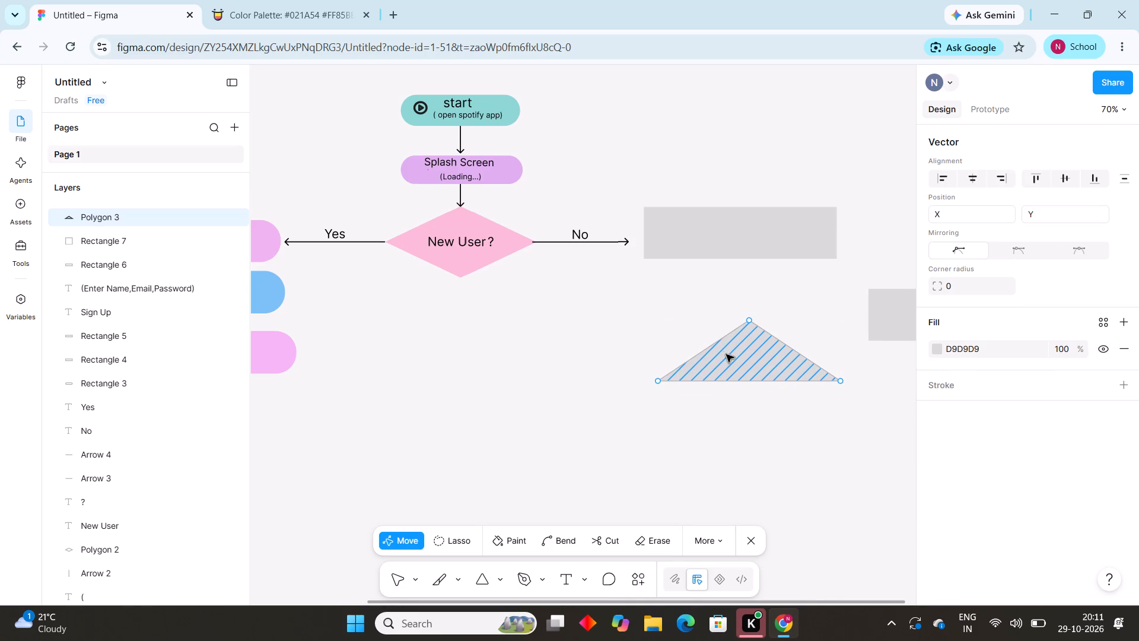
click(726, 364)
click(742, 404)
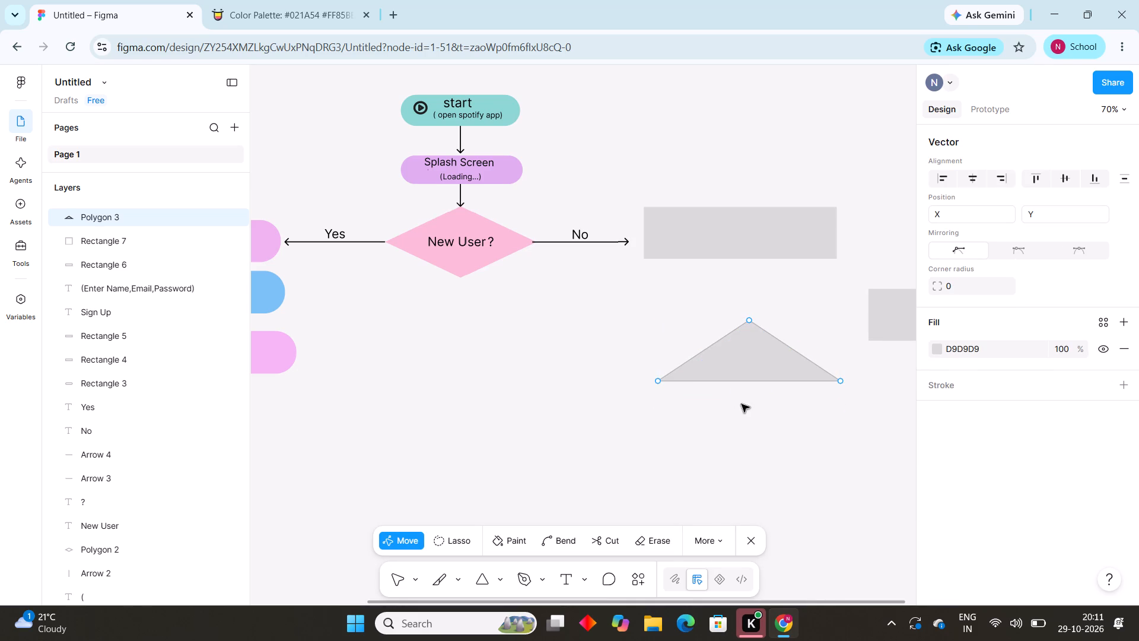
click(747, 353)
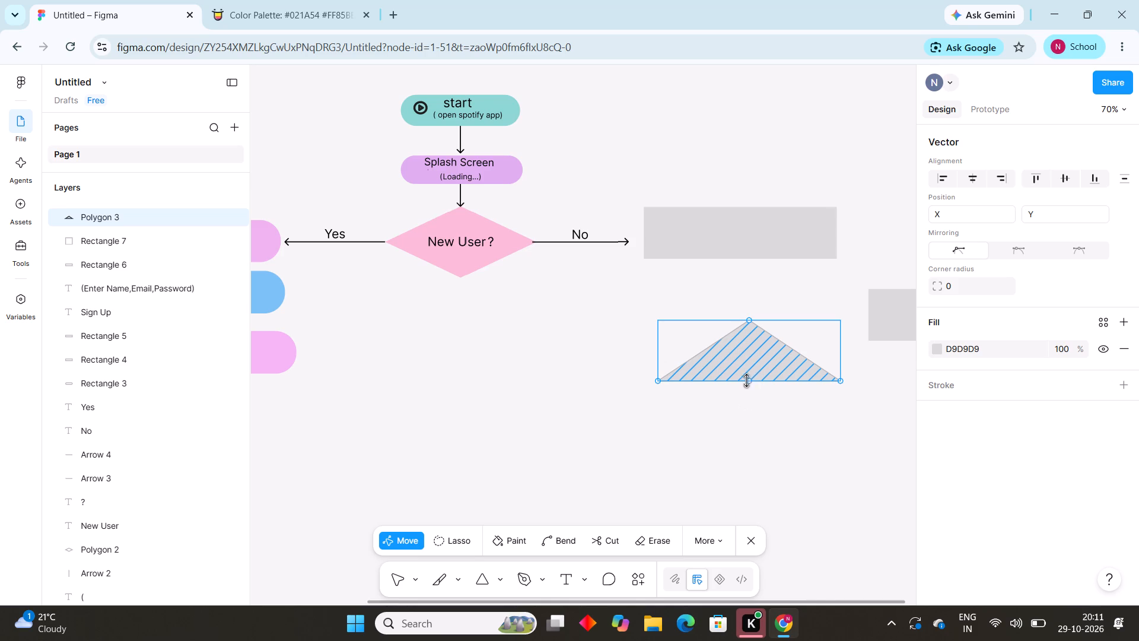
drag(747, 334, 746, 372)
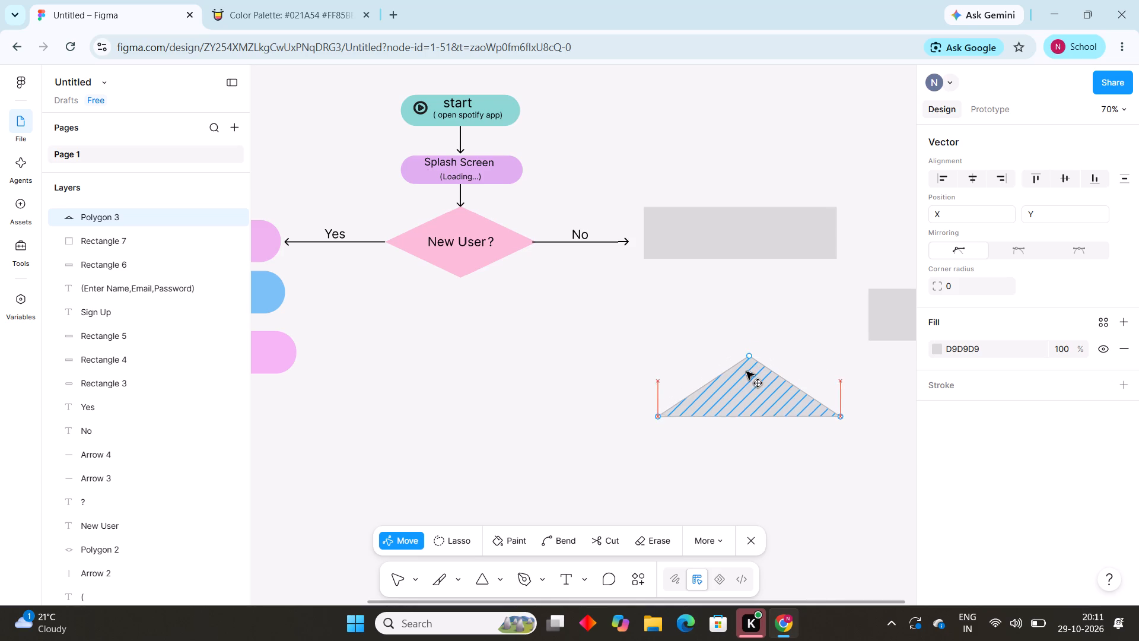
drag(746, 372, 727, 319)
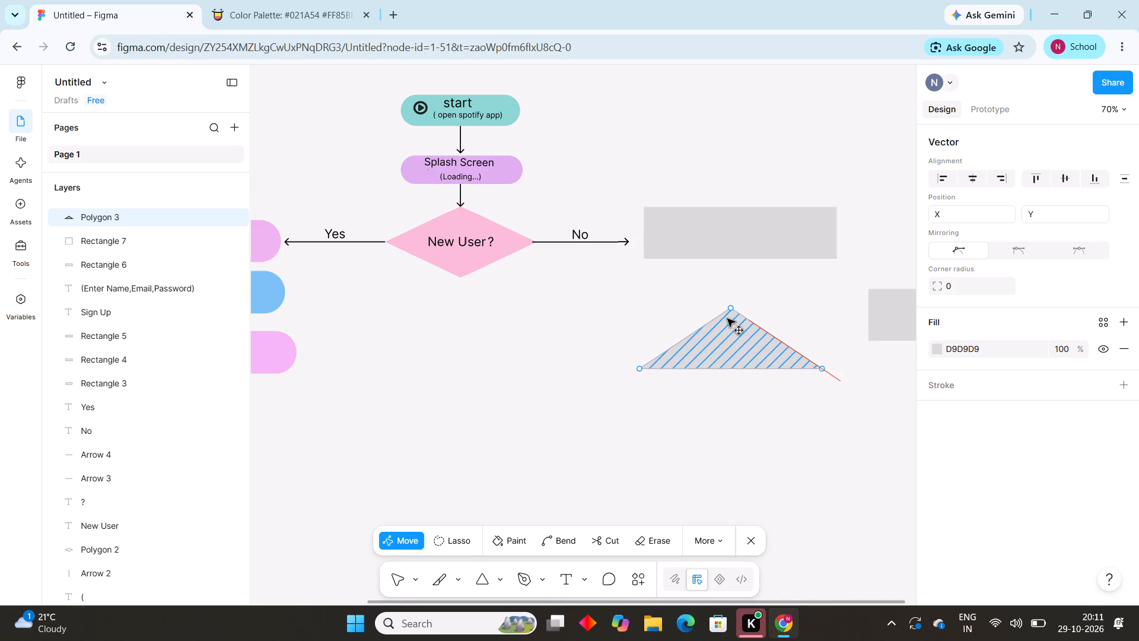
drag(727, 319, 727, 315)
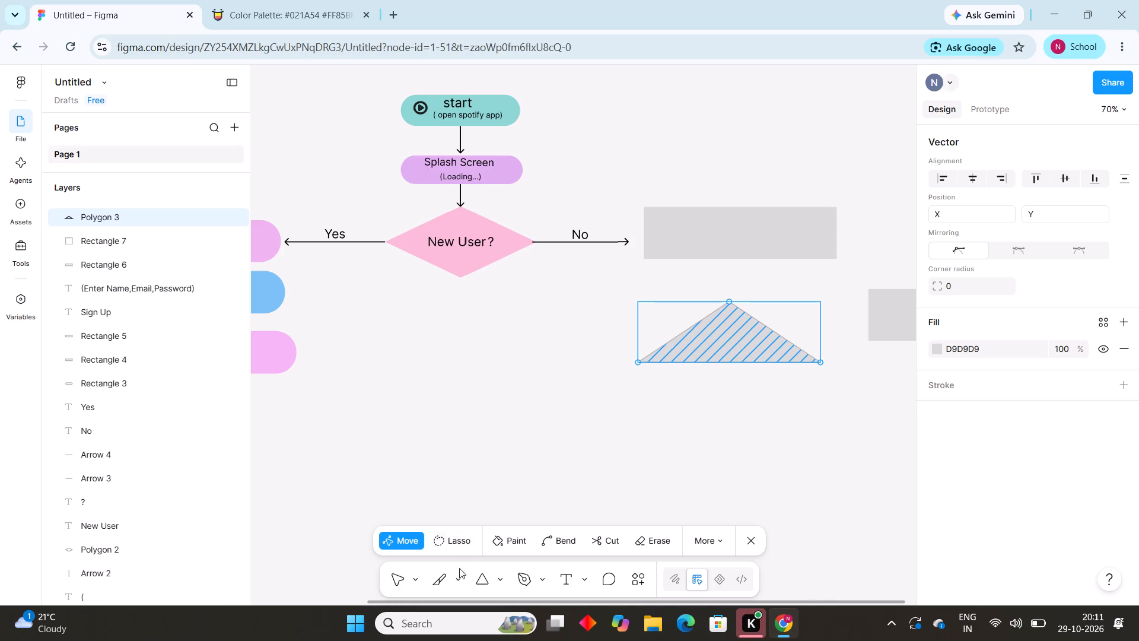
Add a small default-size triangle below the wide triangle and open it for vector editing.
click(486, 578)
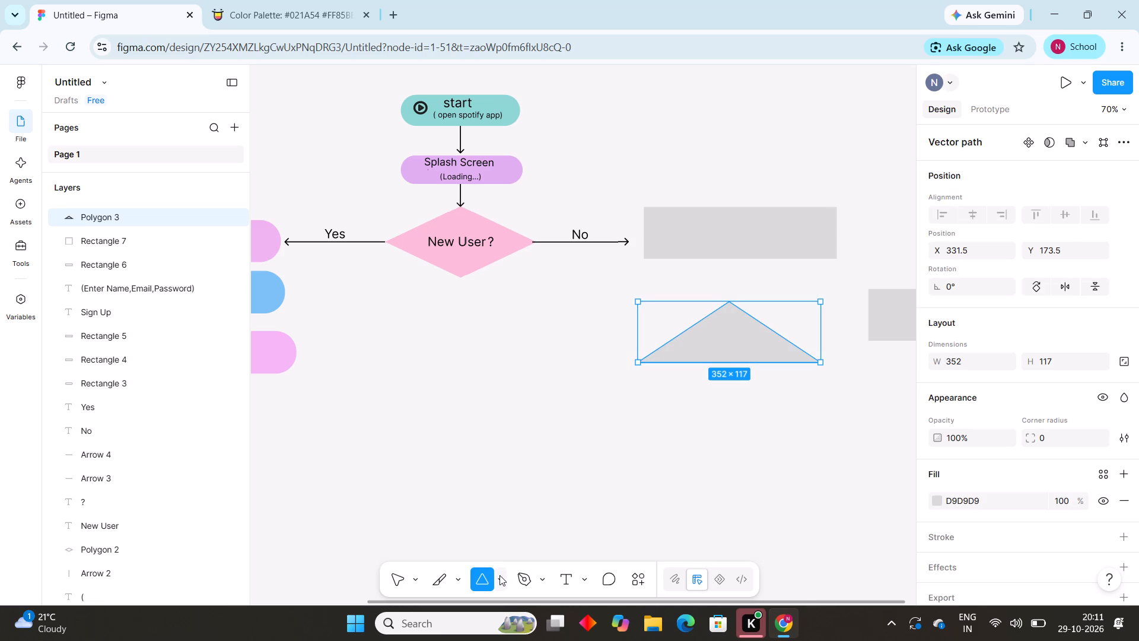
click(499, 576)
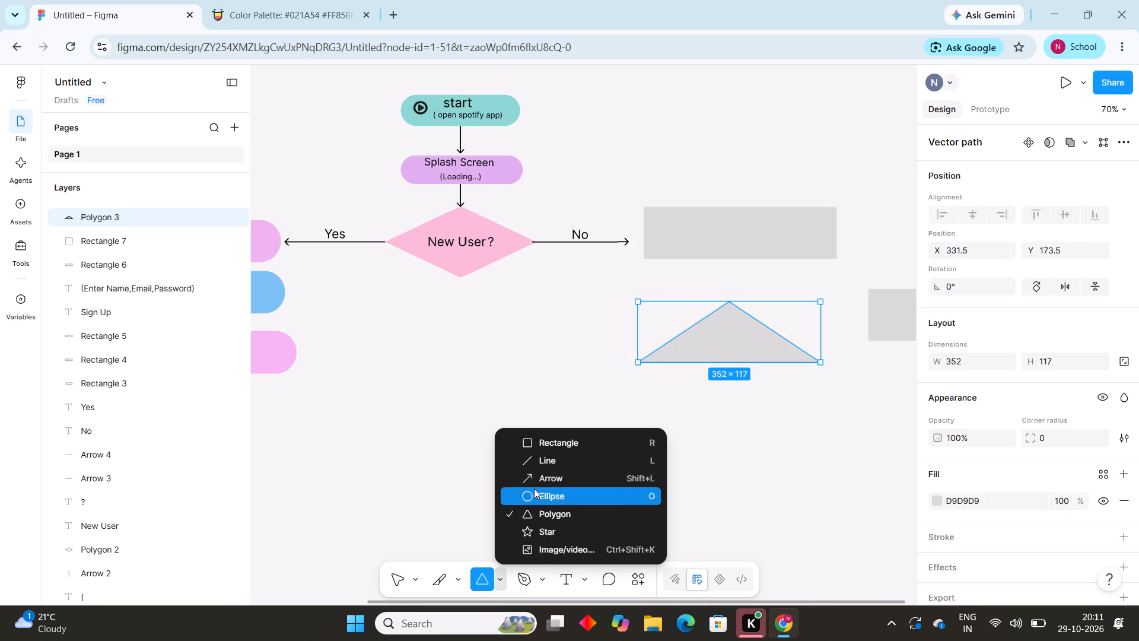
click(534, 506)
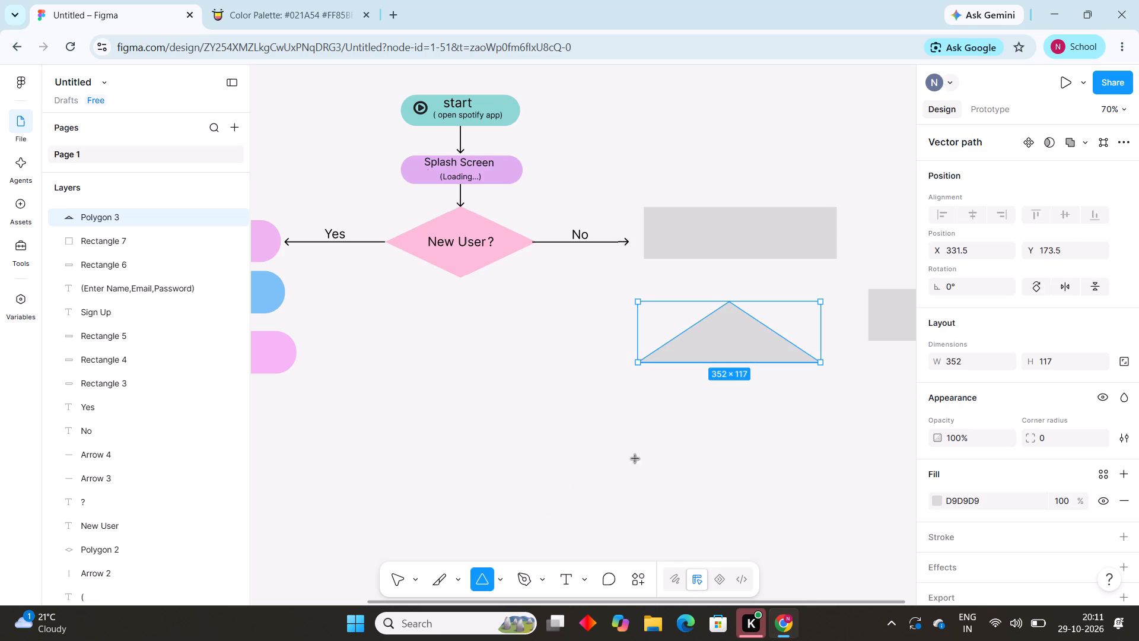
double_click(735, 402)
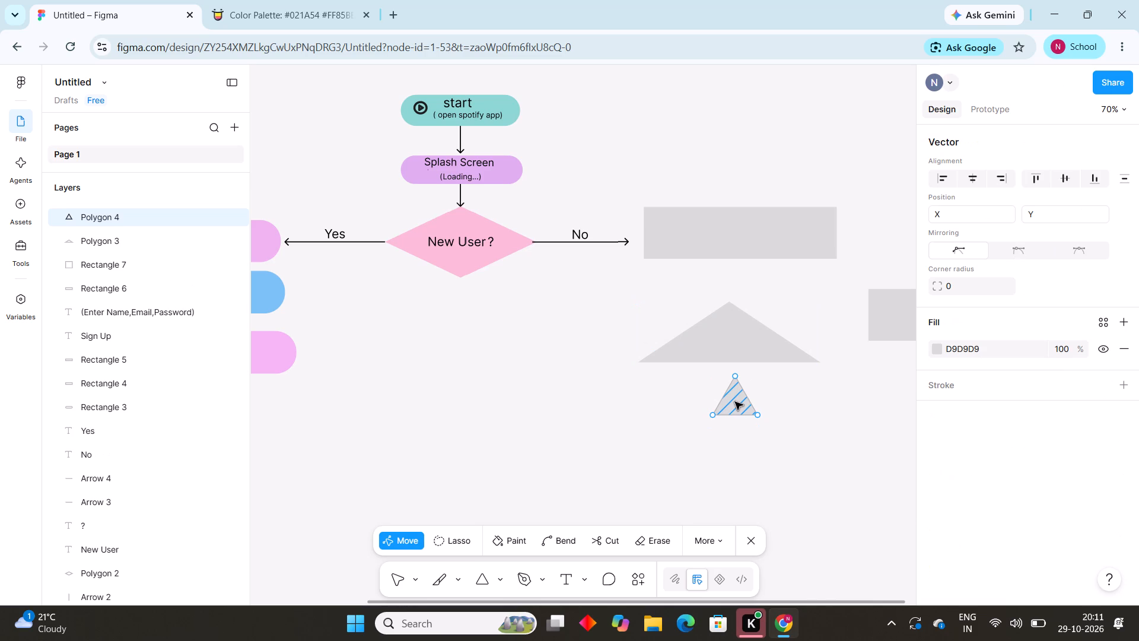
Pull the small triangle's apex down below its base so that it points downward.
drag(734, 374, 728, 429)
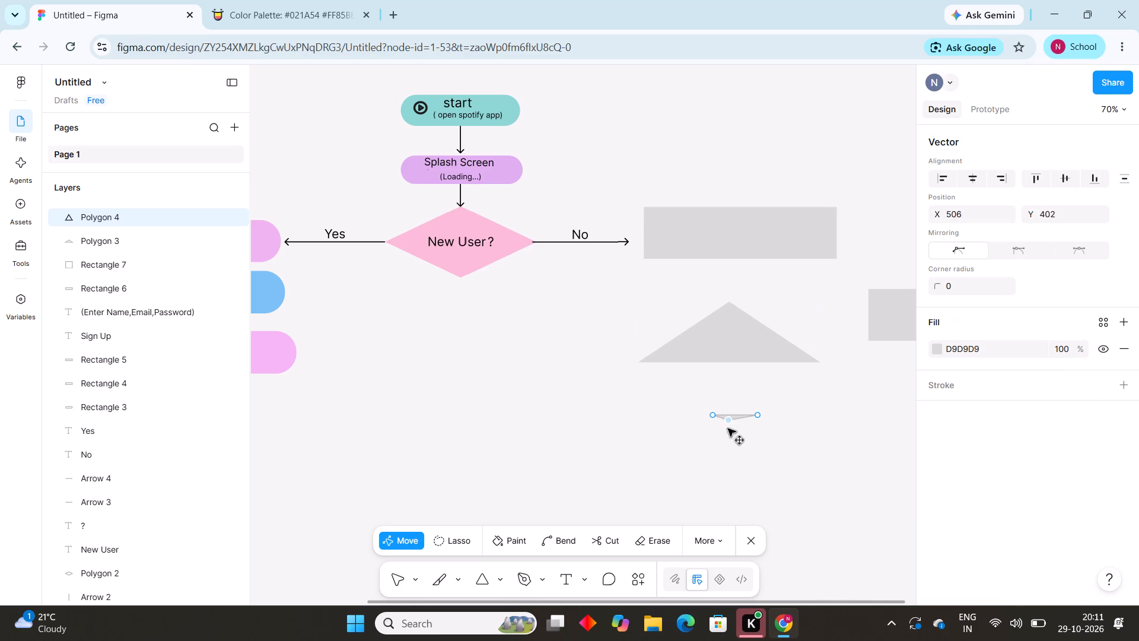
drag(728, 429, 733, 469)
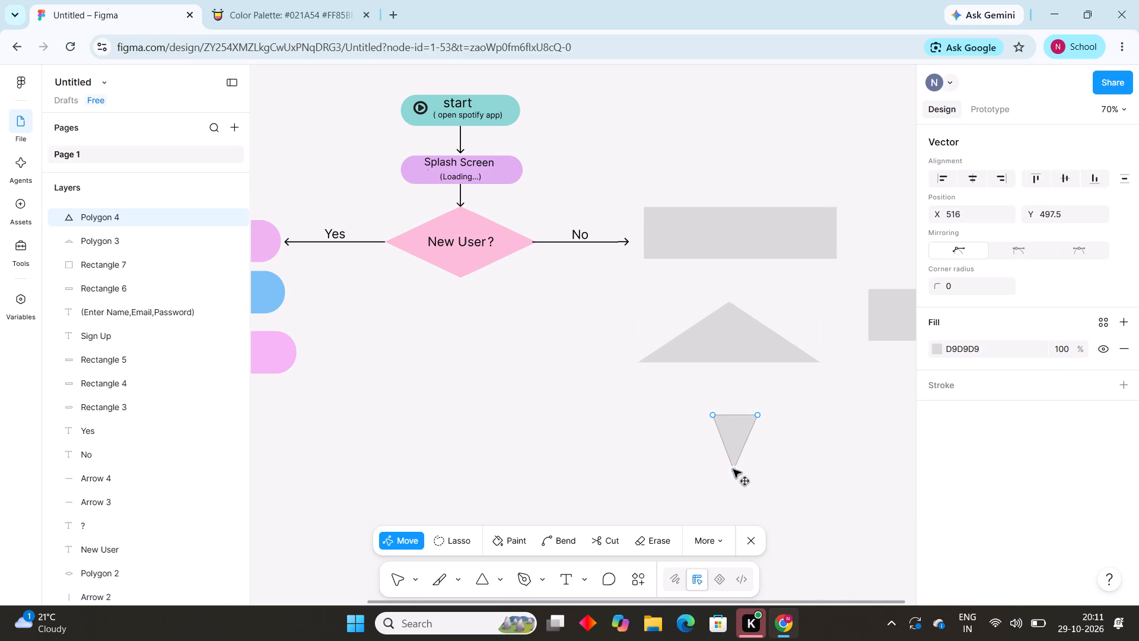
drag(733, 469, 733, 467)
Move the inverted small triangle up so it sits centred just beneath the wide triangle.
drag(735, 431, 734, 407)
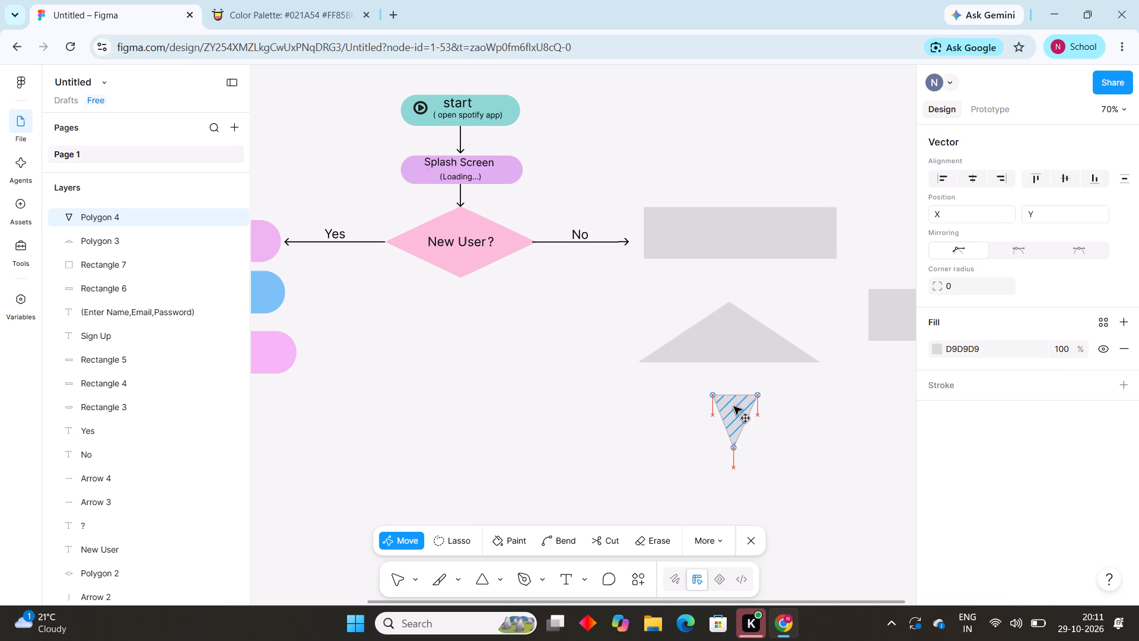
drag(734, 407, 719, 398)
drag(719, 398, 715, 397)
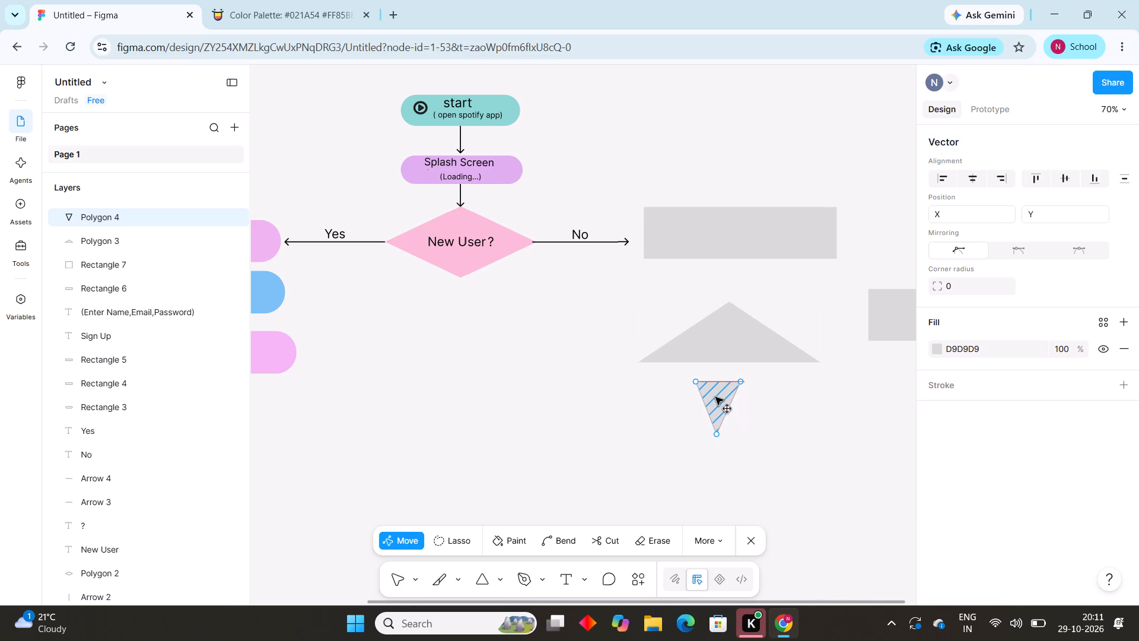
drag(715, 397, 728, 399)
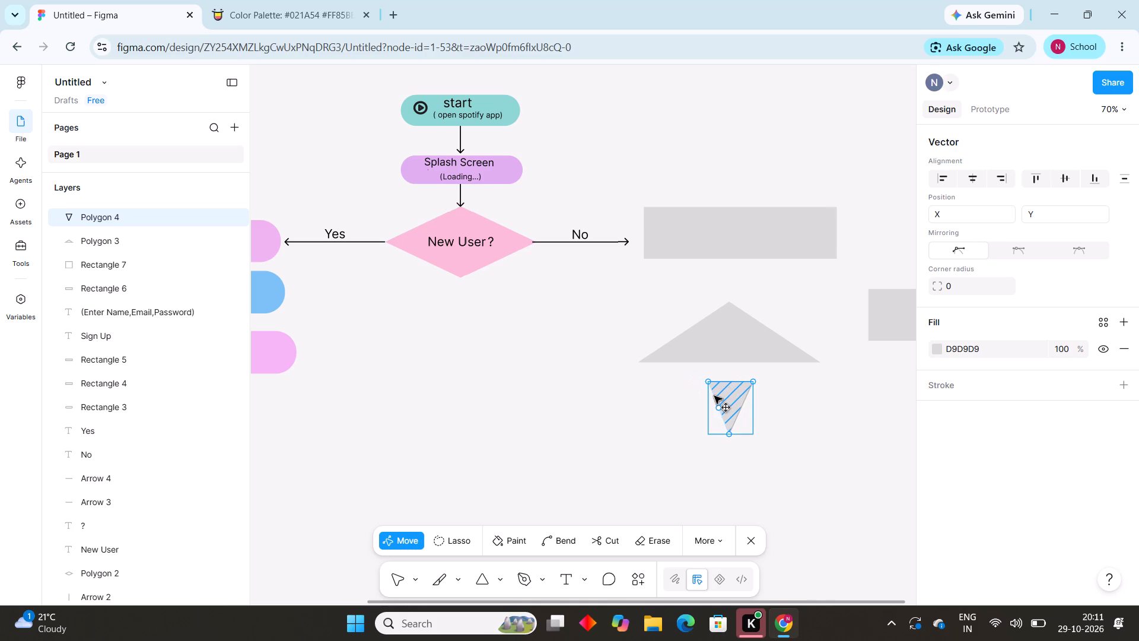
Stretch the inverted small triangle upward from its top edge to about 121.5 high.
click(714, 396)
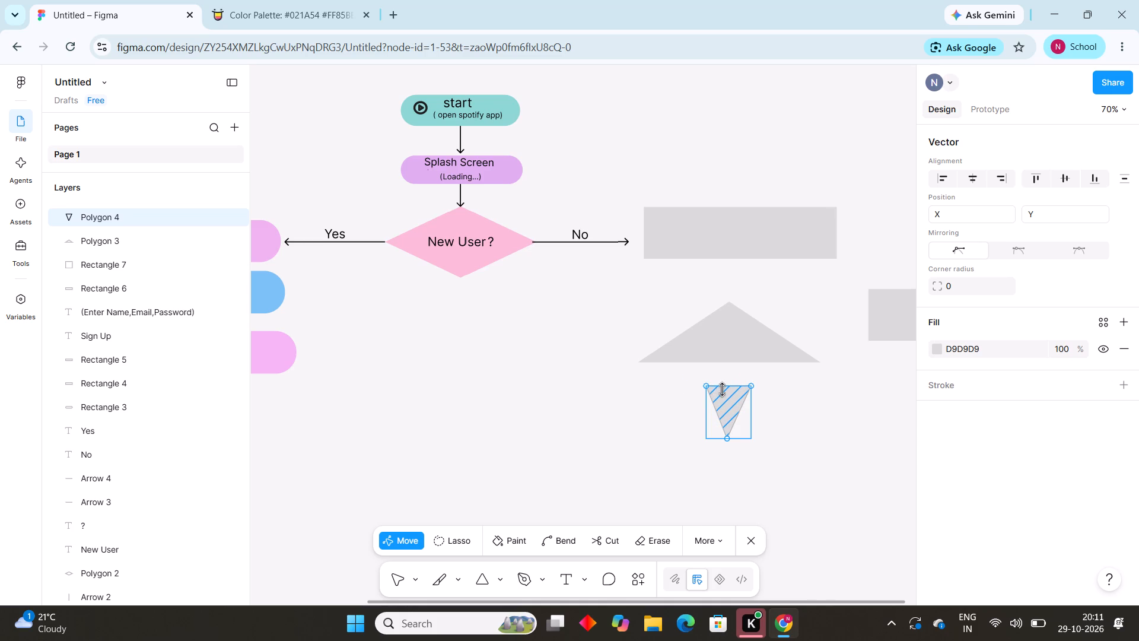
drag(724, 389, 715, 378)
drag(715, 378, 715, 376)
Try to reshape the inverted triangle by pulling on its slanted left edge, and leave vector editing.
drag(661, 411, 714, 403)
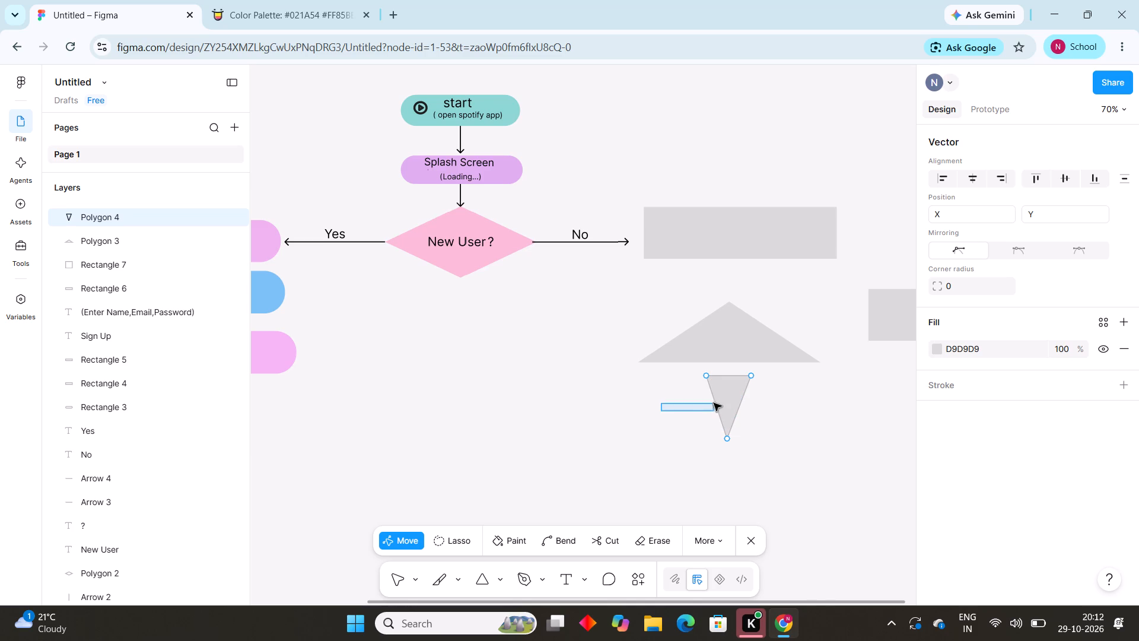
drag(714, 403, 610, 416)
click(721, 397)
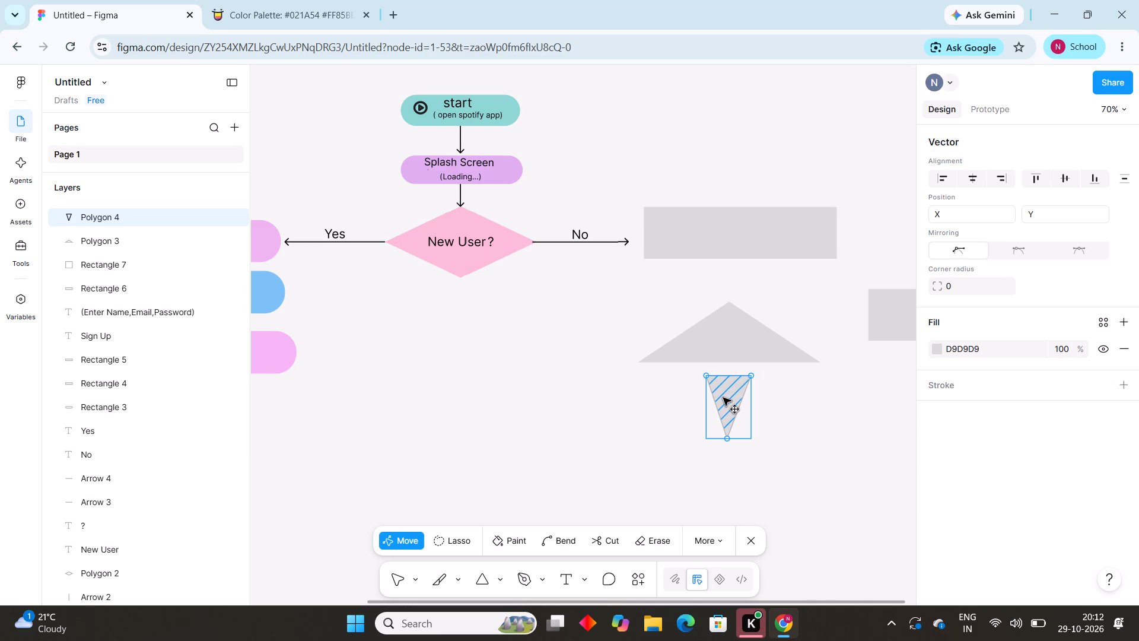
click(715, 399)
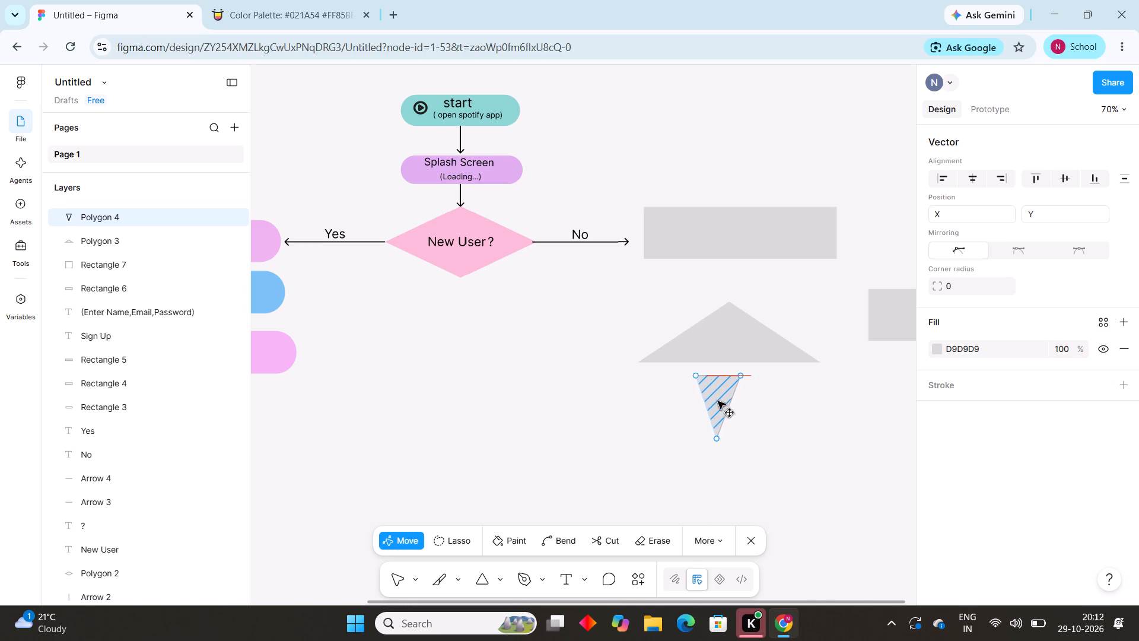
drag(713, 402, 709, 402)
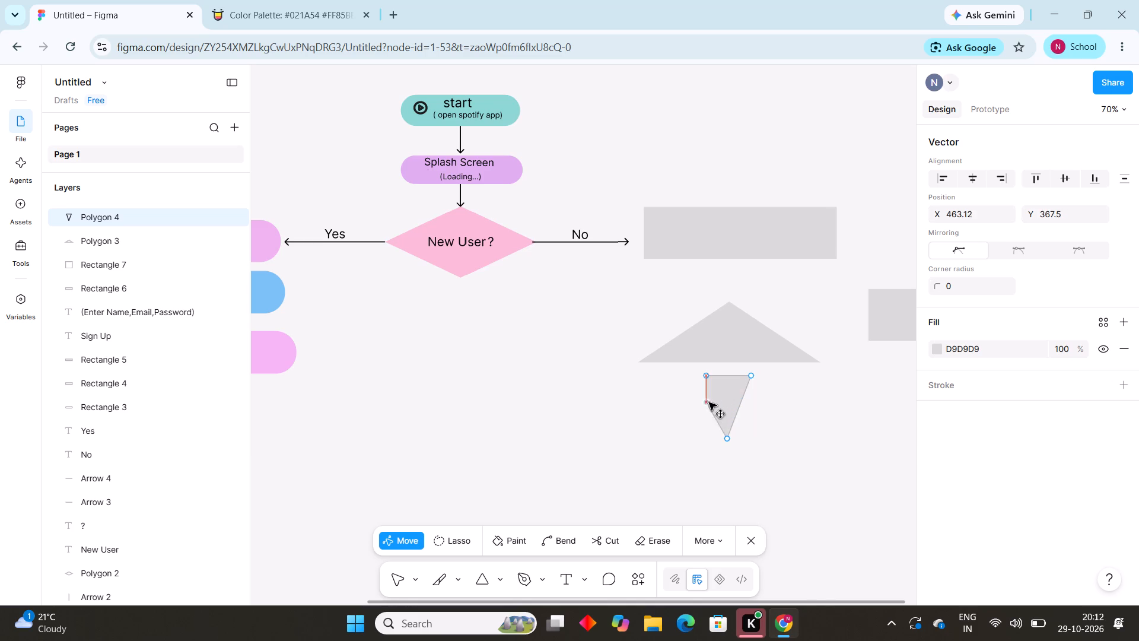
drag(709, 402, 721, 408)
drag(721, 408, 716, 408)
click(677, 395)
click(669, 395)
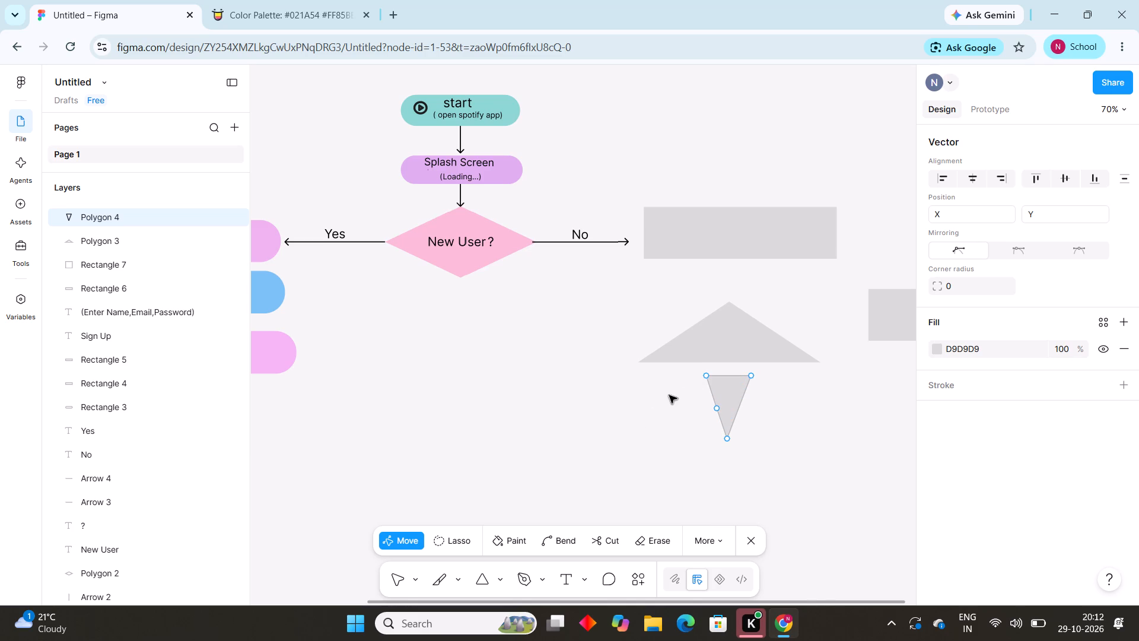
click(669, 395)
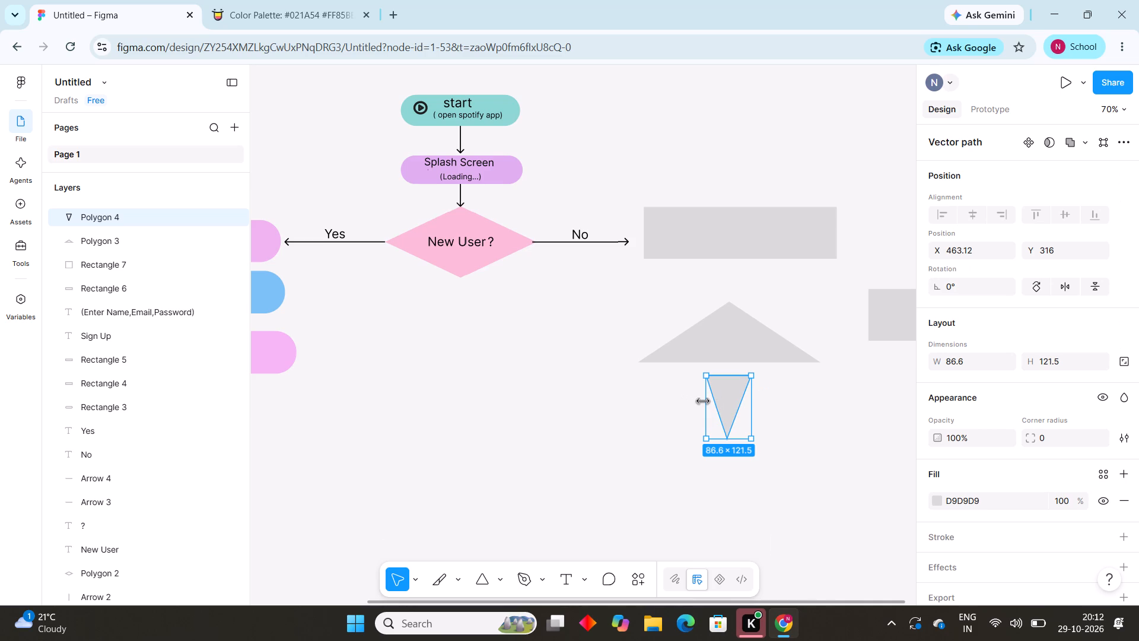
Widen the inverted triangle toward the left to about 218 wide, lining its corner up with the upper triangle's.
drag(708, 408, 707, 408)
drag(707, 408, 643, 410)
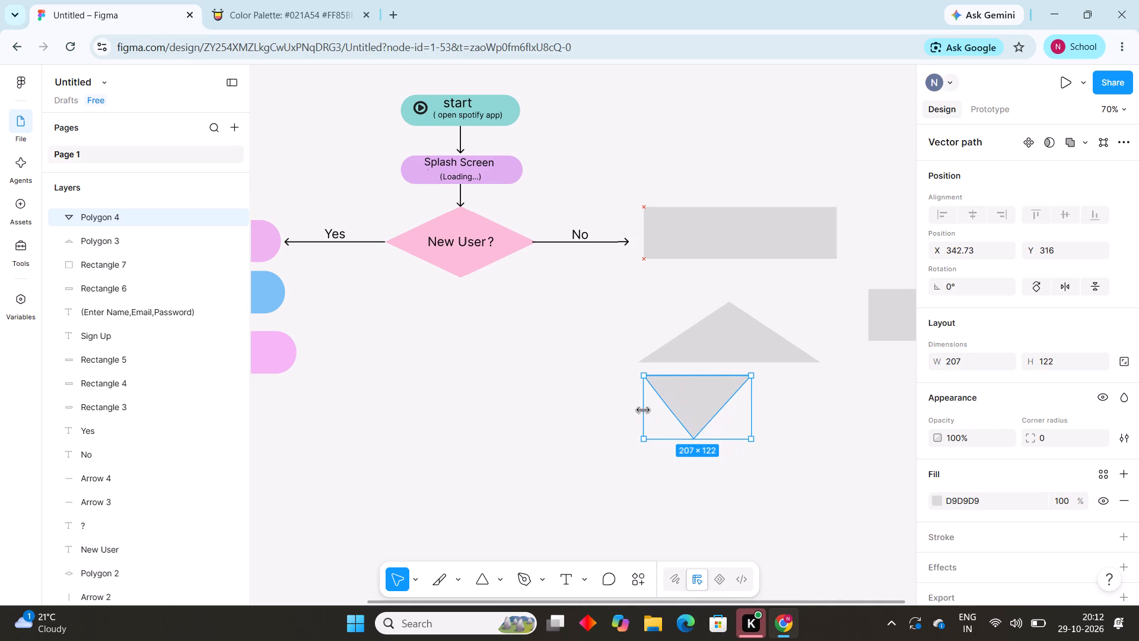
drag(643, 410, 637, 409)
drag(579, 413, 715, 412)
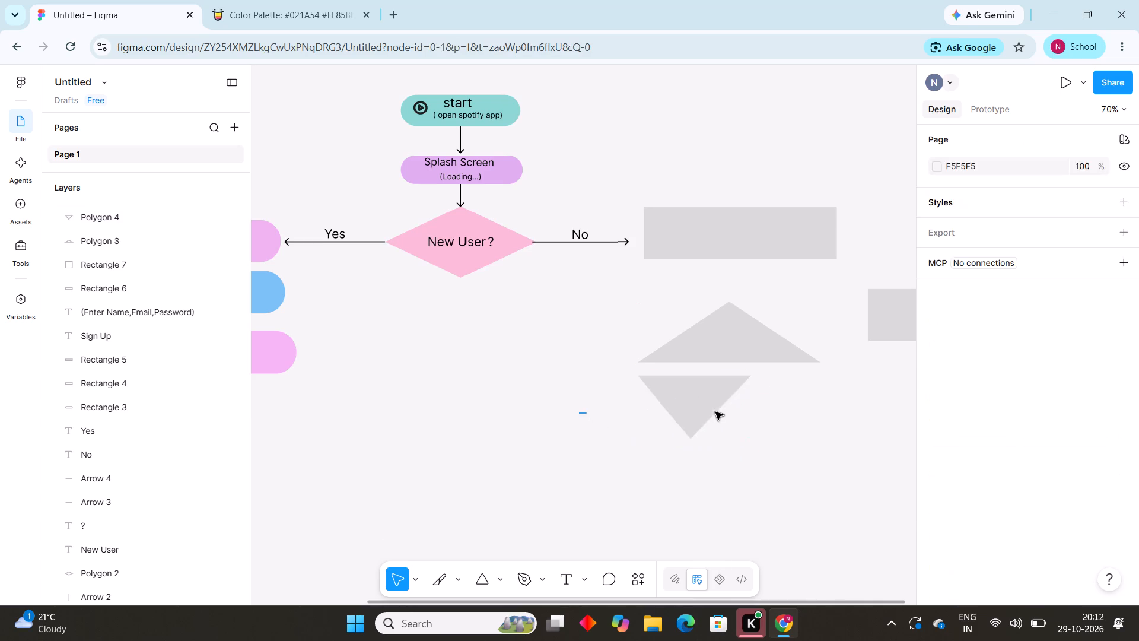
drag(715, 412, 545, 439)
Move the inverted triangle to about X 389, Y 312, just beneath the middle of the wide triangle.
drag(725, 399, 771, 394)
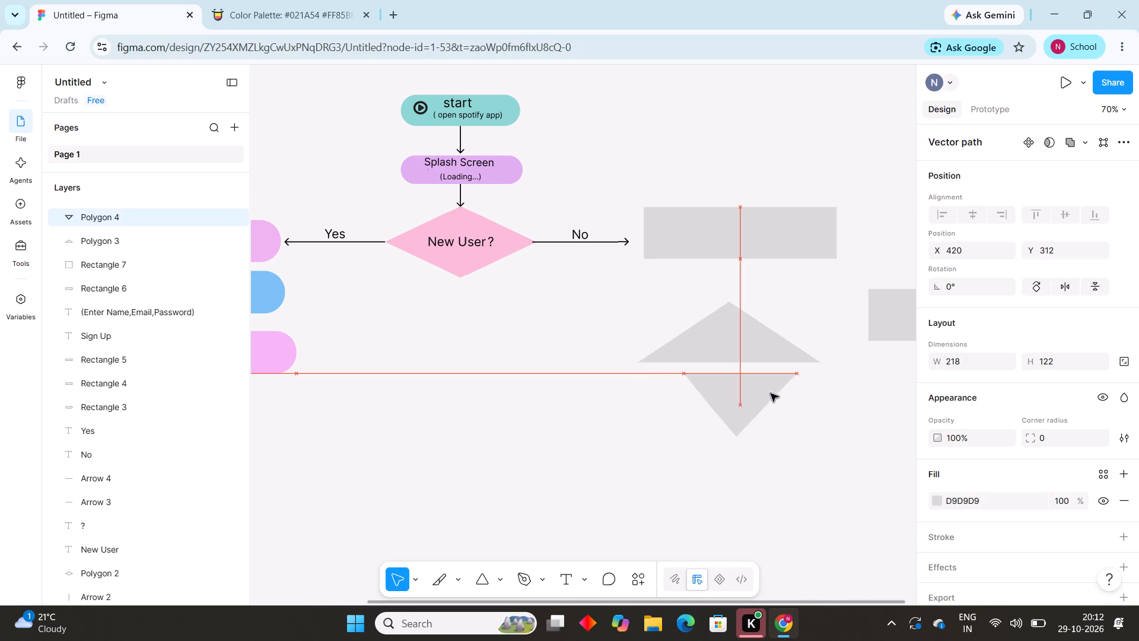
drag(771, 394, 755, 397)
click(755, 397)
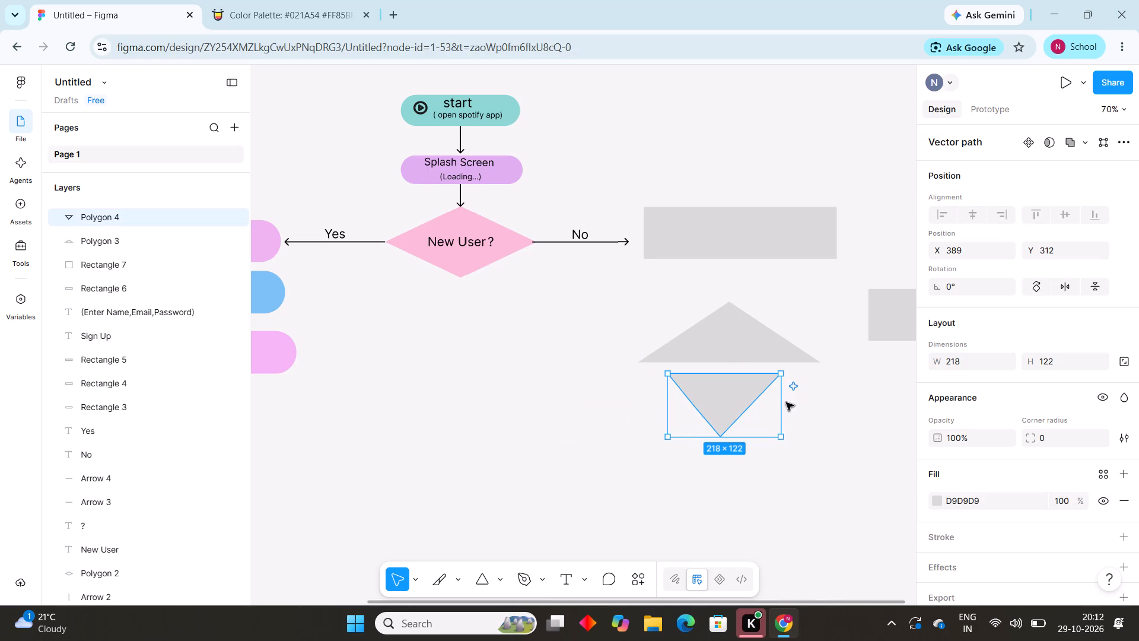
Stretch the inverted triangle on both sides to about 352 wide, matching the upper triangle's base.
drag(784, 403, 818, 402)
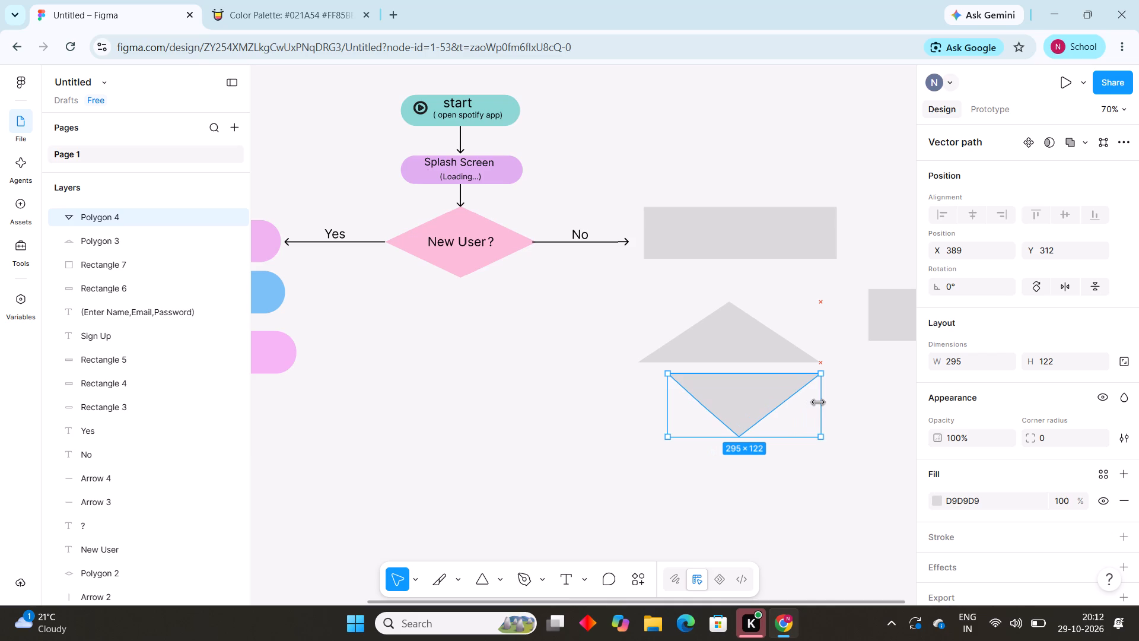
drag(818, 402, 820, 402)
drag(539, 425, 591, 423)
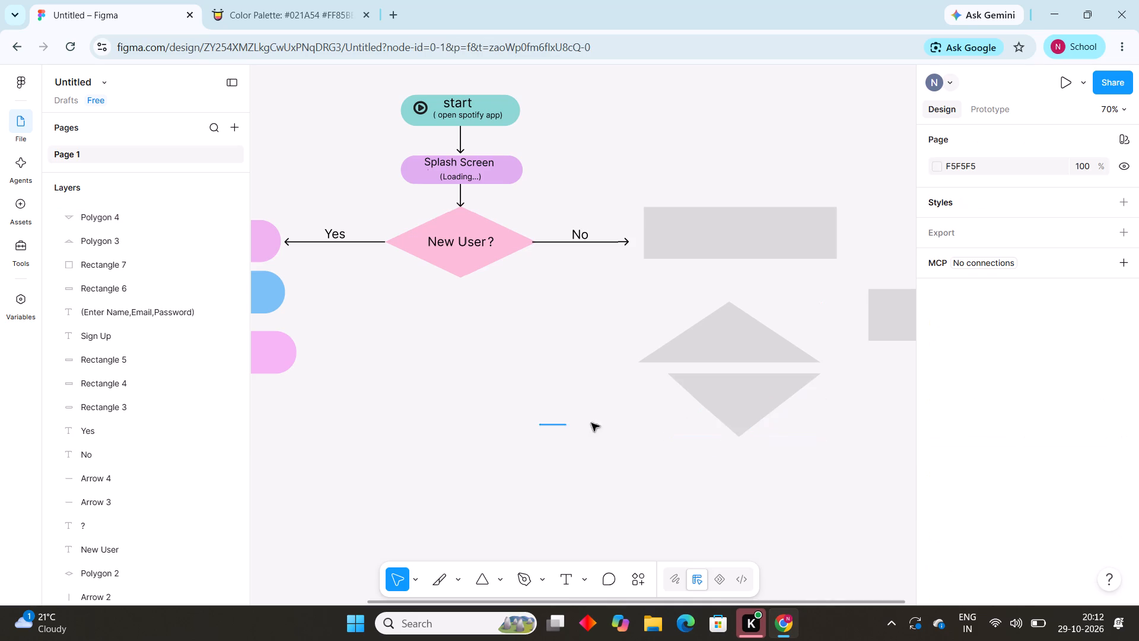
drag(591, 423, 513, 436)
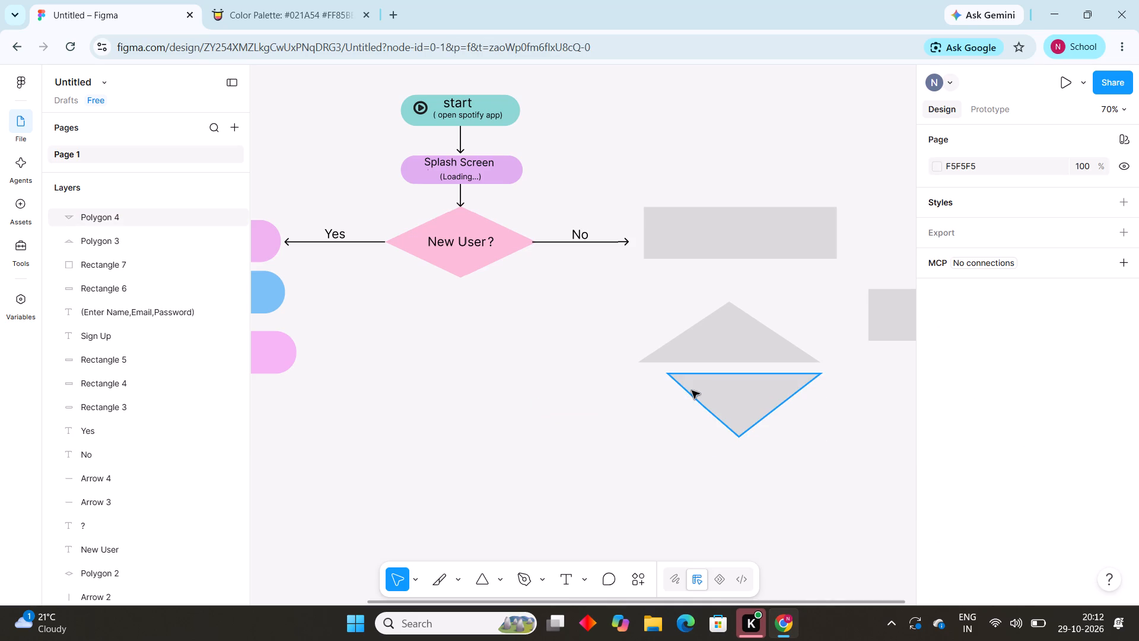
click(689, 392)
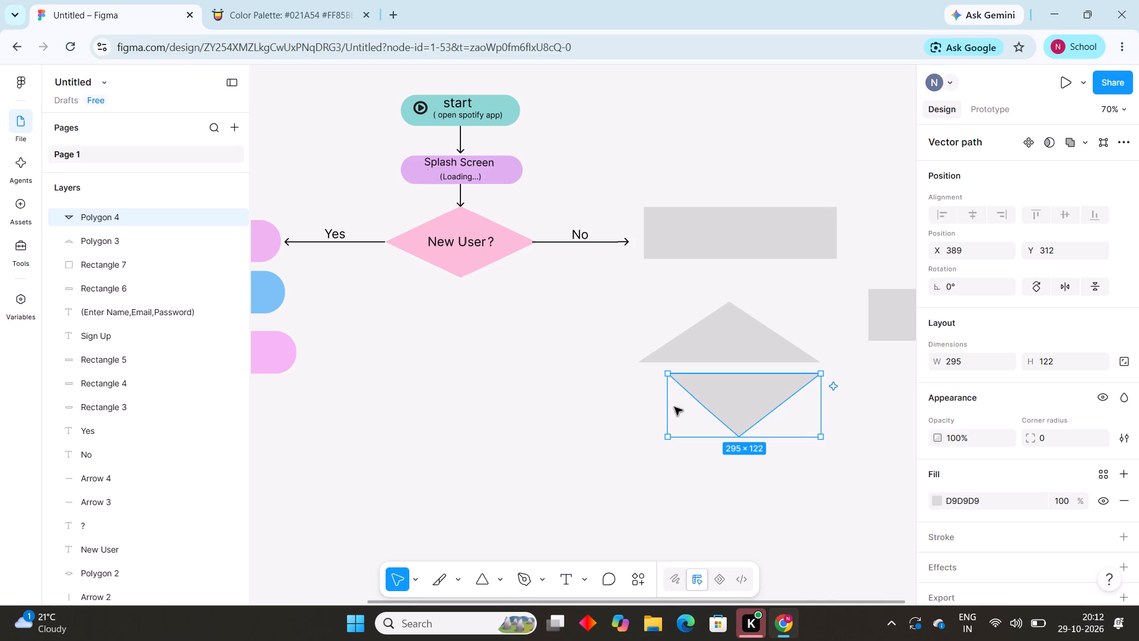
drag(671, 406, 638, 406)
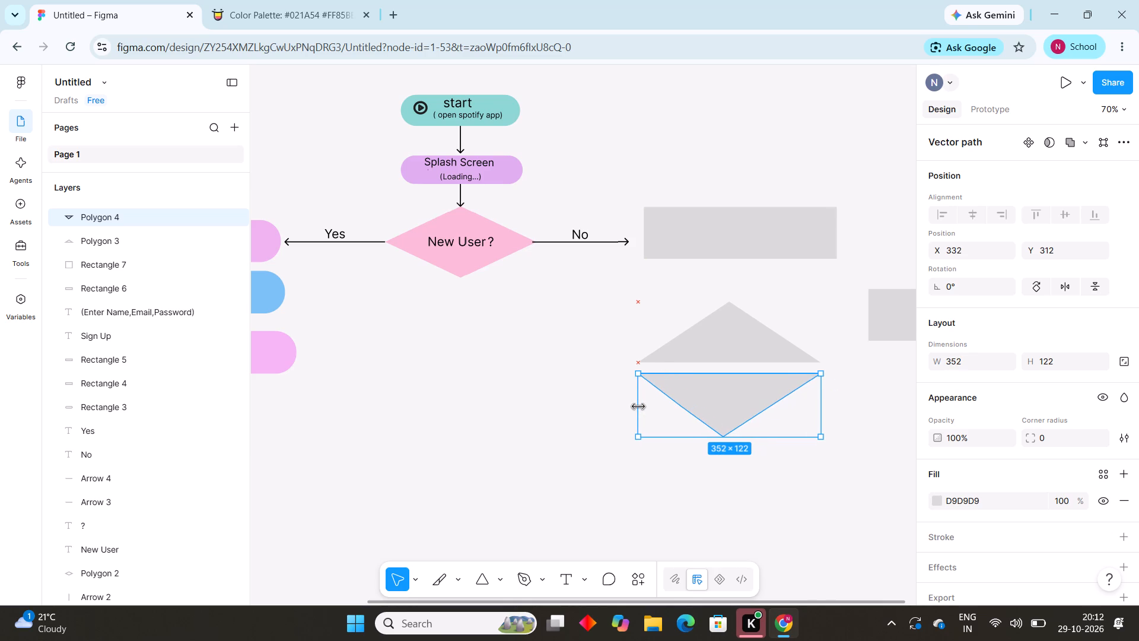
drag(638, 406, 637, 405)
click(560, 407)
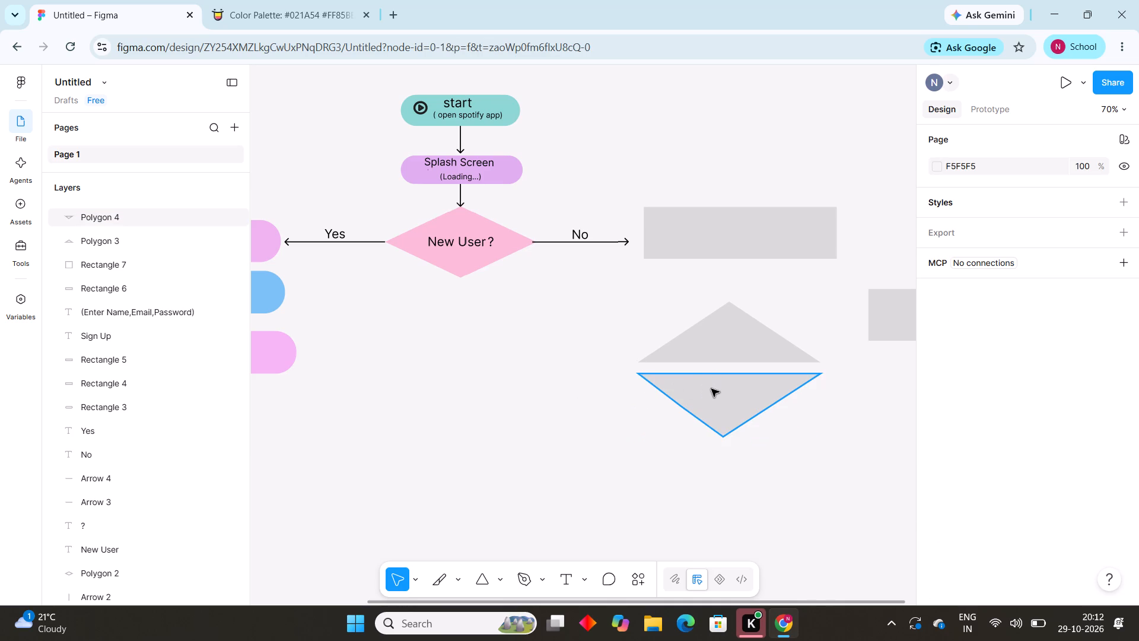
Move the inverted triangle up against the upper triangle's base, to X 332, Y 291, forming a diamond.
drag(711, 389, 714, 378)
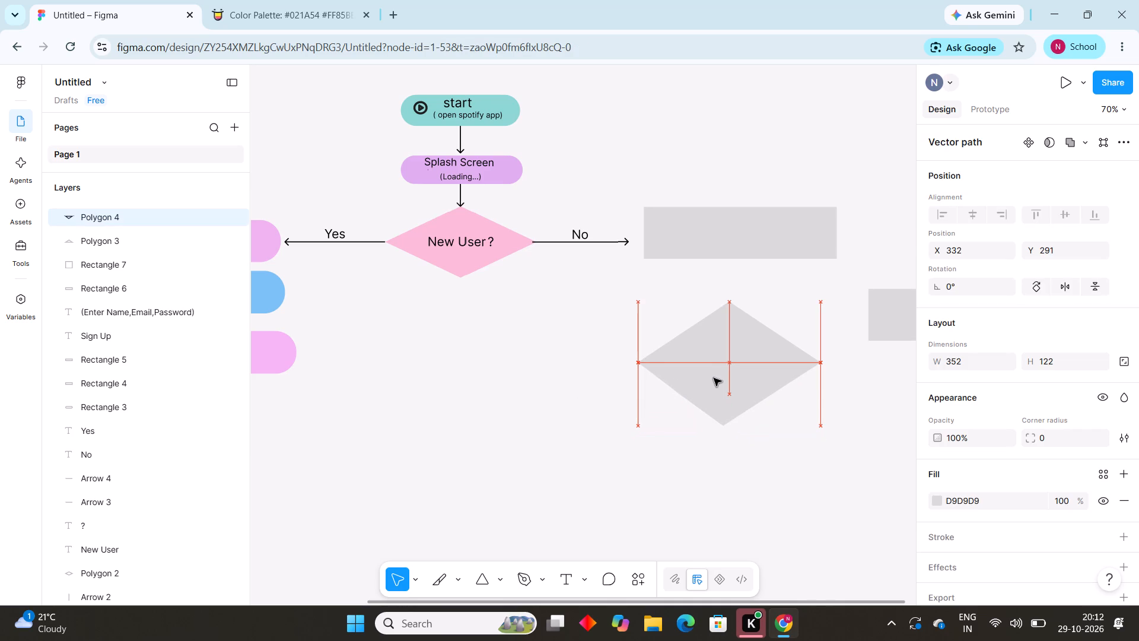
drag(714, 378, 713, 379)
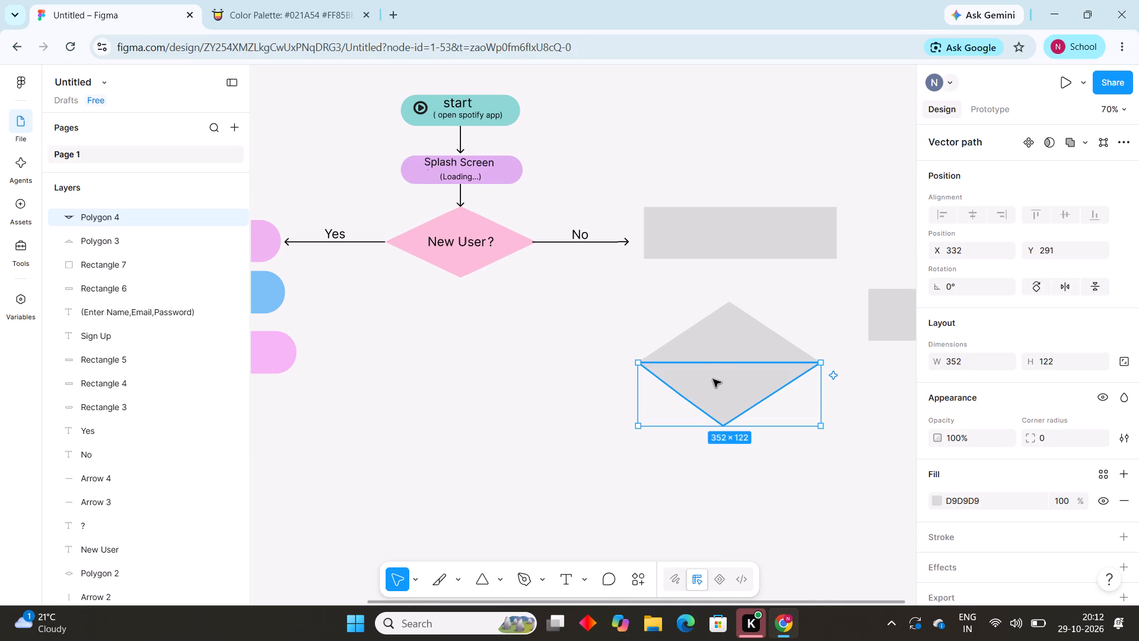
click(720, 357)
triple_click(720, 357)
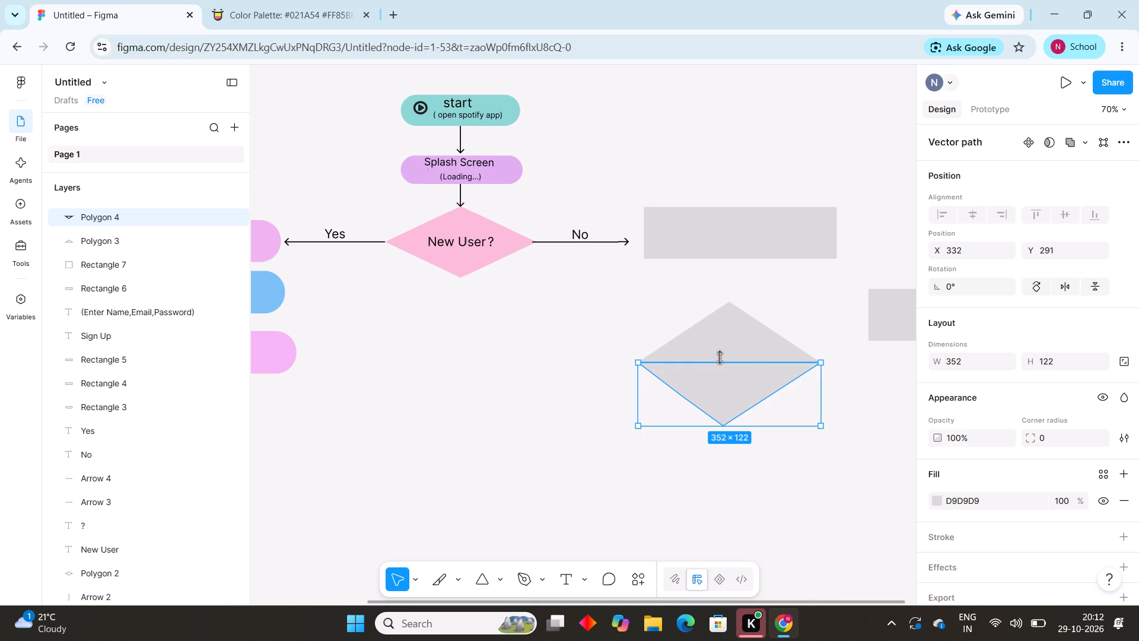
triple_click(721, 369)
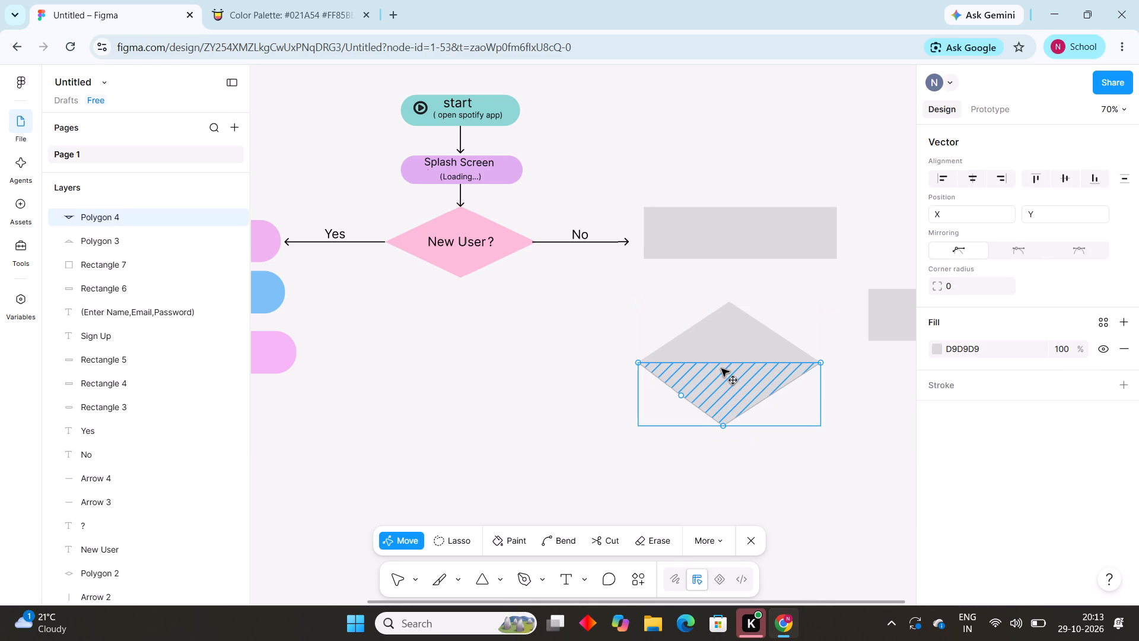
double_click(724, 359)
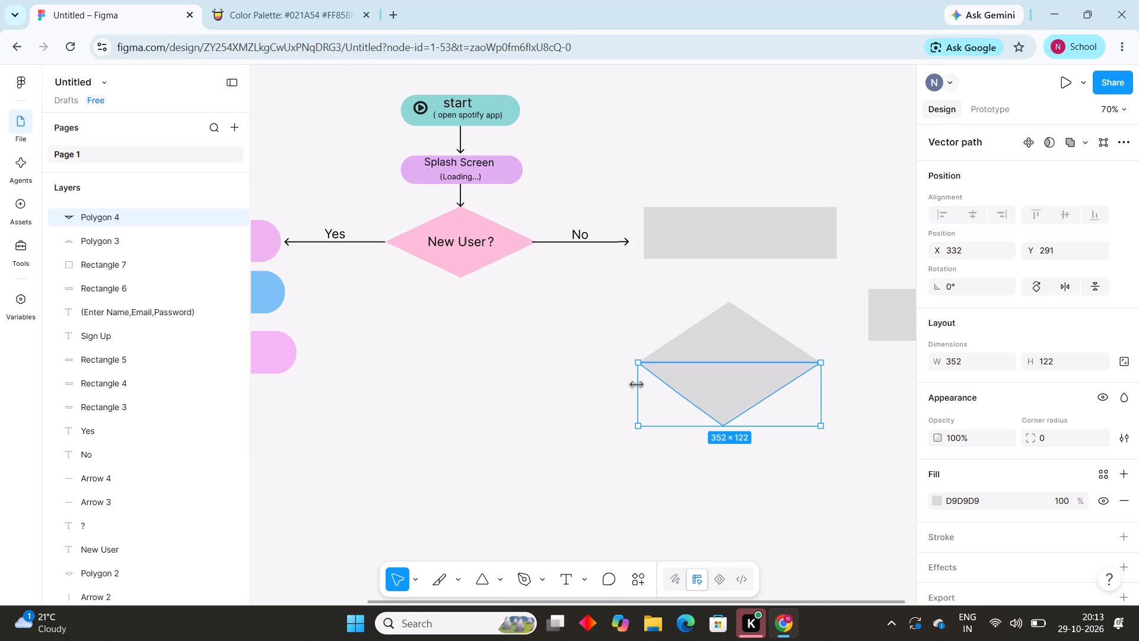
Narrow the lower triangle by pulling its left side inward while its right corner stays in place.
drag(642, 384, 648, 384)
drag(648, 384, 664, 384)
click(620, 372)
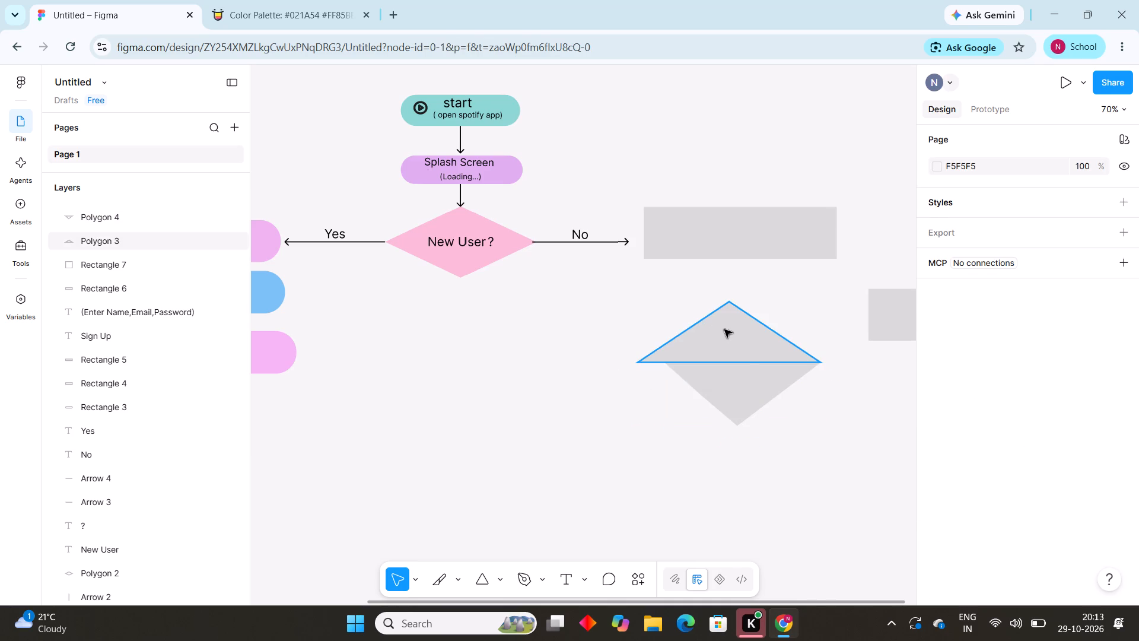
Narrow the upper triangle from its right side to about 291 wide.
click(724, 329)
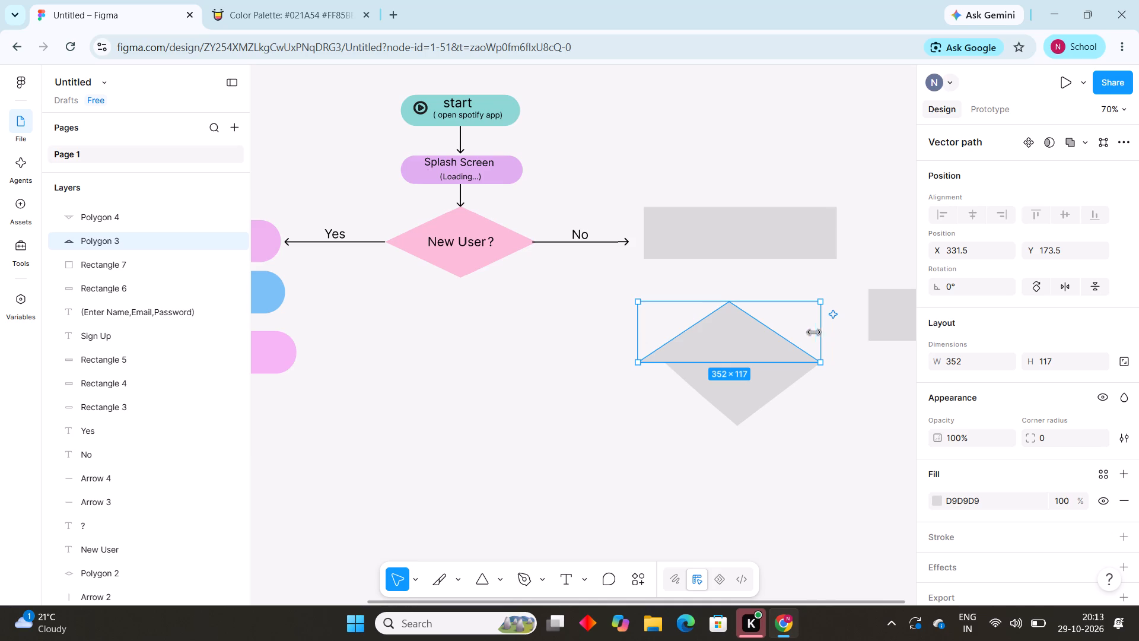
drag(822, 332, 803, 333)
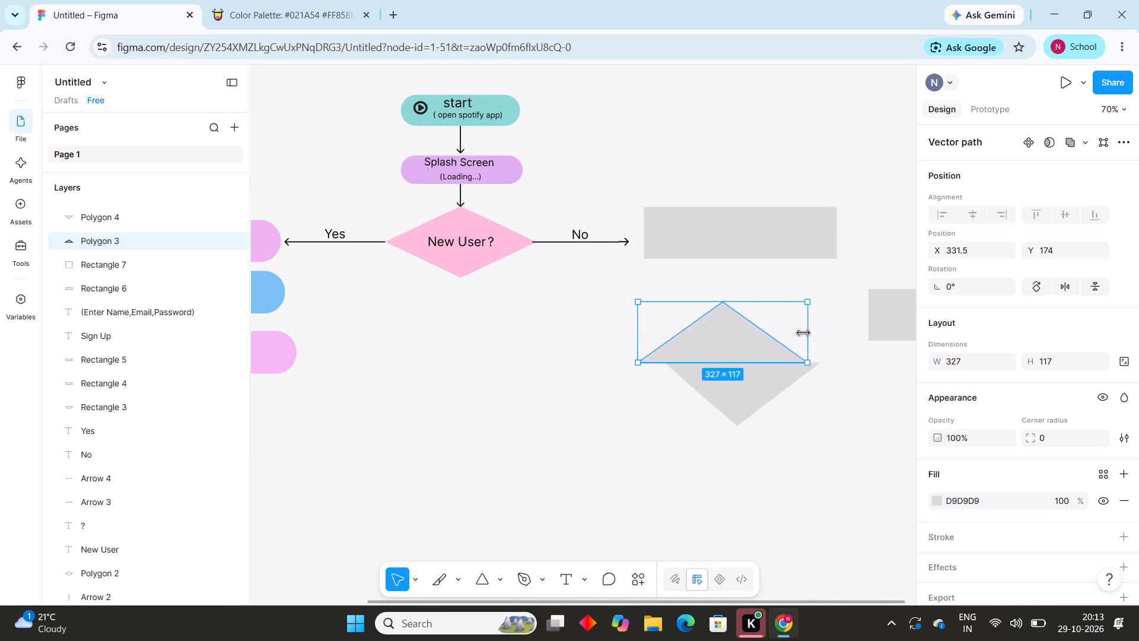
drag(803, 333, 789, 333)
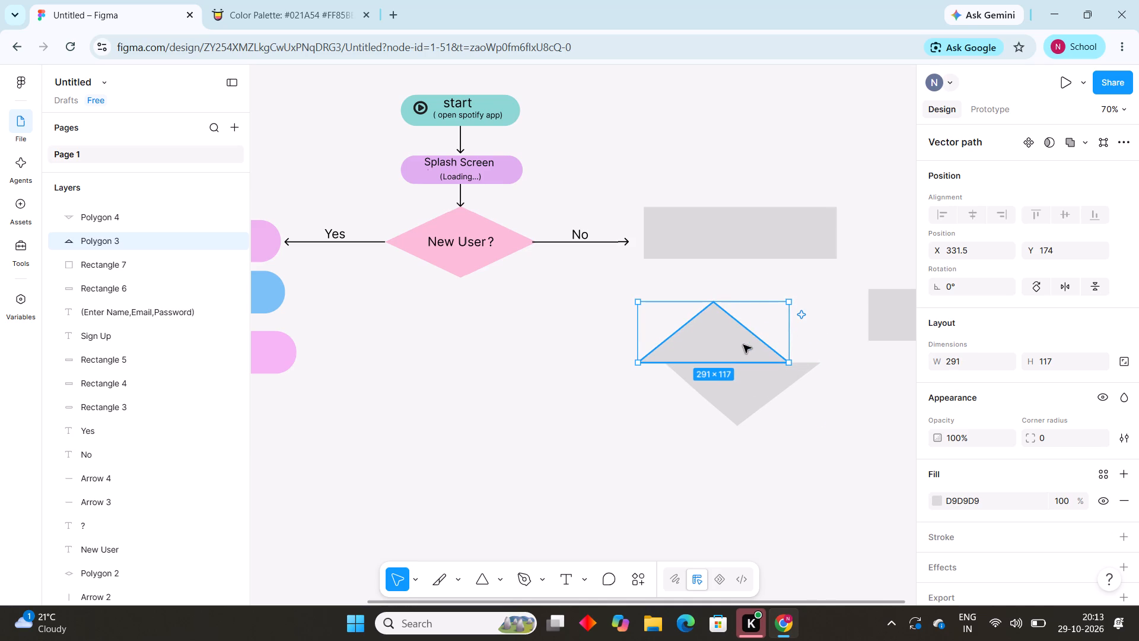
Move the upper triangle to about X 383, Y 127, between the wide grey rectangle and the lower triangle.
drag(717, 347, 749, 313)
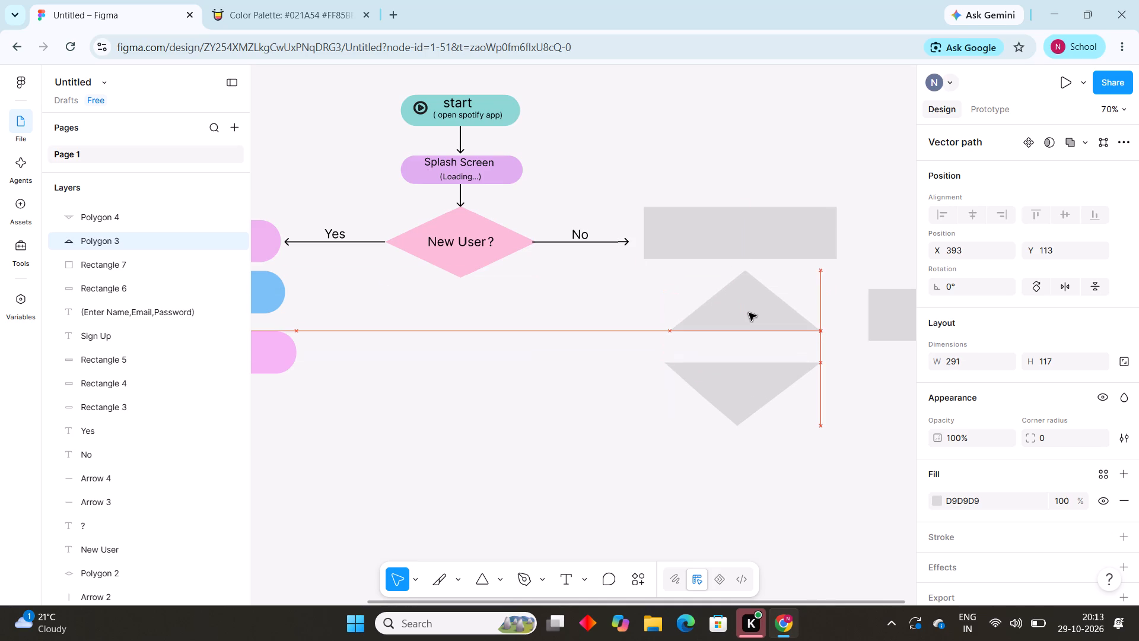
drag(749, 313, 741, 322)
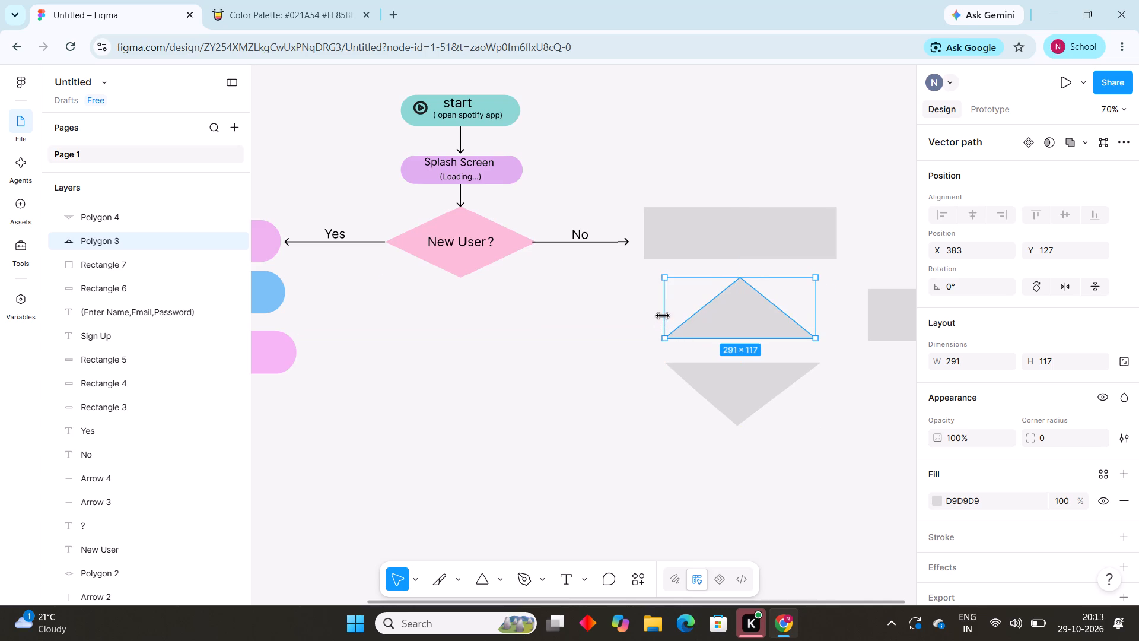
Shrink the upper grey triangle to about 215 × 71 and move it to about X 426, Y 127, under the wide rectangle.
drag(664, 314, 704, 310)
drag(759, 272, 759, 277)
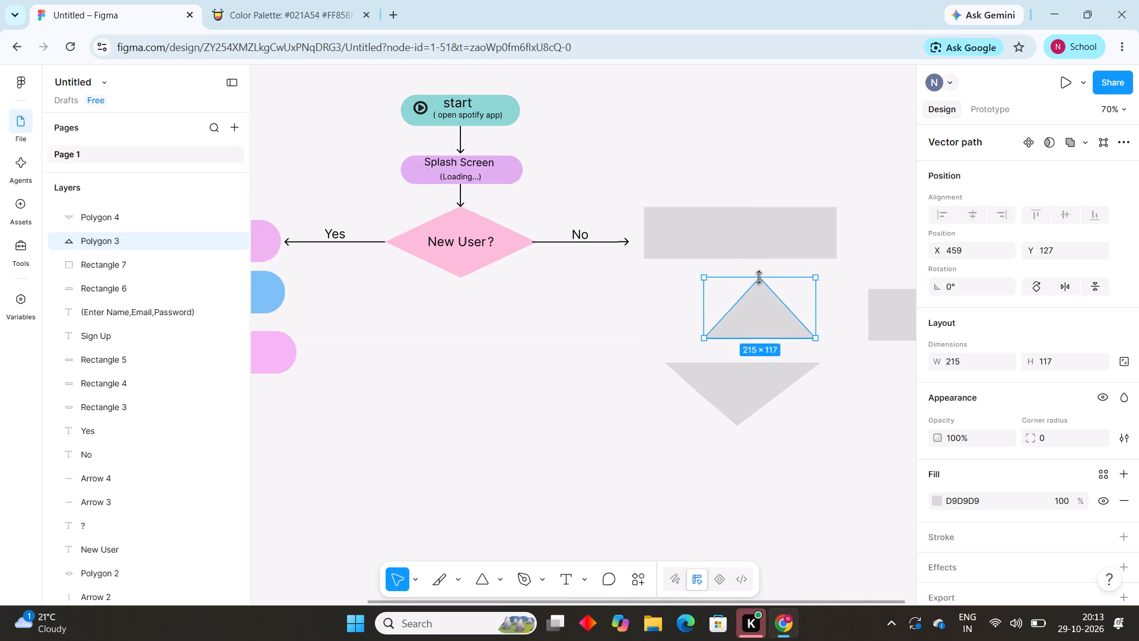
drag(759, 277, 759, 300)
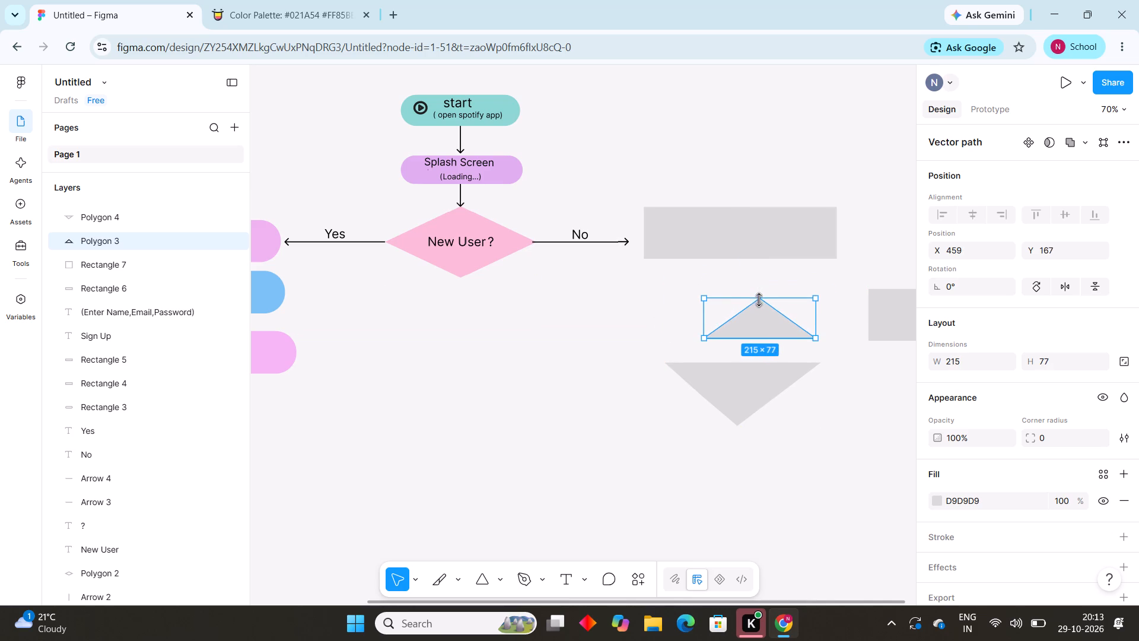
drag(759, 300, 760, 301)
drag(760, 320, 749, 309)
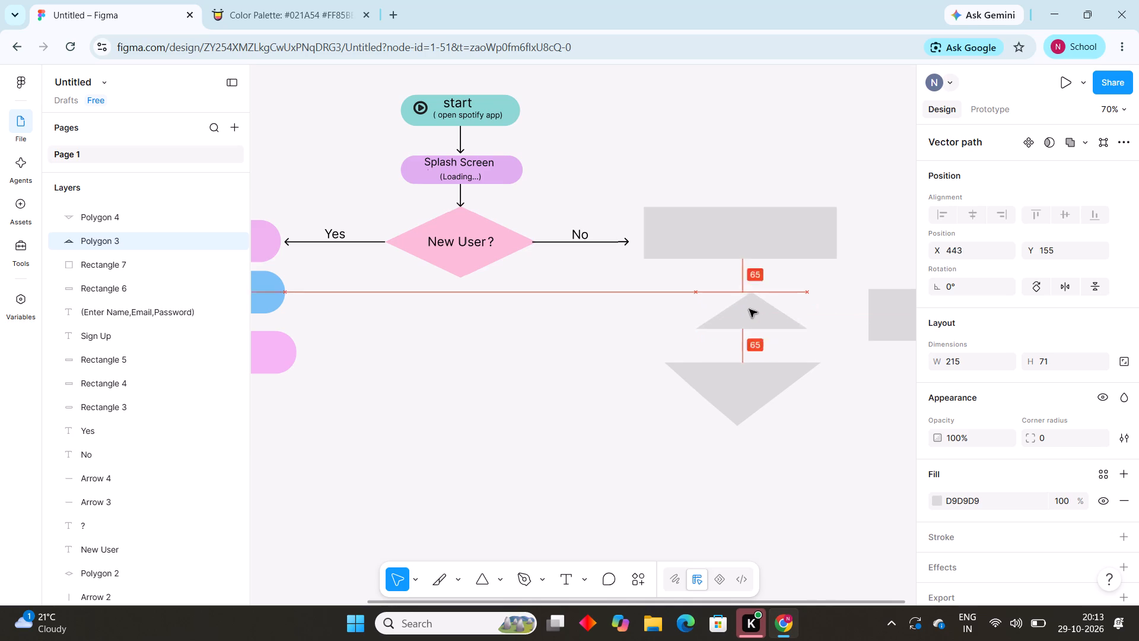
drag(749, 309, 743, 296)
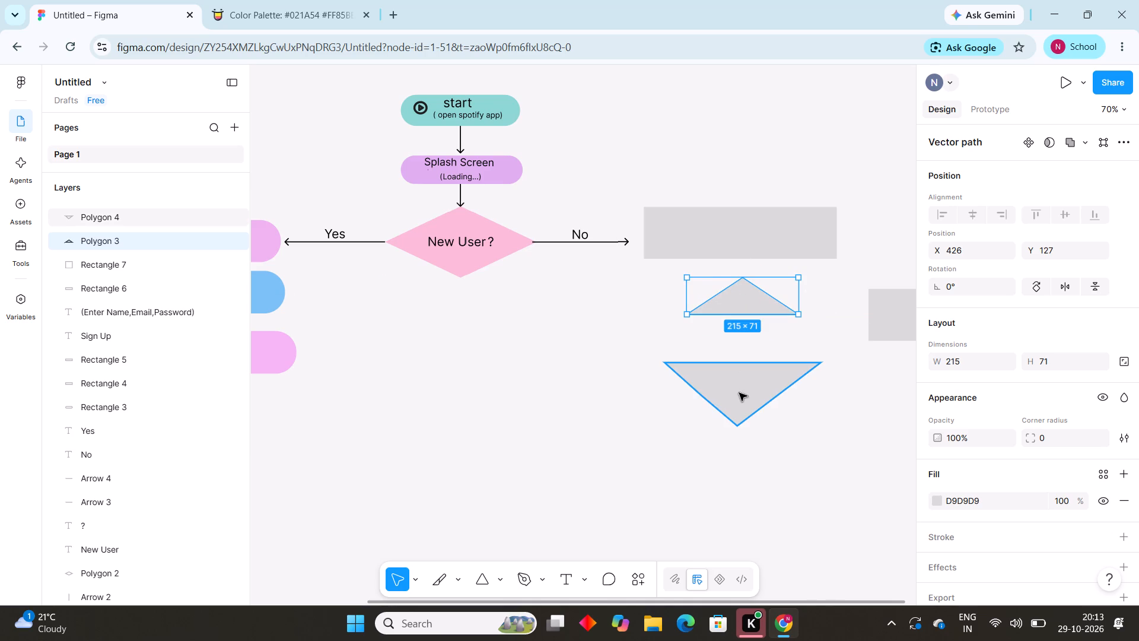
Delete the wide inverted grey triangle below the upper triangle.
click(739, 393)
drag(739, 393, 563, 449)
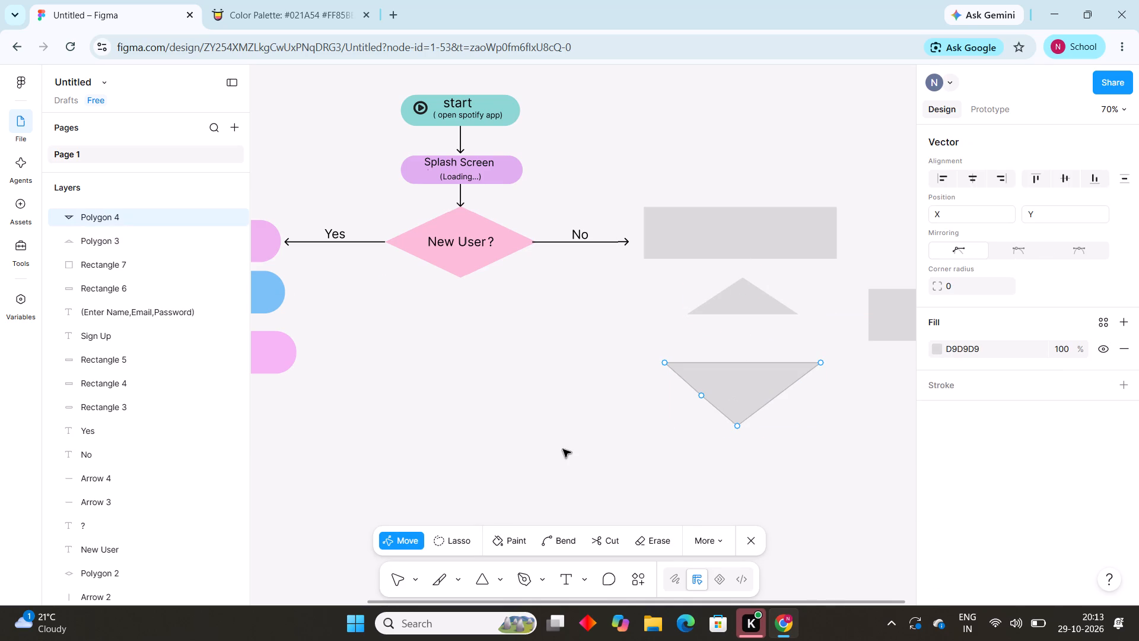
drag(563, 449, 544, 446)
click(544, 446)
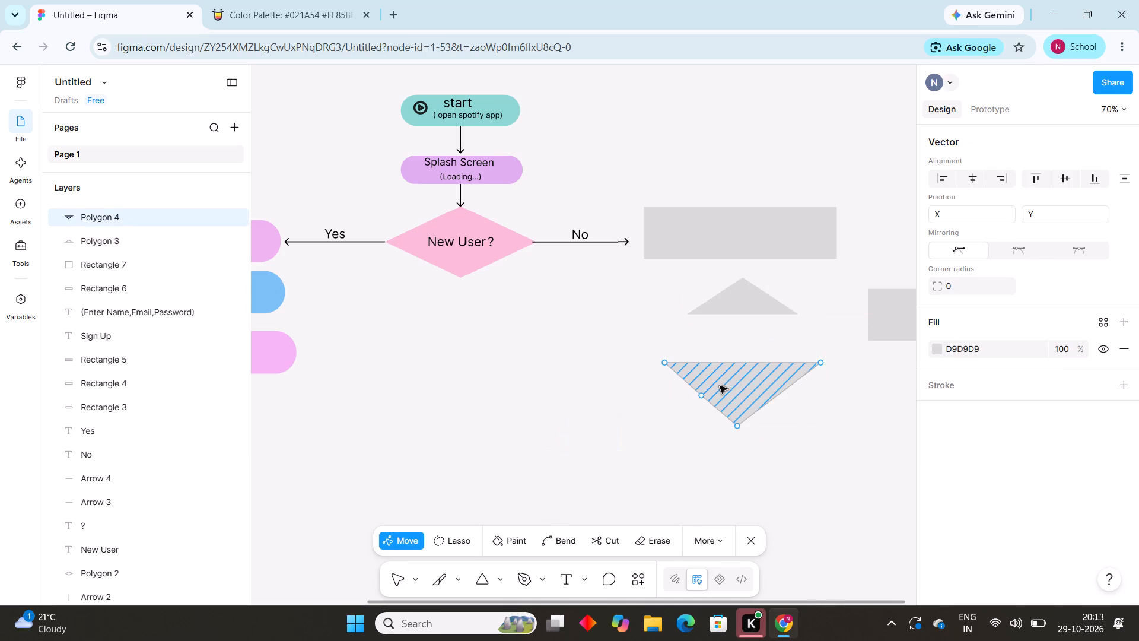
click(731, 383)
click(734, 383)
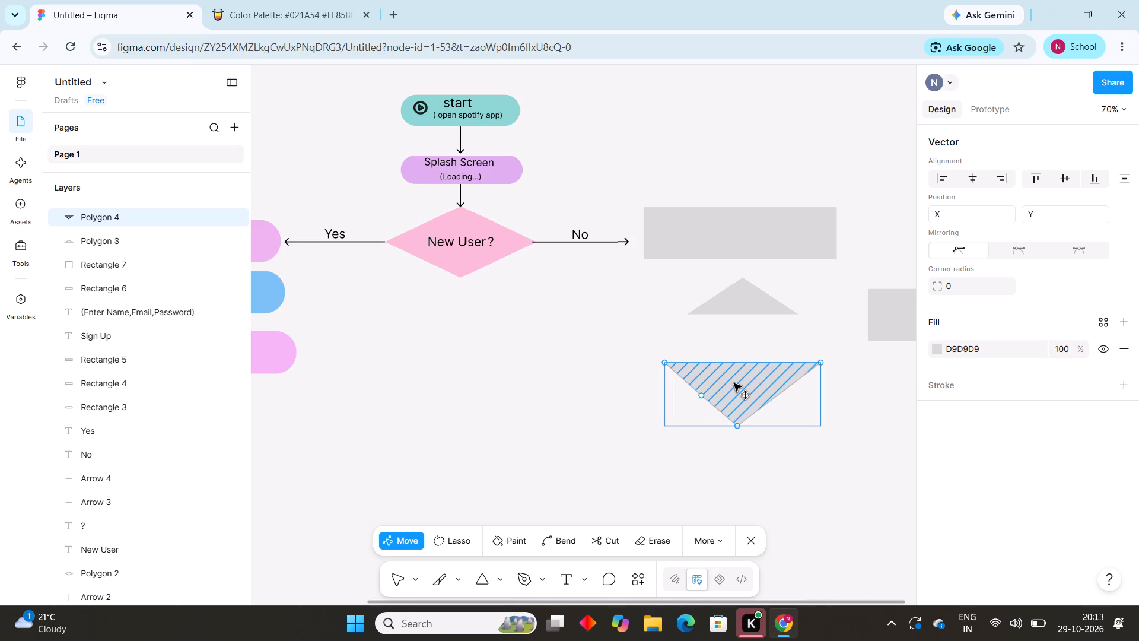
click(631, 412)
click(631, 412)
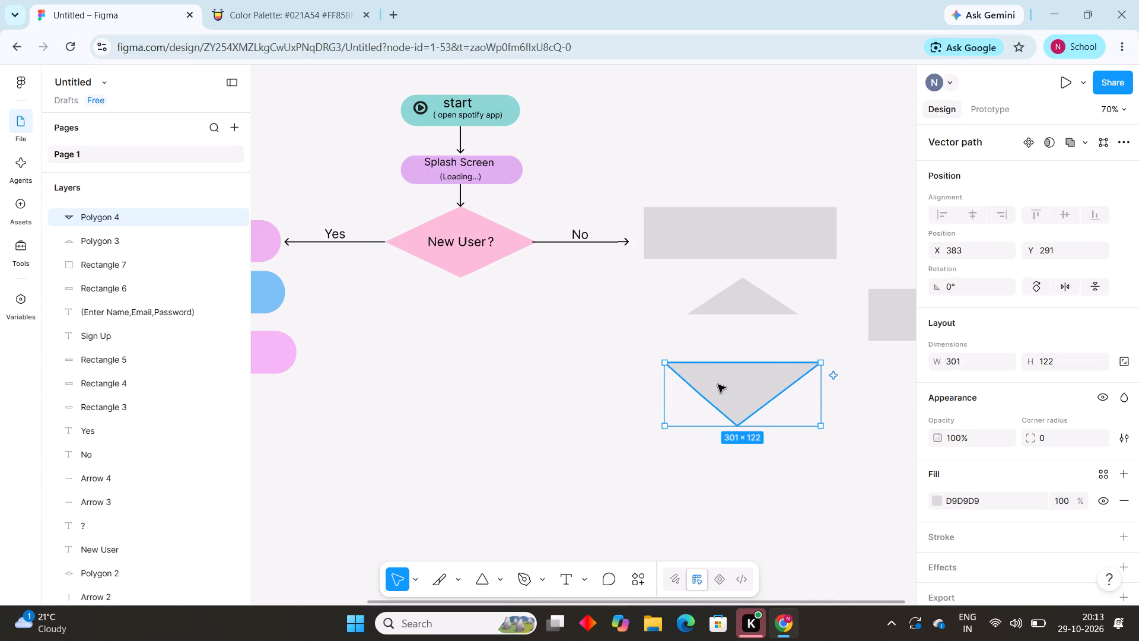
drag(721, 384, 655, 402)
click(655, 402)
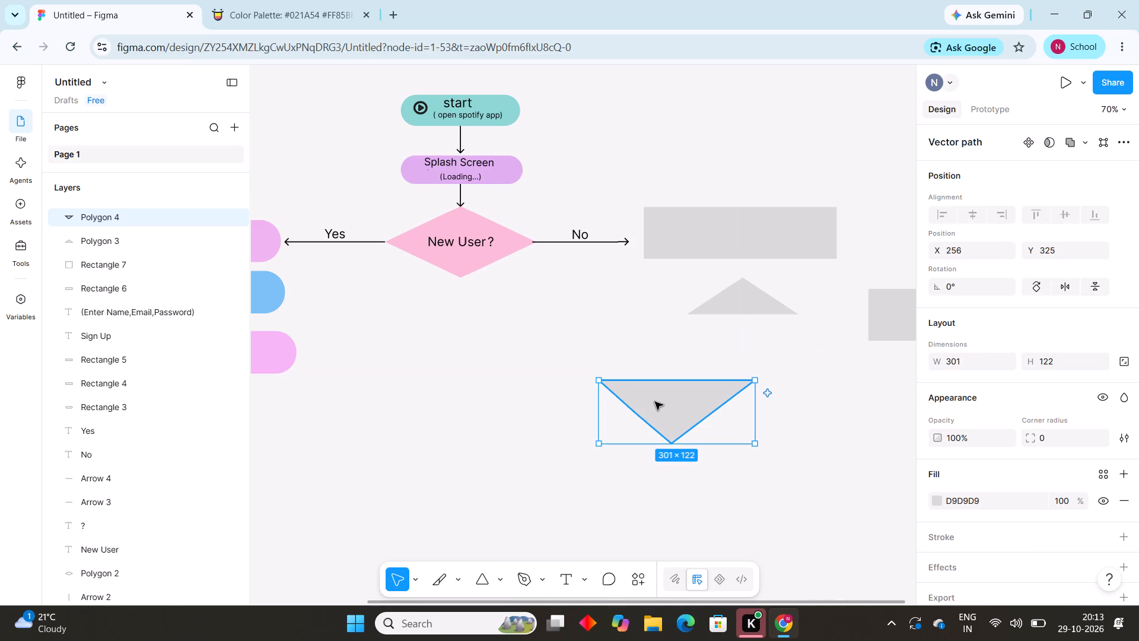
key(Delete)
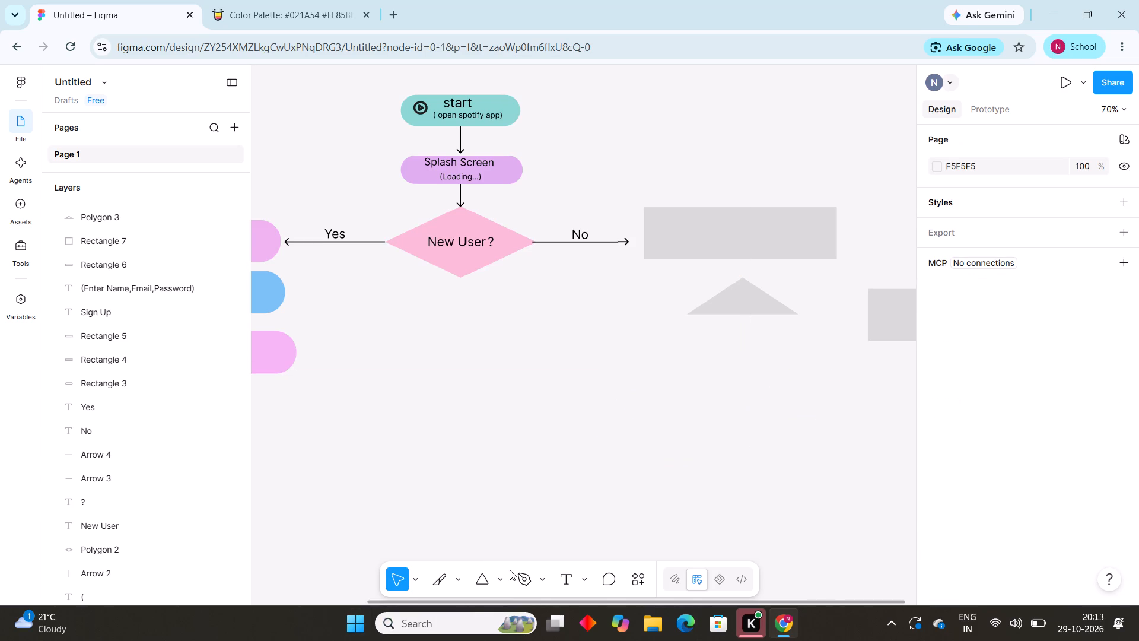
Add a new triangle polygon below the upper triangle and flip it to point downward, about 100 × 96.
click(499, 573)
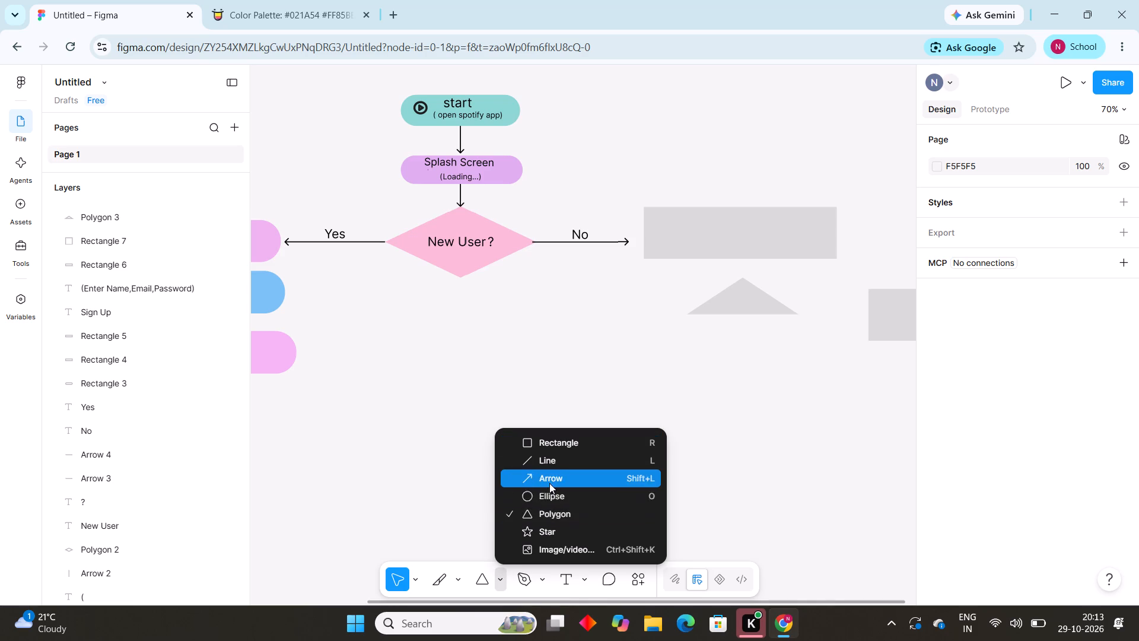
click(549, 509)
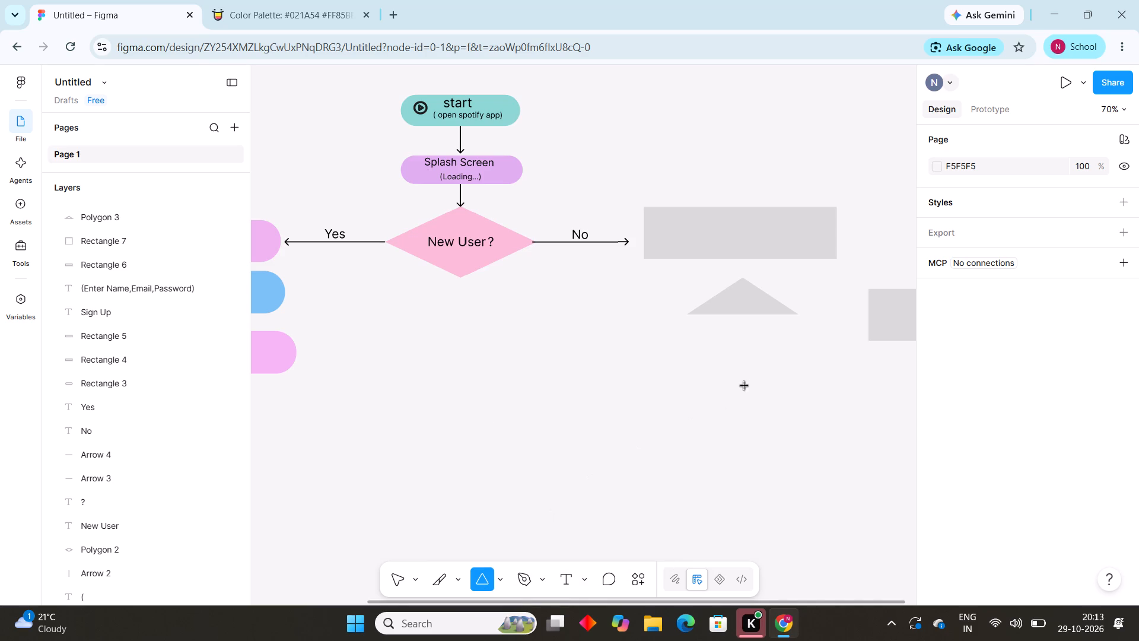
click(744, 331)
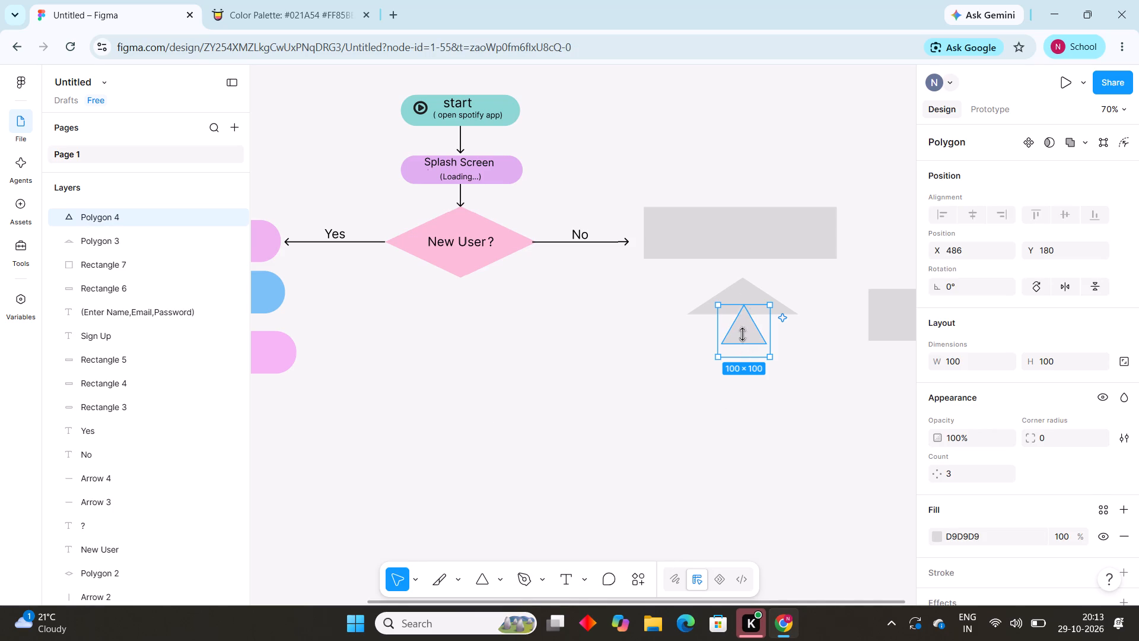
drag(738, 306, 731, 352)
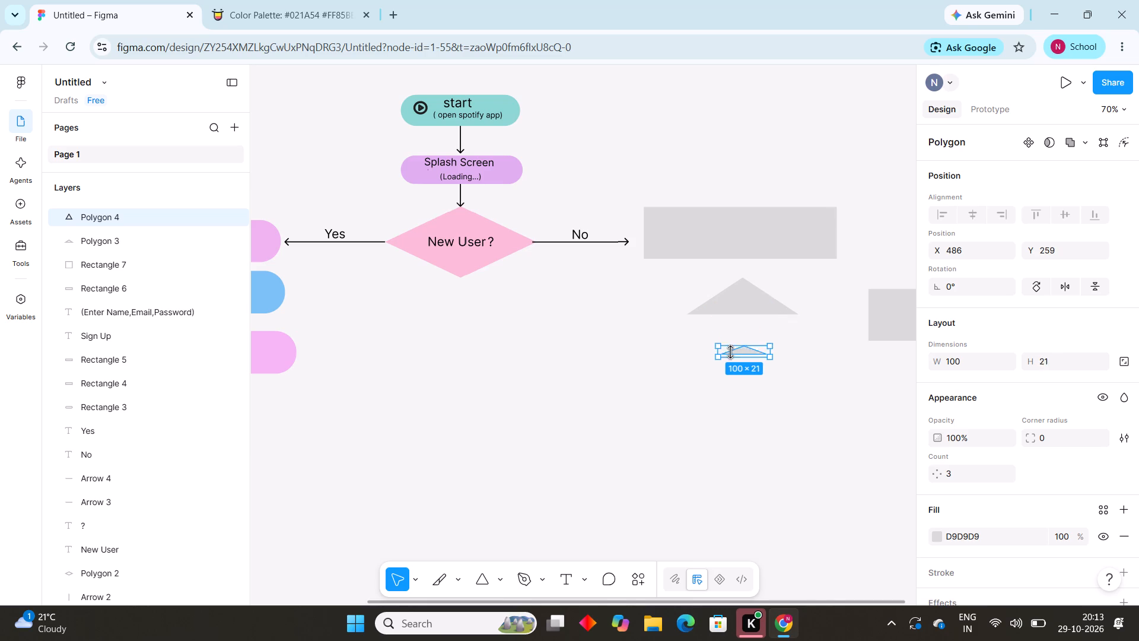
drag(731, 352, 726, 407)
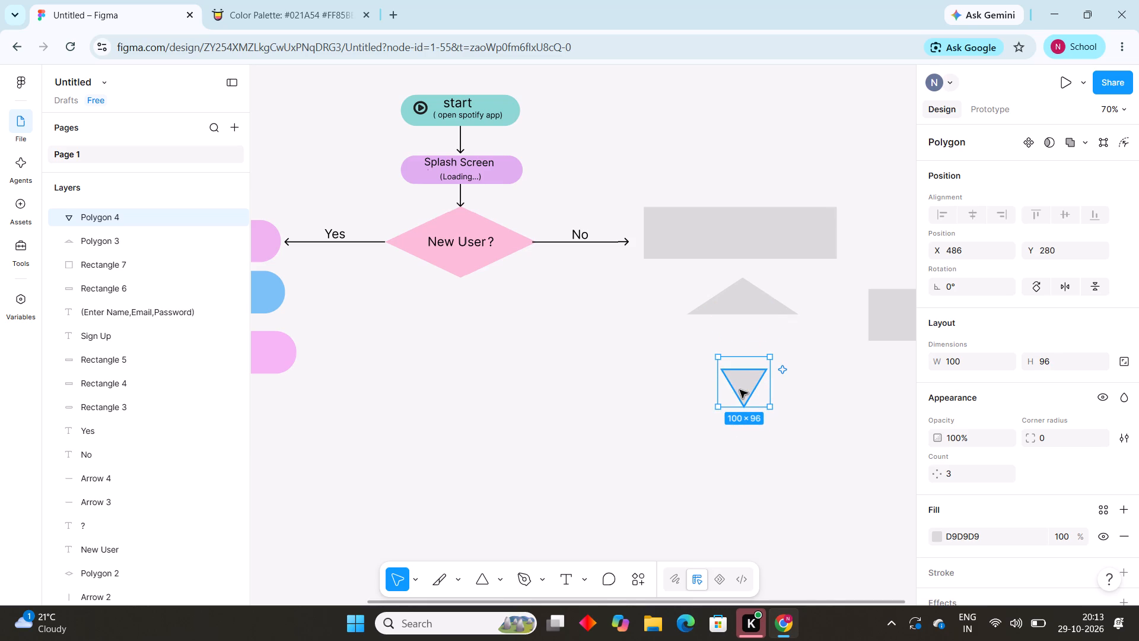
Bring the new inverted triangle just beneath the upper triangle and widen it on both sides to about 241.
drag(740, 389, 737, 341)
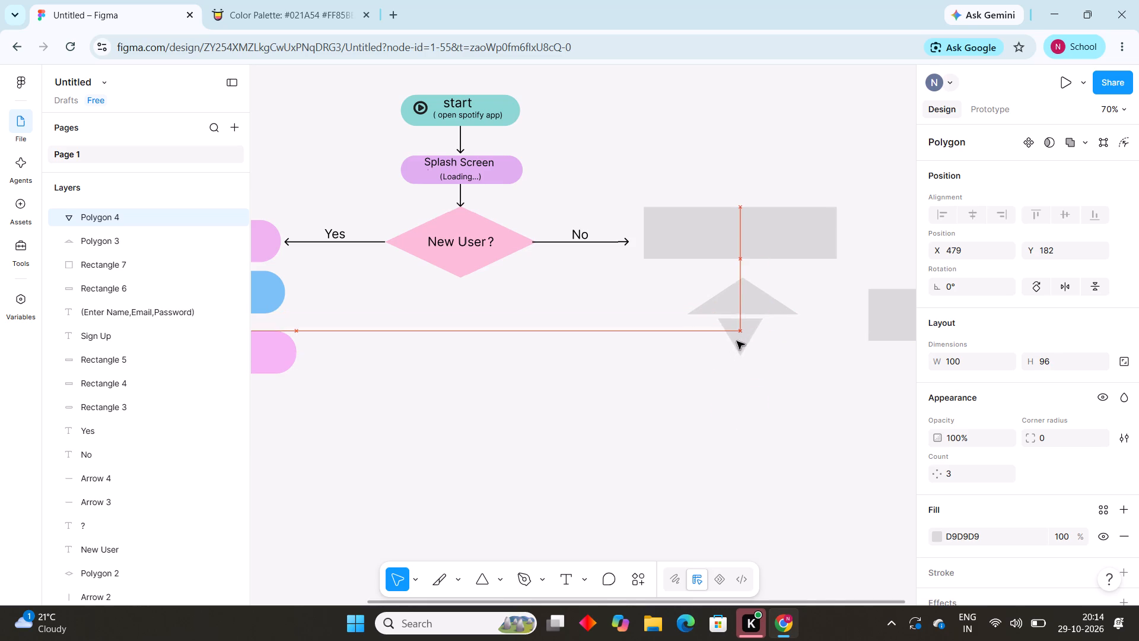
drag(737, 341, 737, 341)
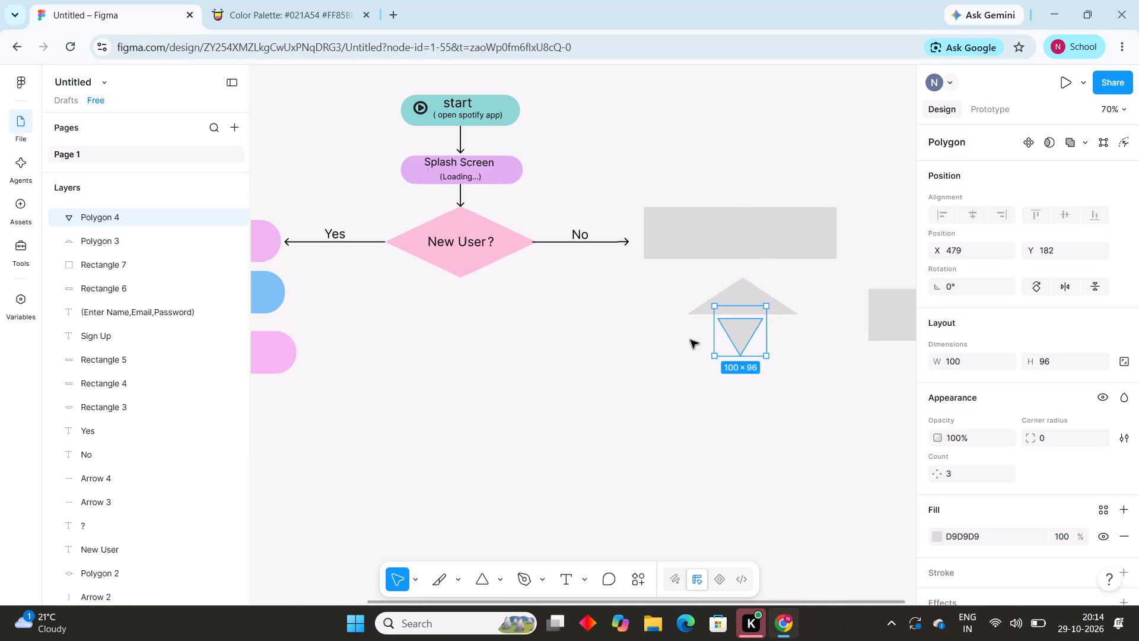
drag(715, 335, 688, 336)
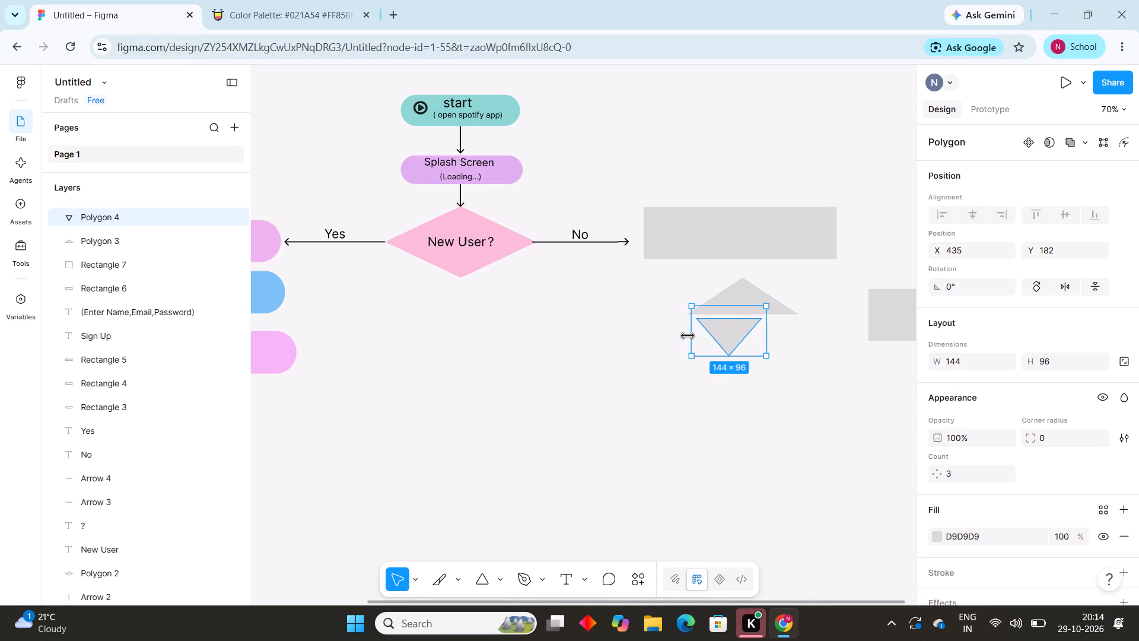
drag(688, 336, 681, 336)
drag(766, 337, 820, 333)
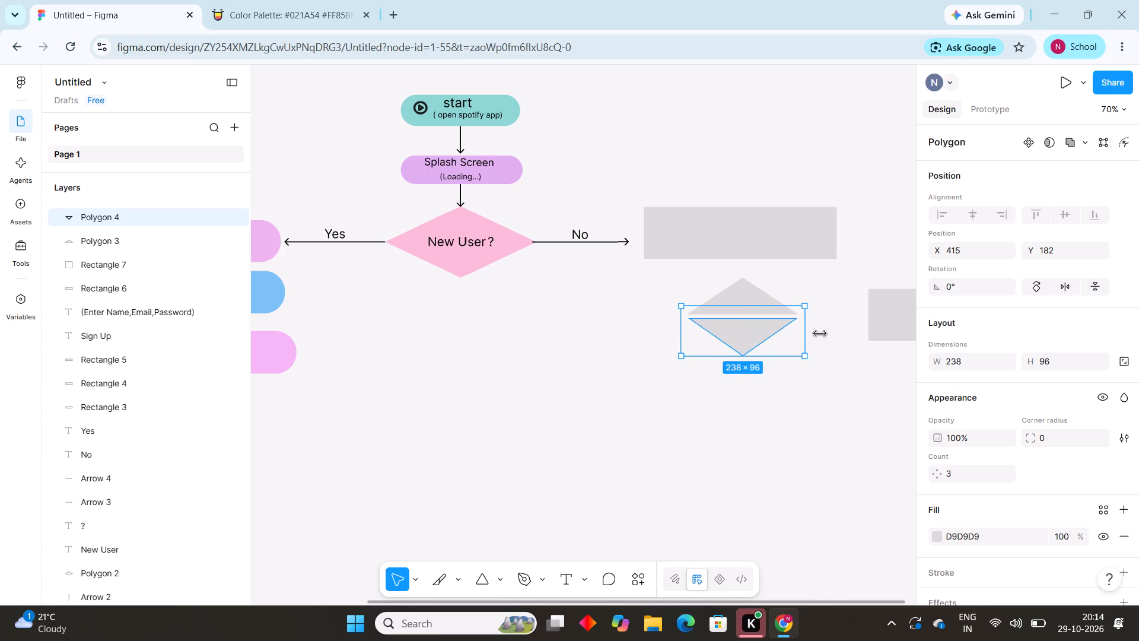
drag(820, 333, 806, 328)
Align the inverted triangle against the upper triangle's base at about X 413, Y 175, forming a diamond.
drag(756, 329, 756, 322)
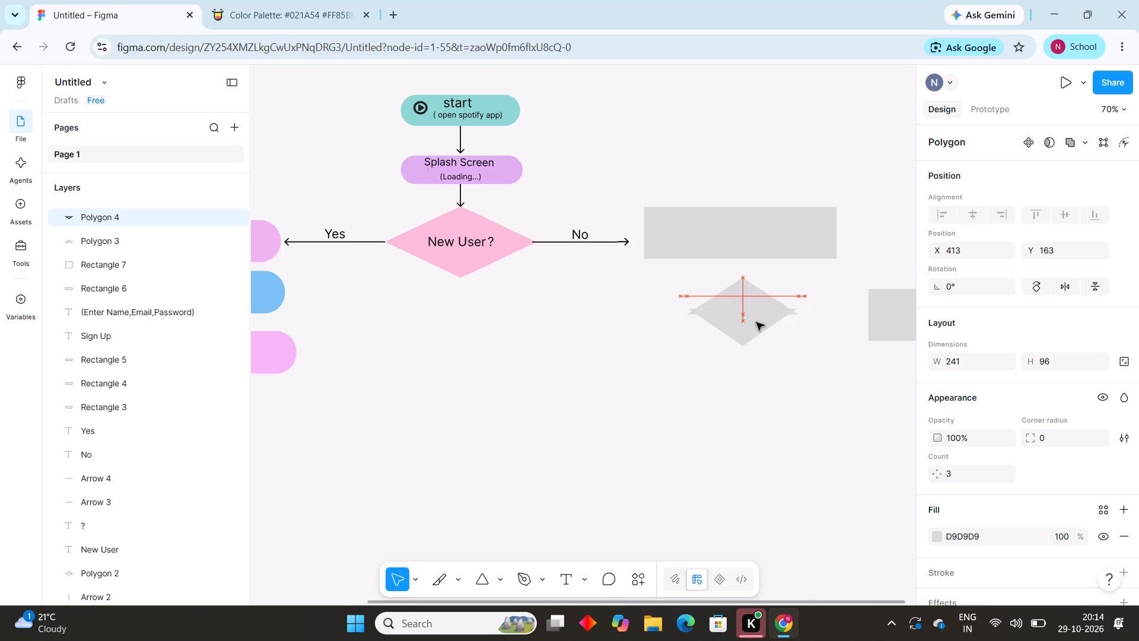
drag(756, 322, 759, 325)
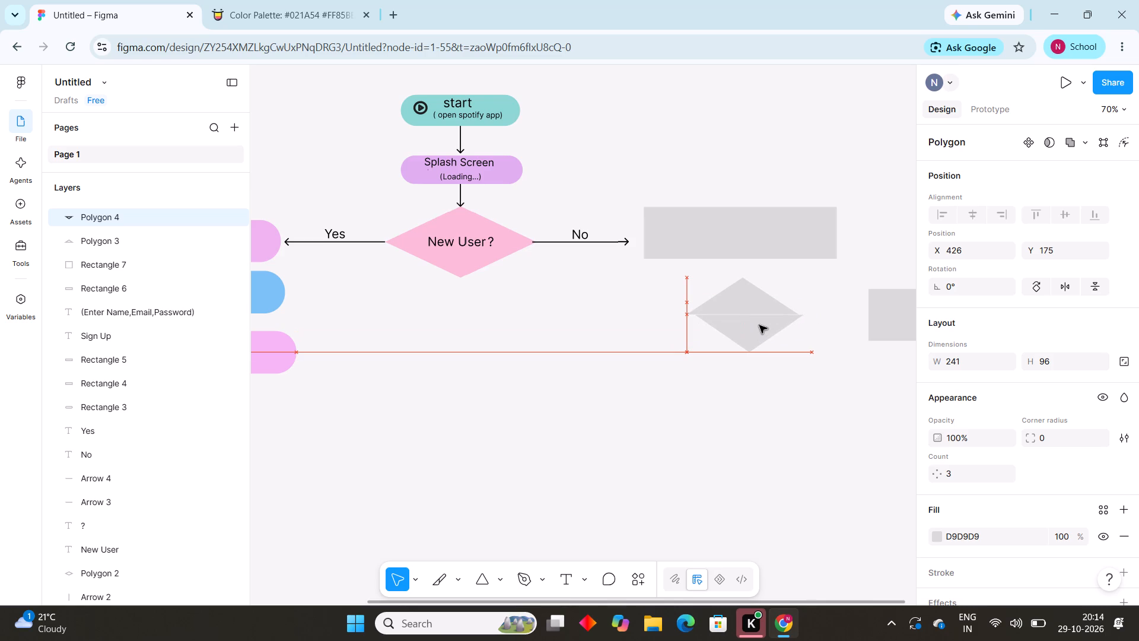
drag(759, 325, 758, 323)
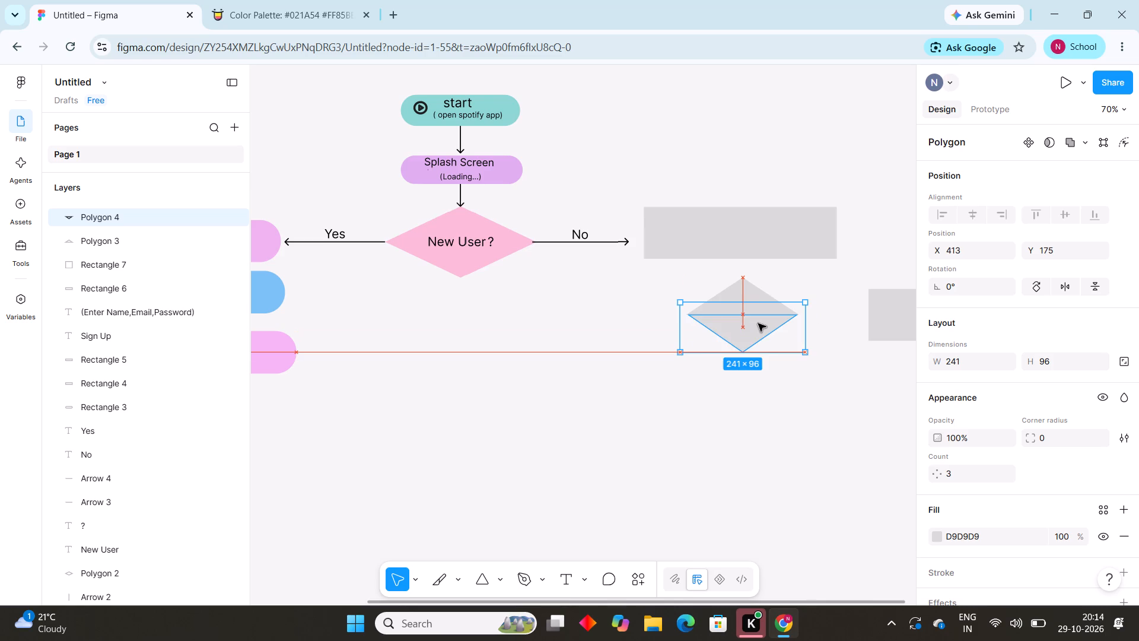
drag(758, 323, 758, 323)
click(664, 370)
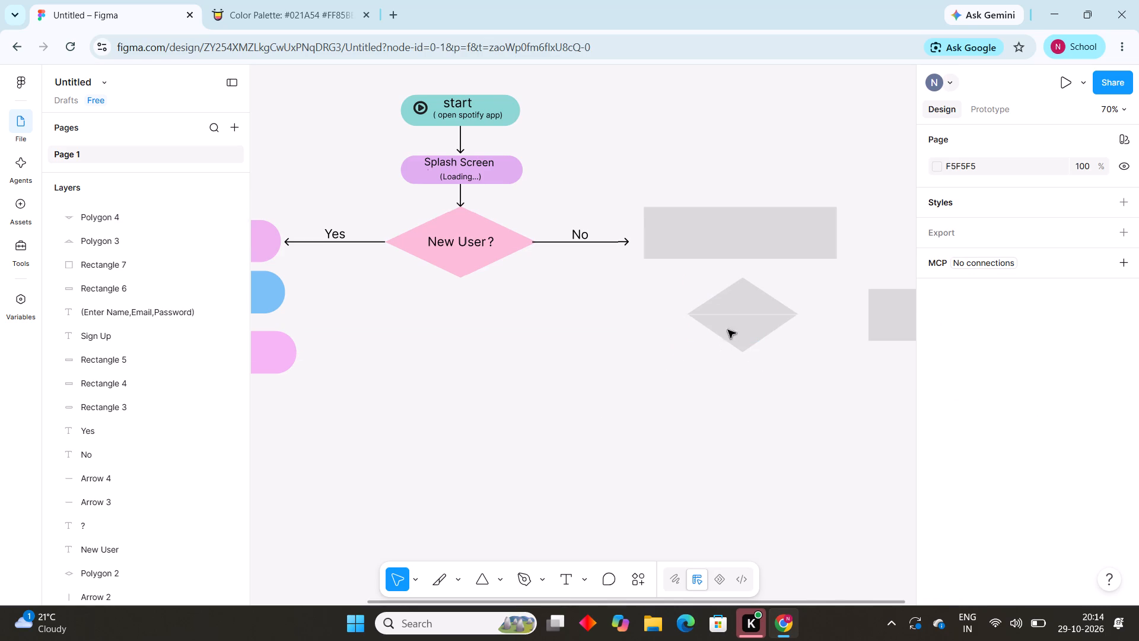
drag(734, 319, 736, 325)
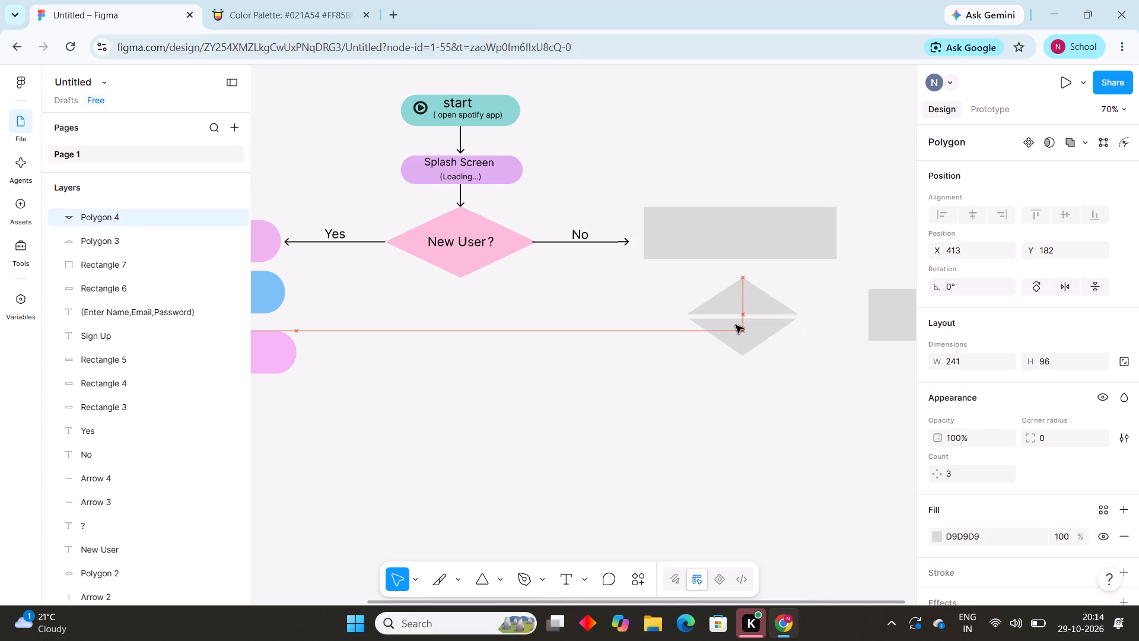
drag(736, 325, 736, 325)
drag(736, 325, 735, 319)
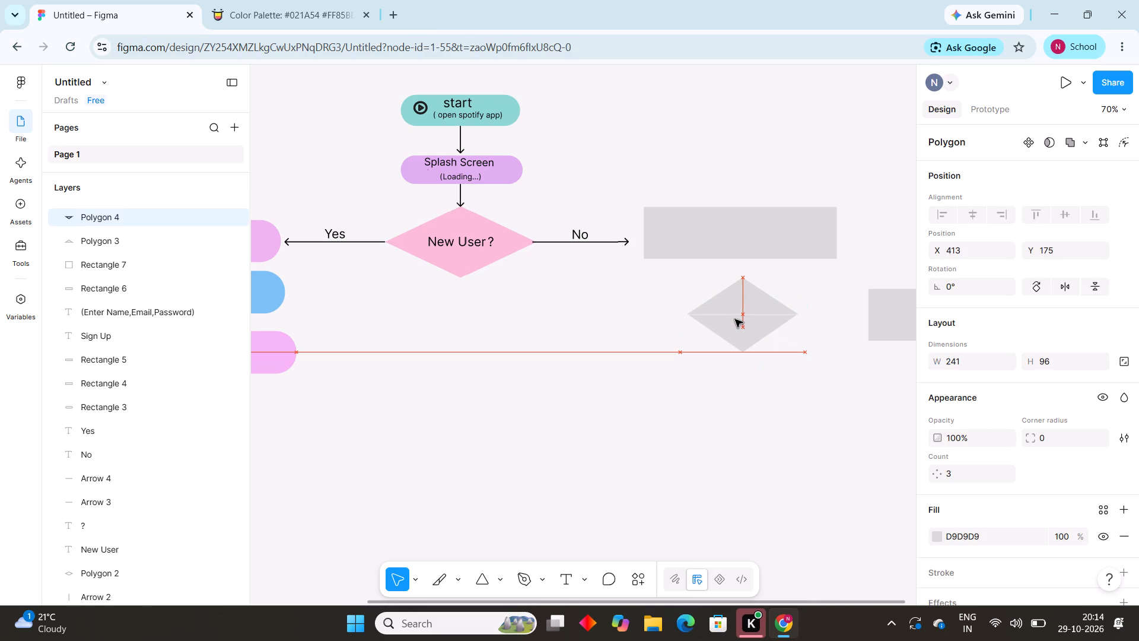
drag(735, 319, 735, 319)
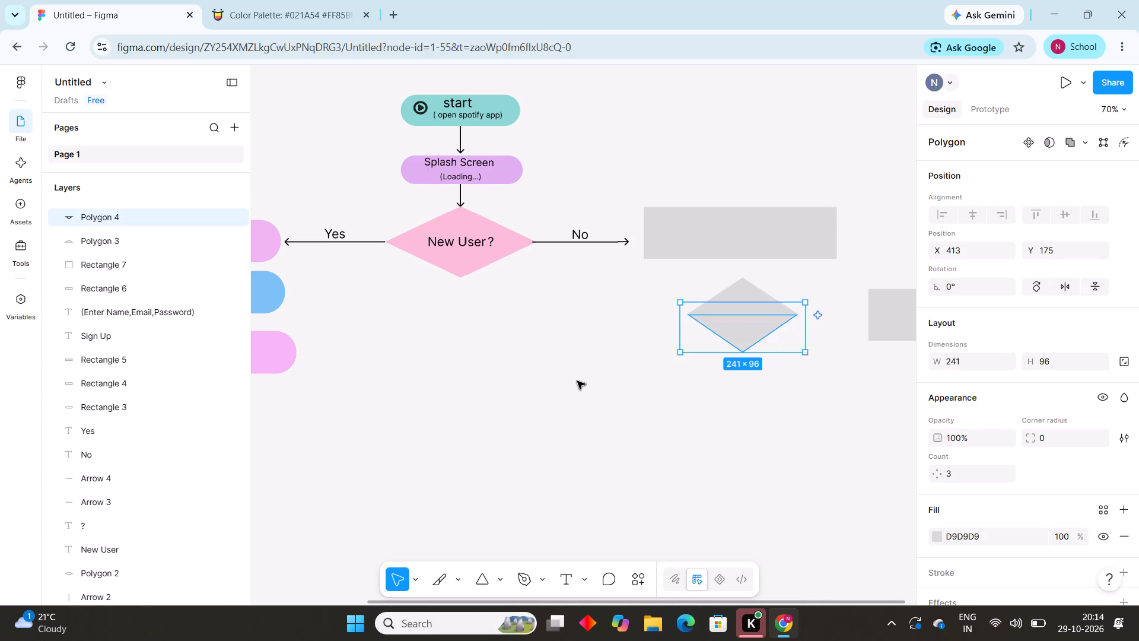
click(577, 381)
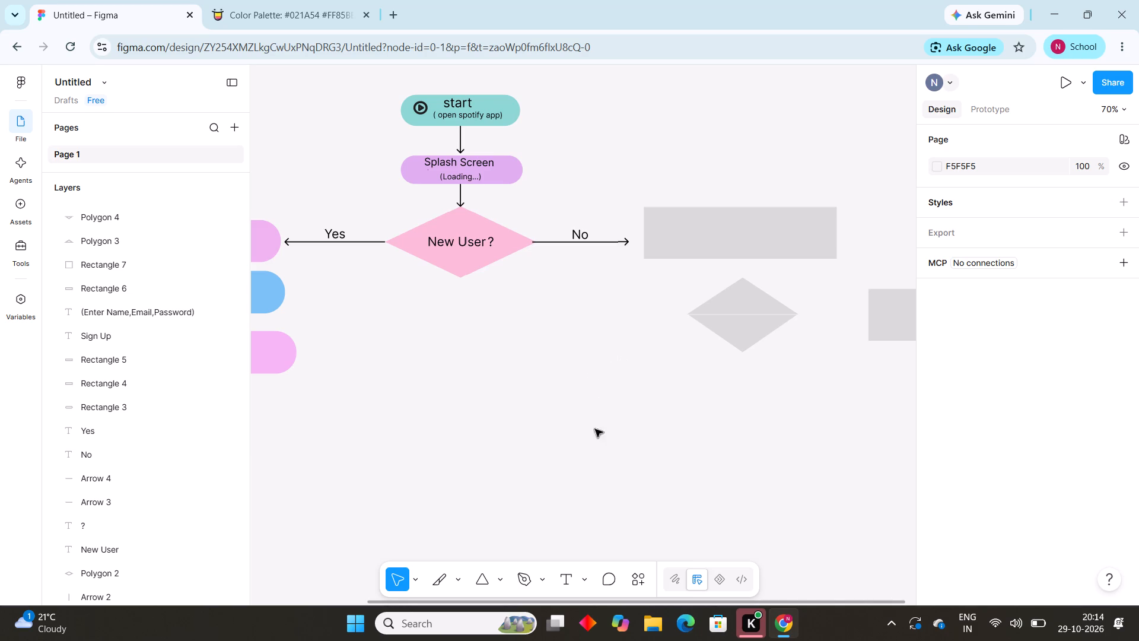
Add a horizontal arrow 100 long and move it to the empty canvas below the No branch, about X 186, Y 345.
click(497, 575)
click(544, 458)
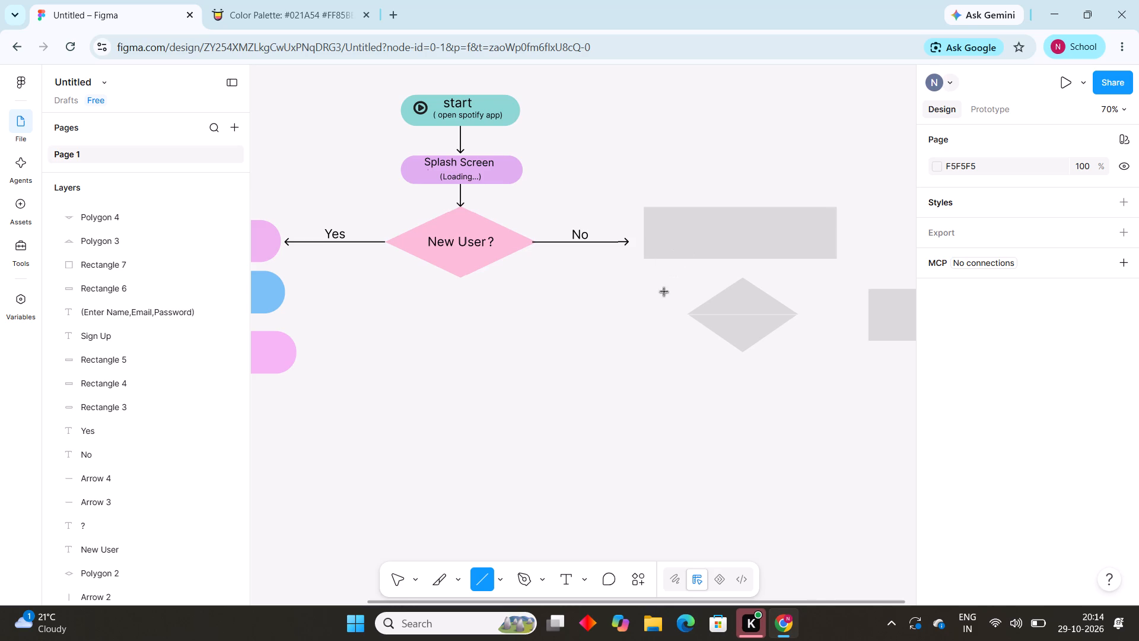
click(495, 581)
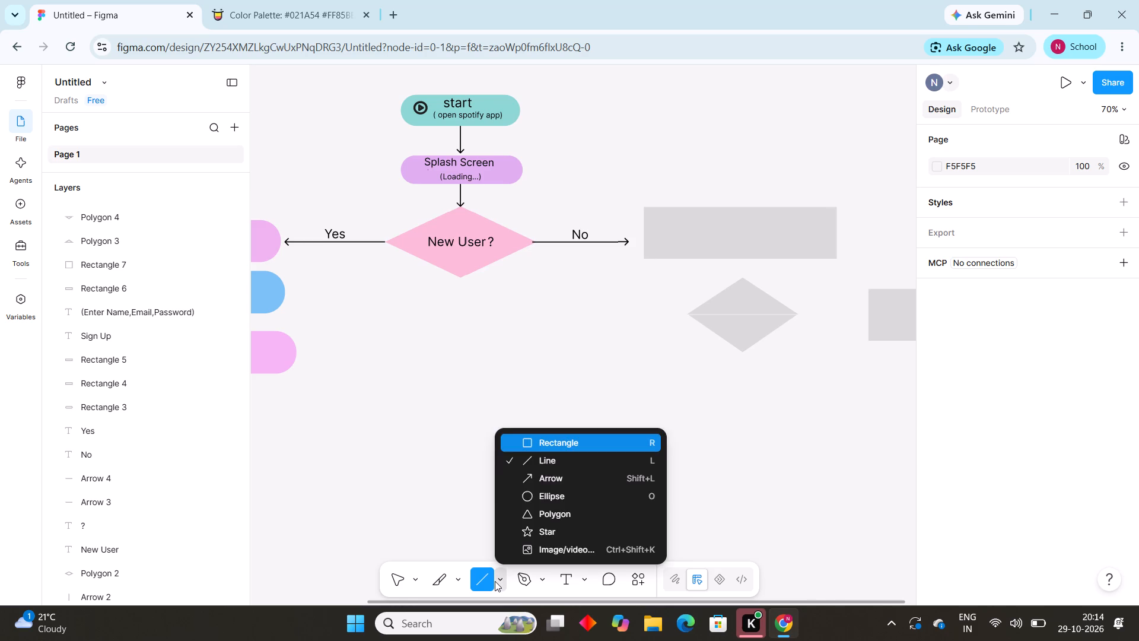
click(553, 483)
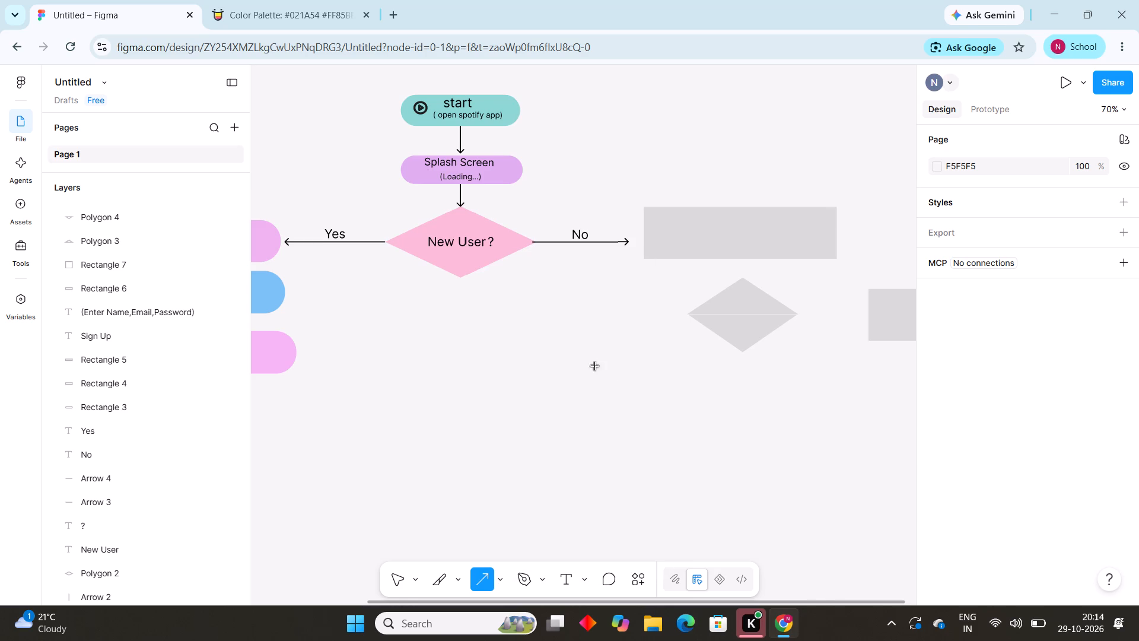
click(746, 264)
drag(746, 264, 703, 285)
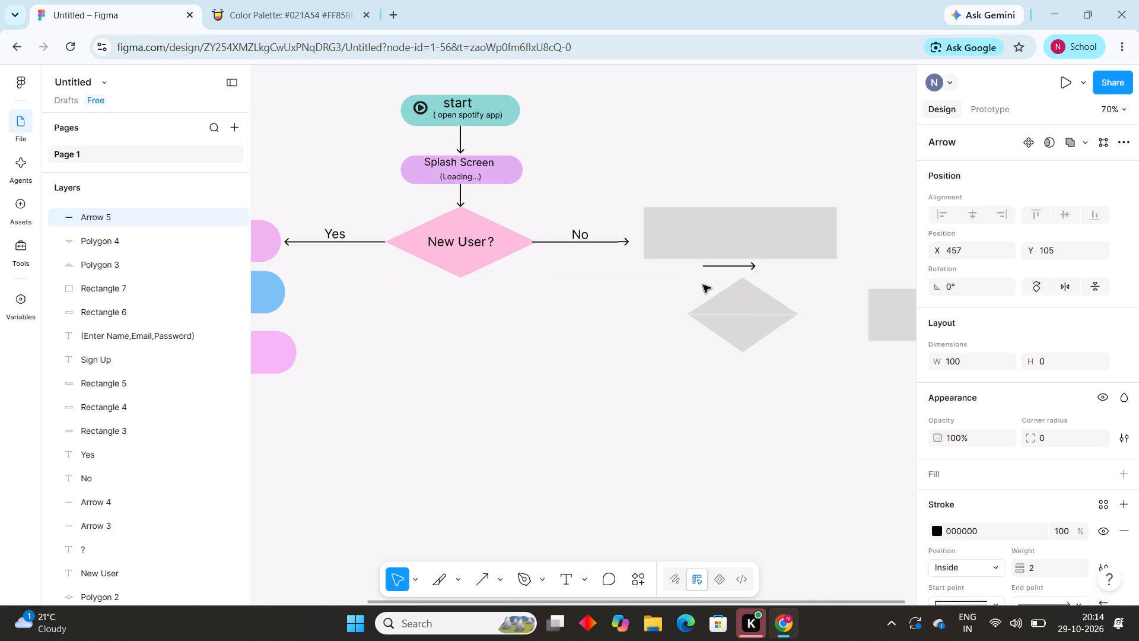
drag(703, 285, 584, 391)
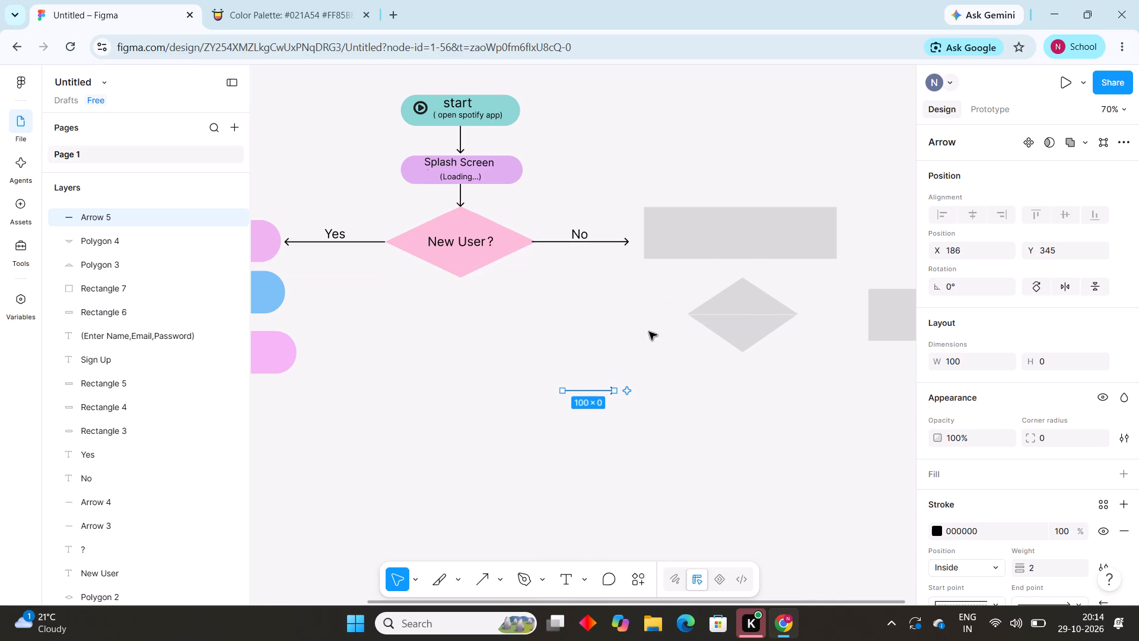
Select the new horizontal arrow on the empty canvas.
click(602, 396)
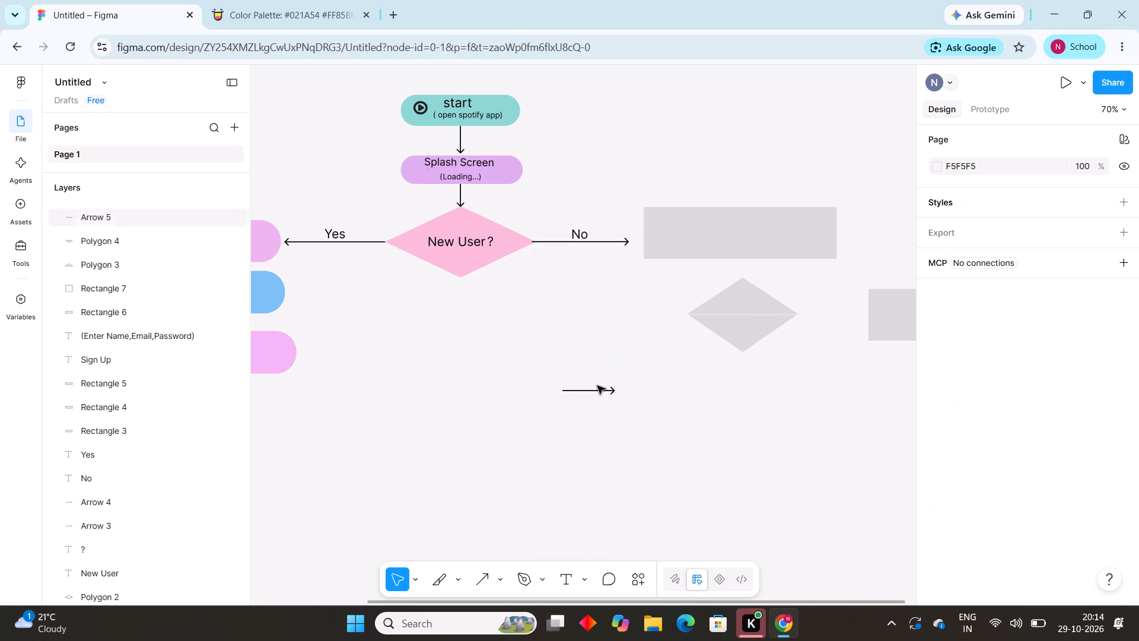
click(597, 386)
click(597, 391)
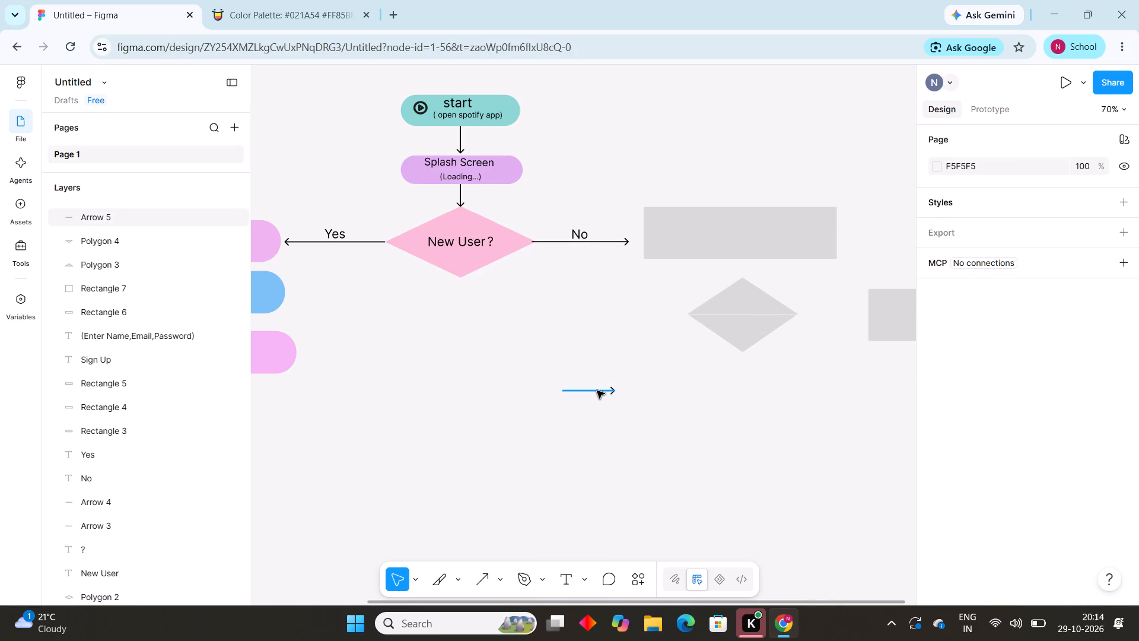
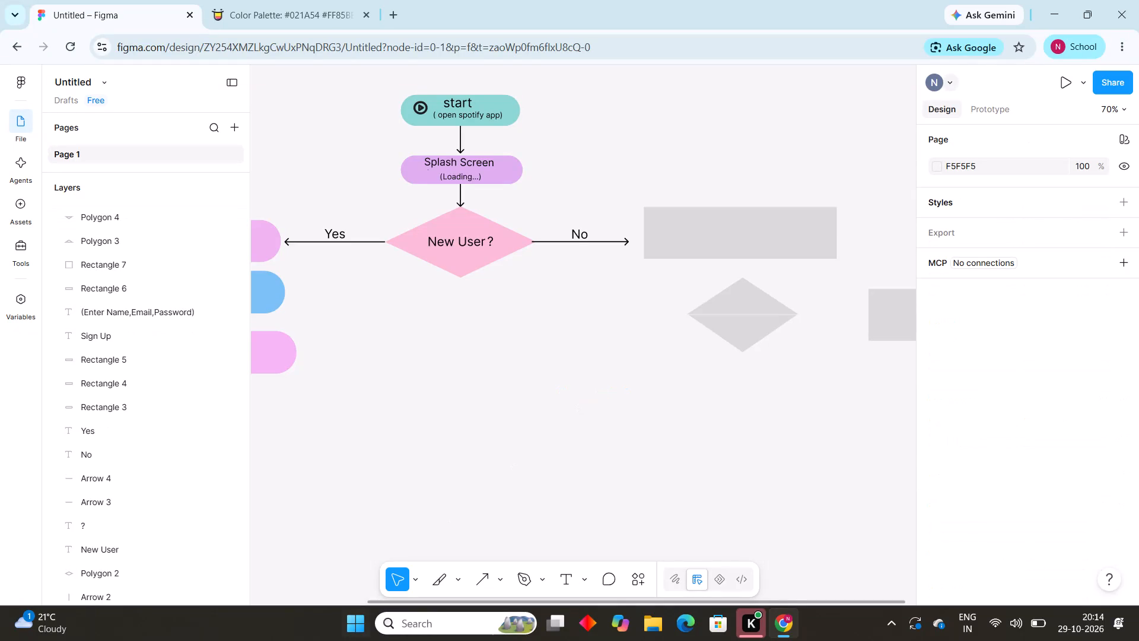
Draw a downward arrow about 30 long from the No branch's rectangle to the top of the grey diamond.
click(494, 576)
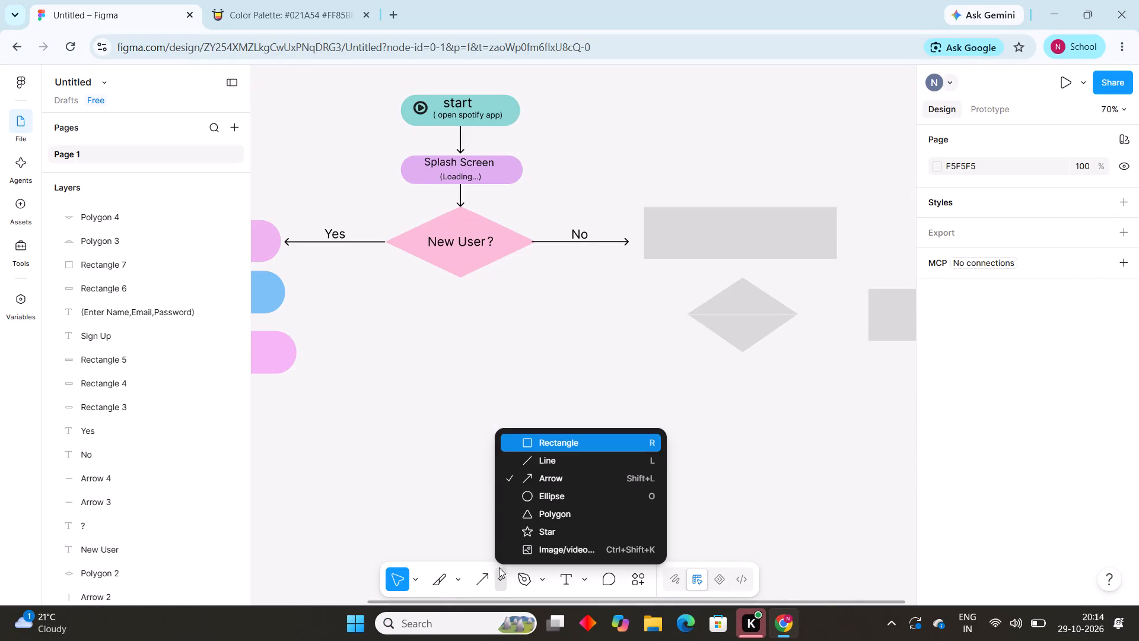
click(549, 475)
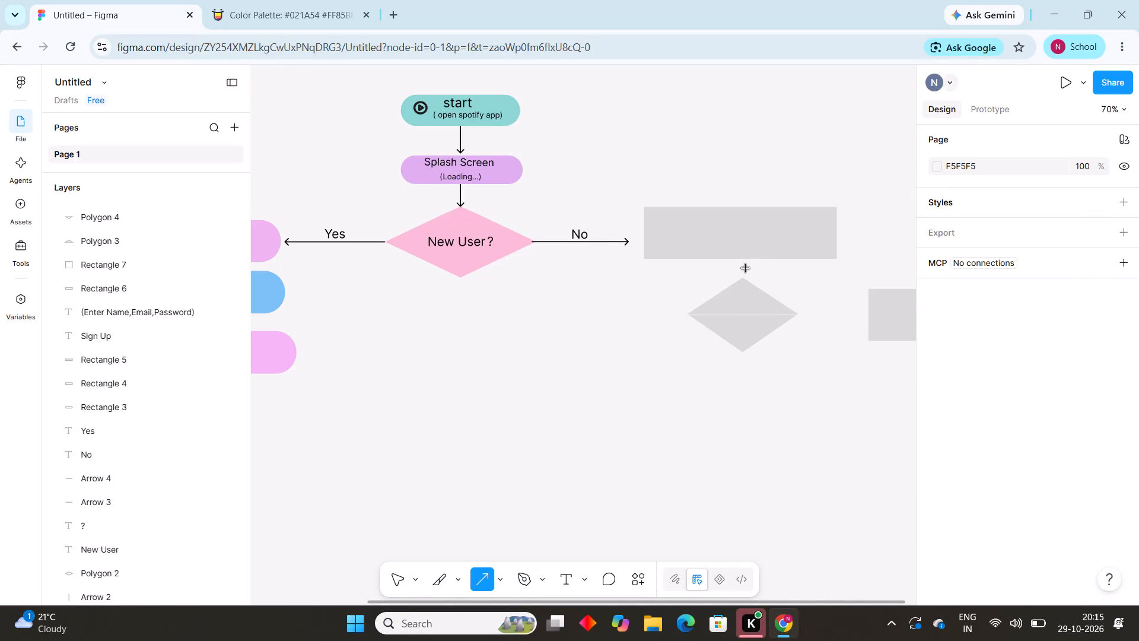
drag(743, 262, 743, 271)
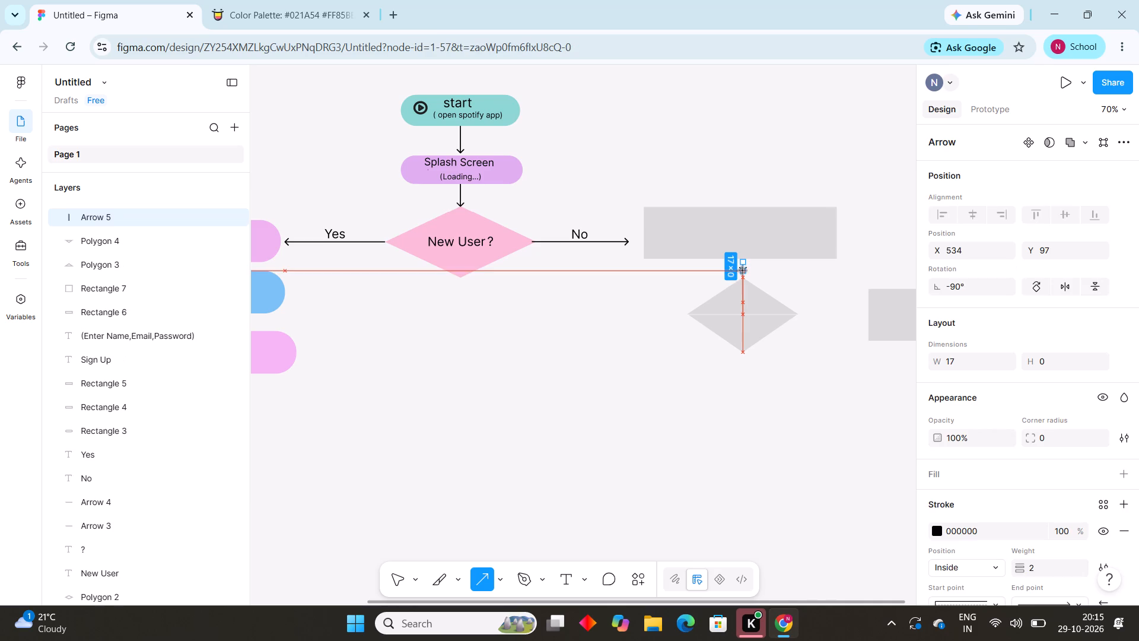
drag(743, 271, 744, 279)
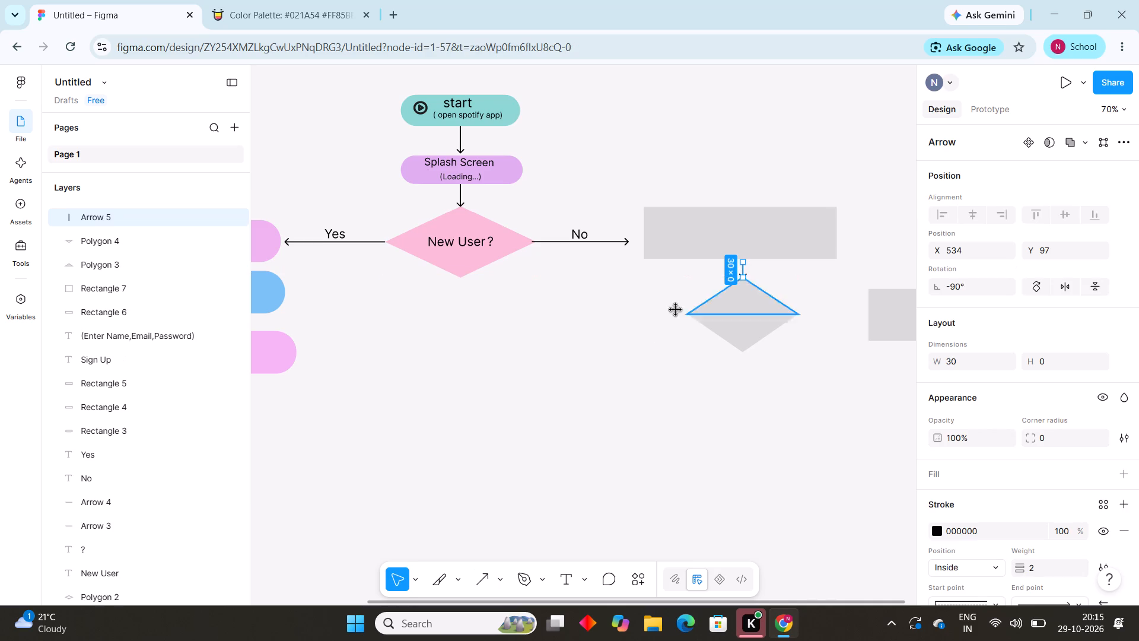
click(596, 415)
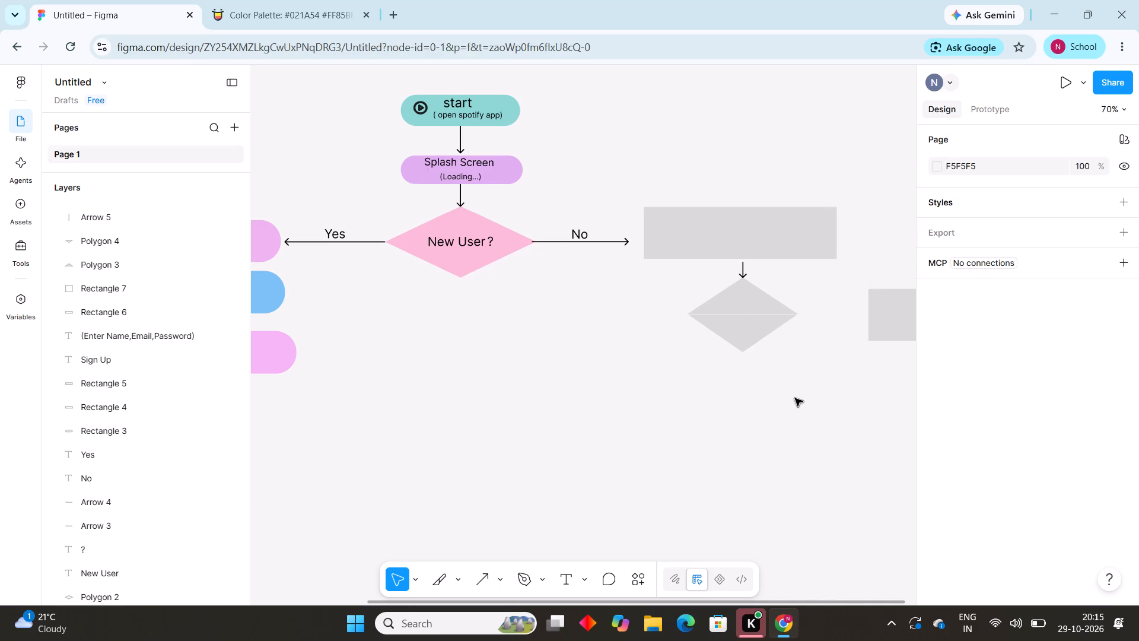
Draw a near-vertical line about 83 long rising from the top edge of the small grey square.
click(496, 574)
click(550, 462)
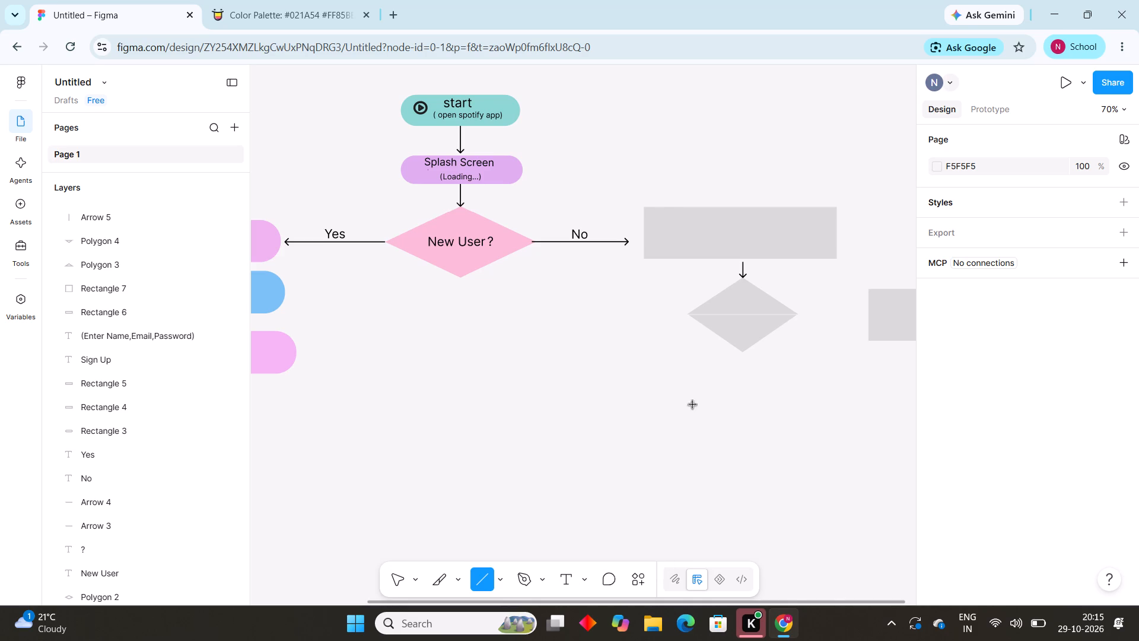
click(909, 284)
drag(906, 286, 893, 249)
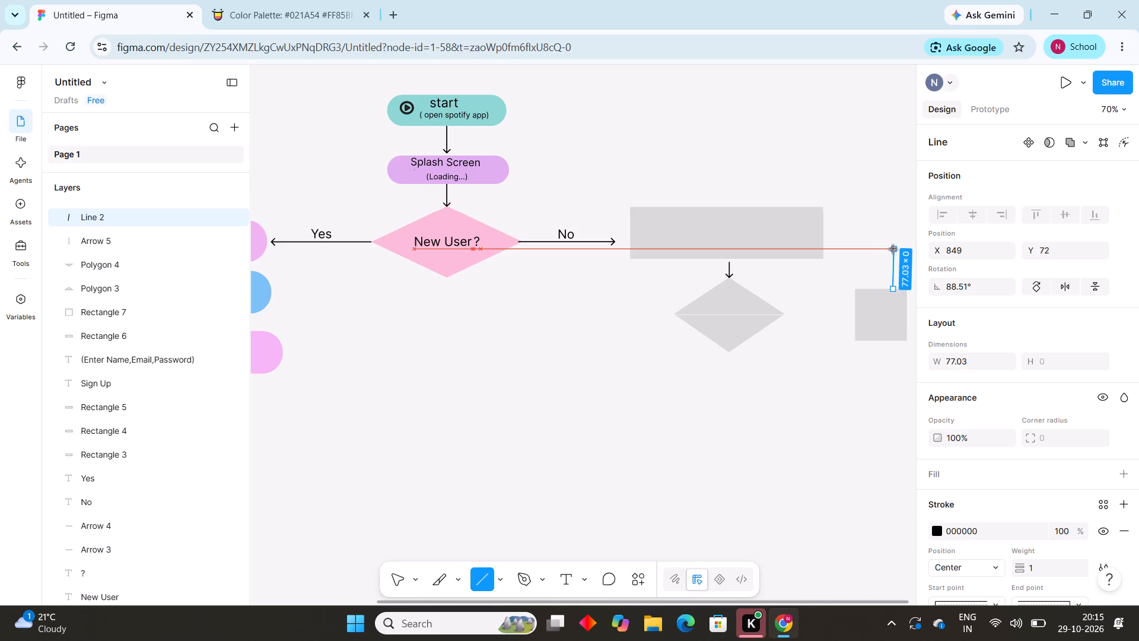
drag(893, 249, 893, 246)
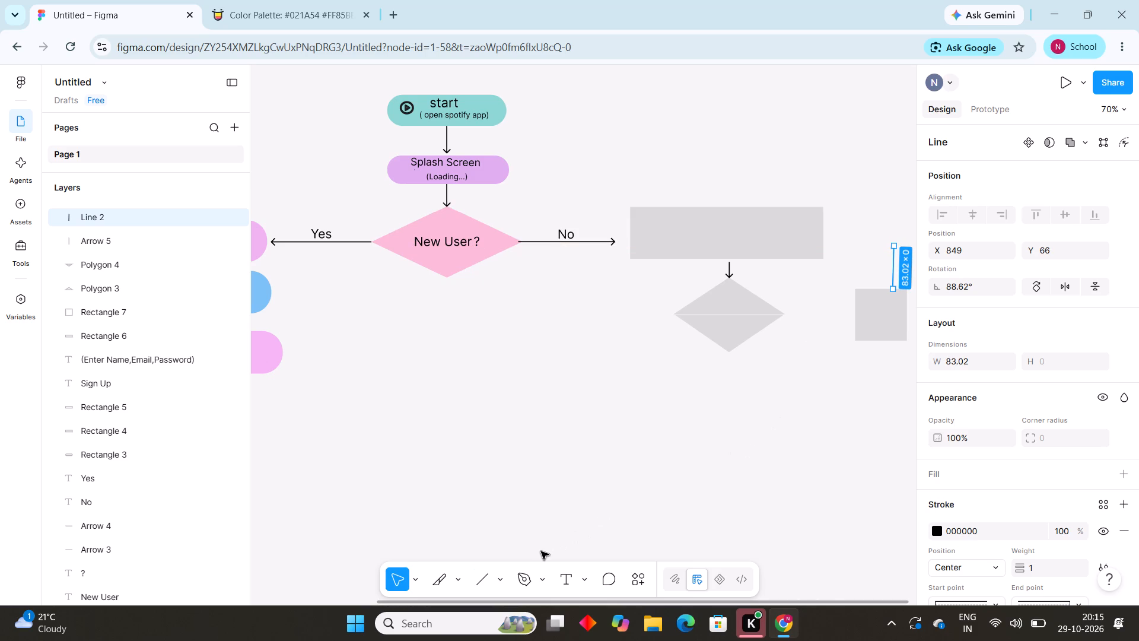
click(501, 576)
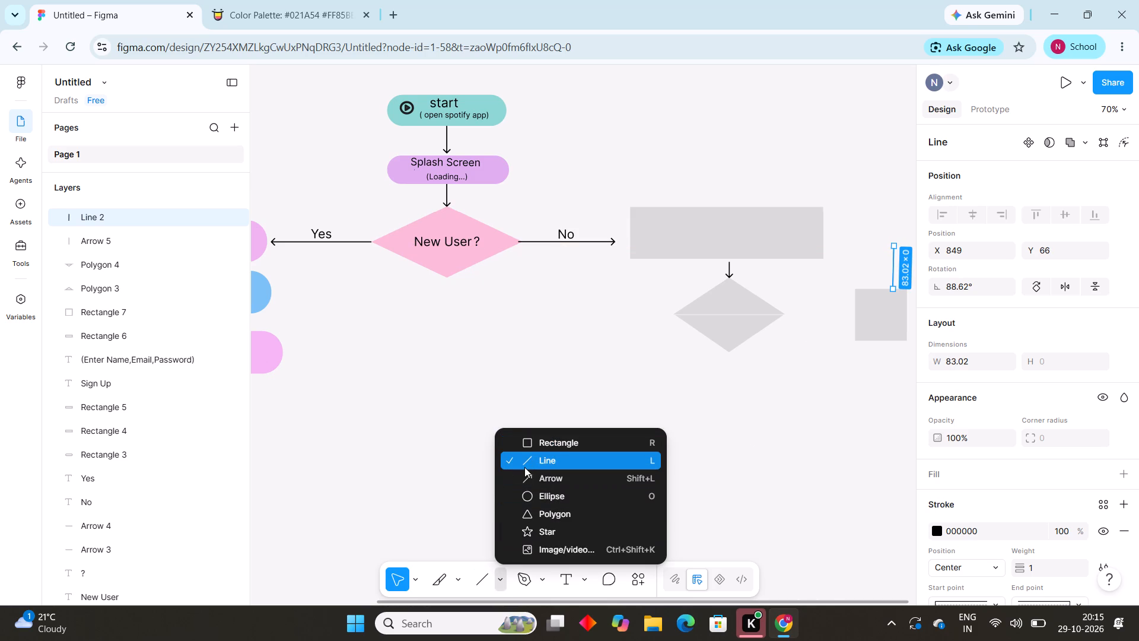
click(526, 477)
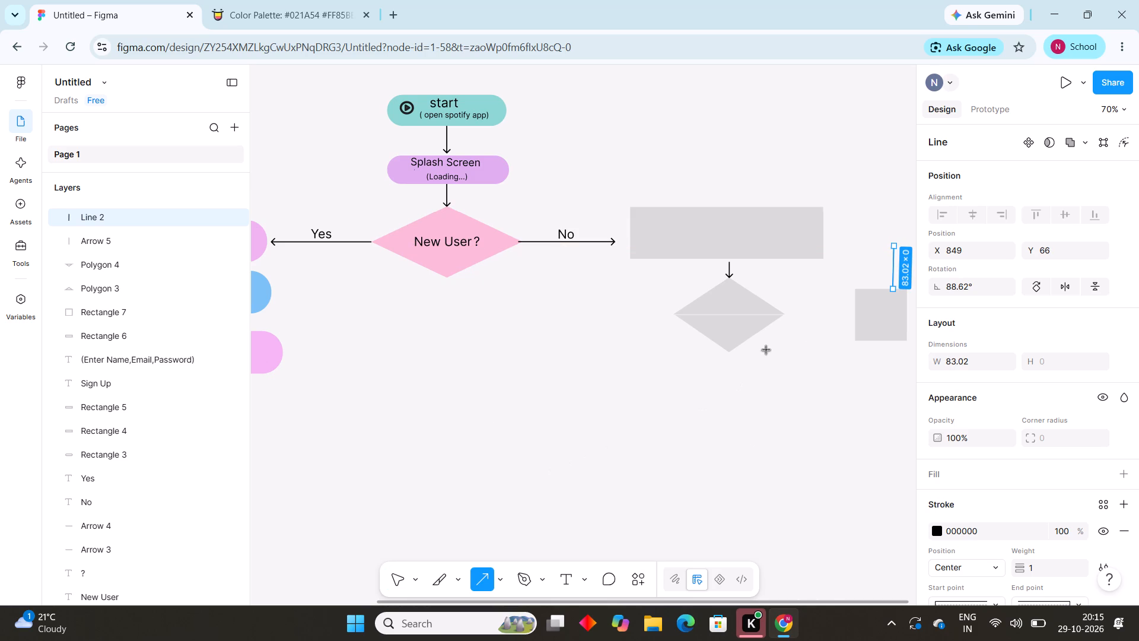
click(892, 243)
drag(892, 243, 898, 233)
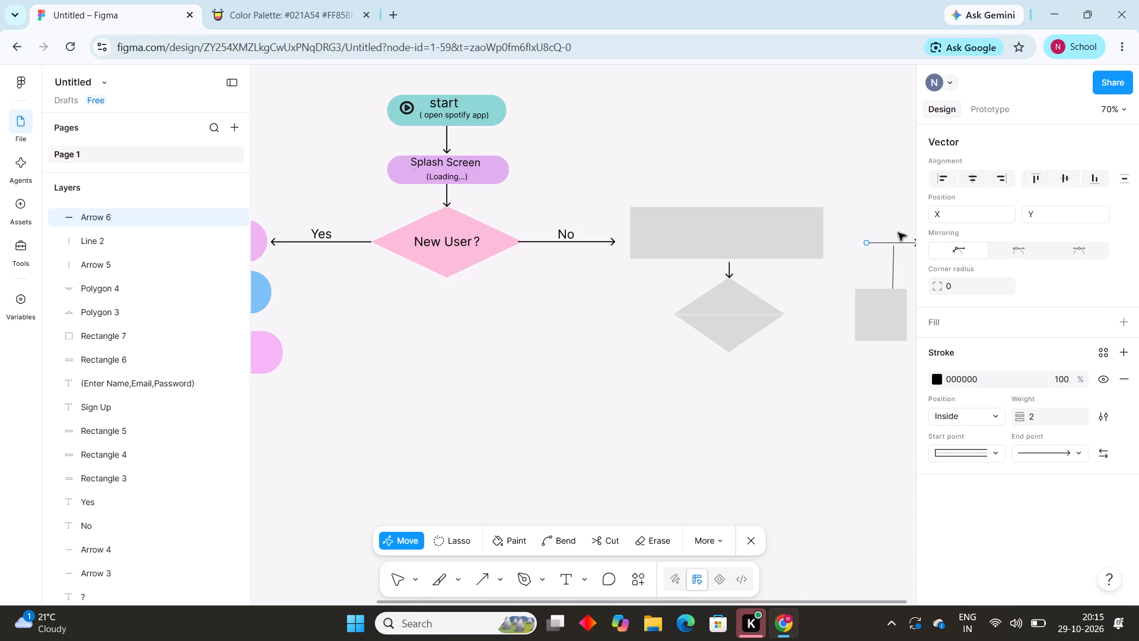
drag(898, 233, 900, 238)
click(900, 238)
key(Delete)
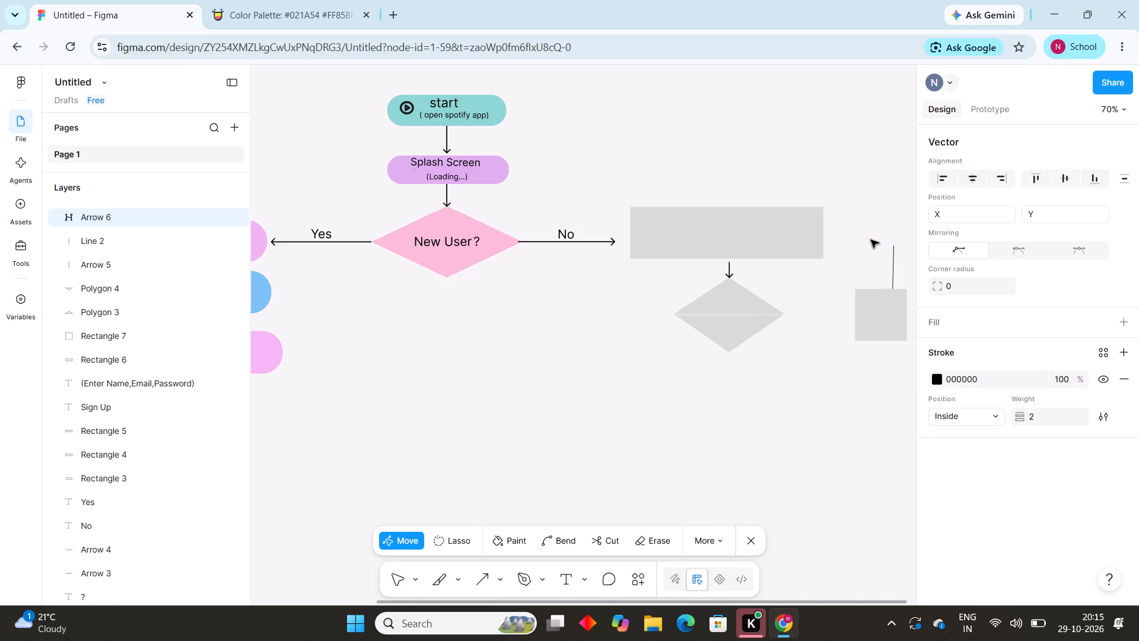
Draw an arrow about 123 long from the vertical line's upper end to the No branch's grey rectangle.
click(494, 580)
click(492, 581)
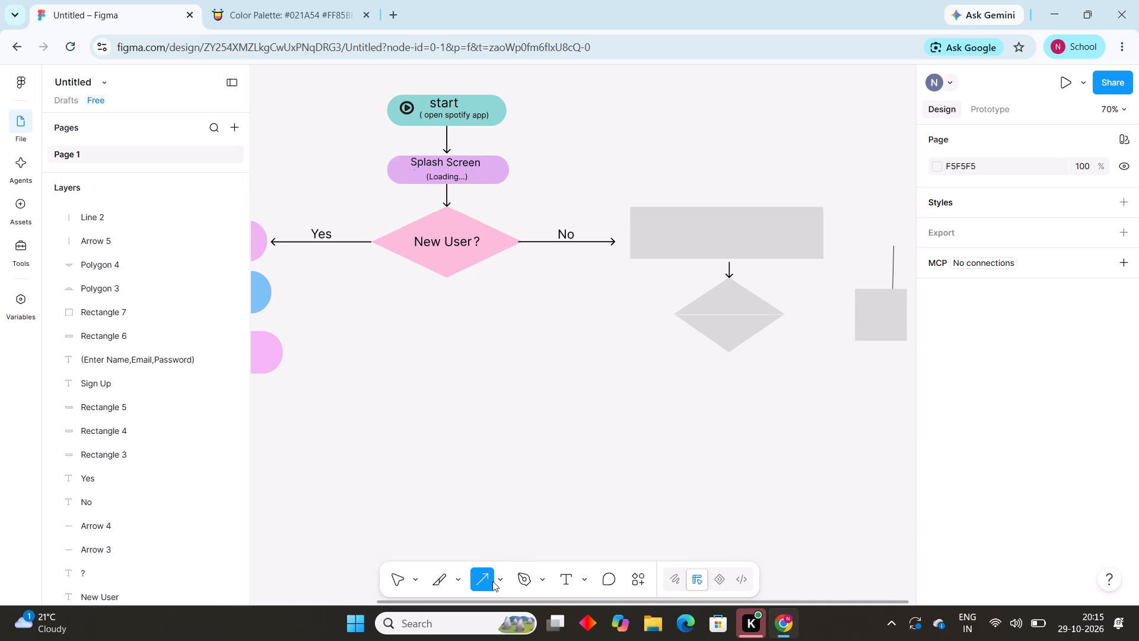
click(487, 576)
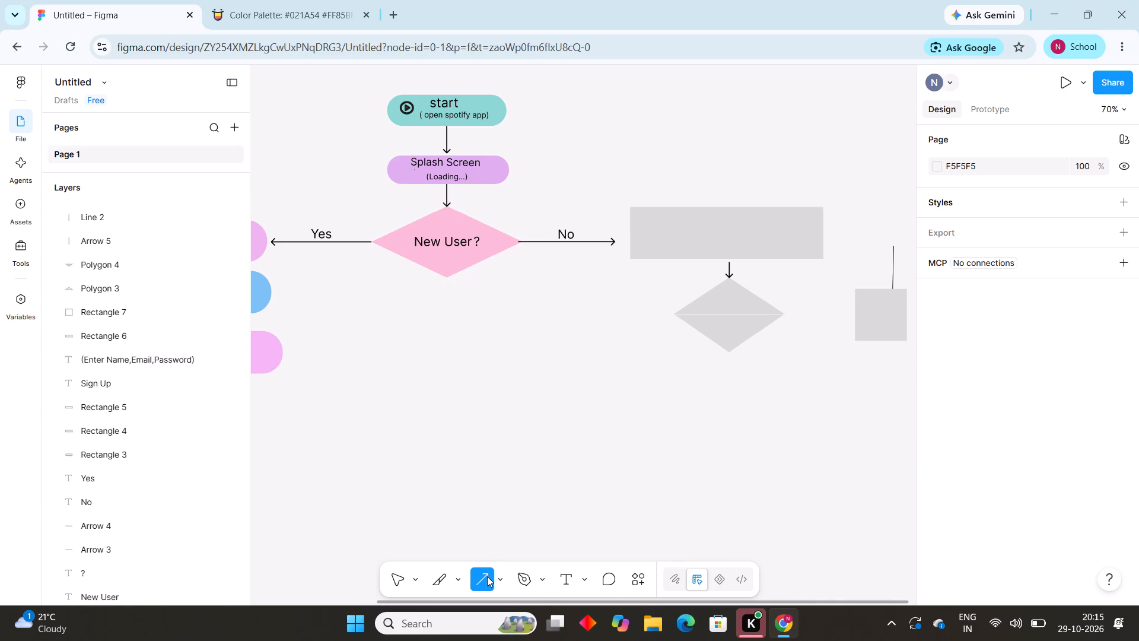
click(501, 575)
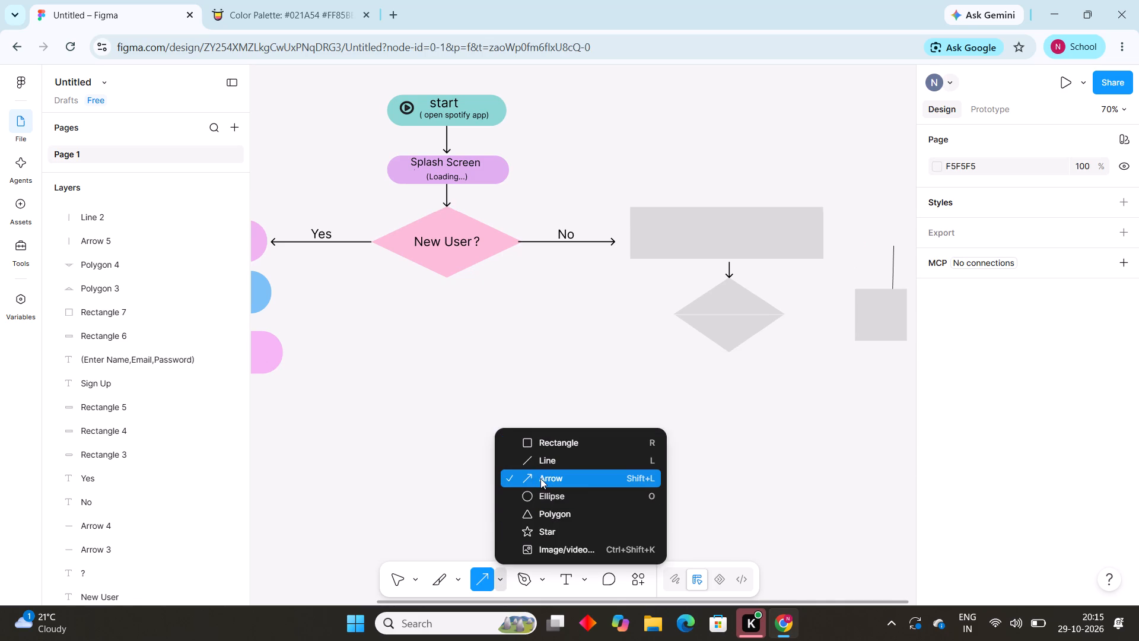
click(540, 478)
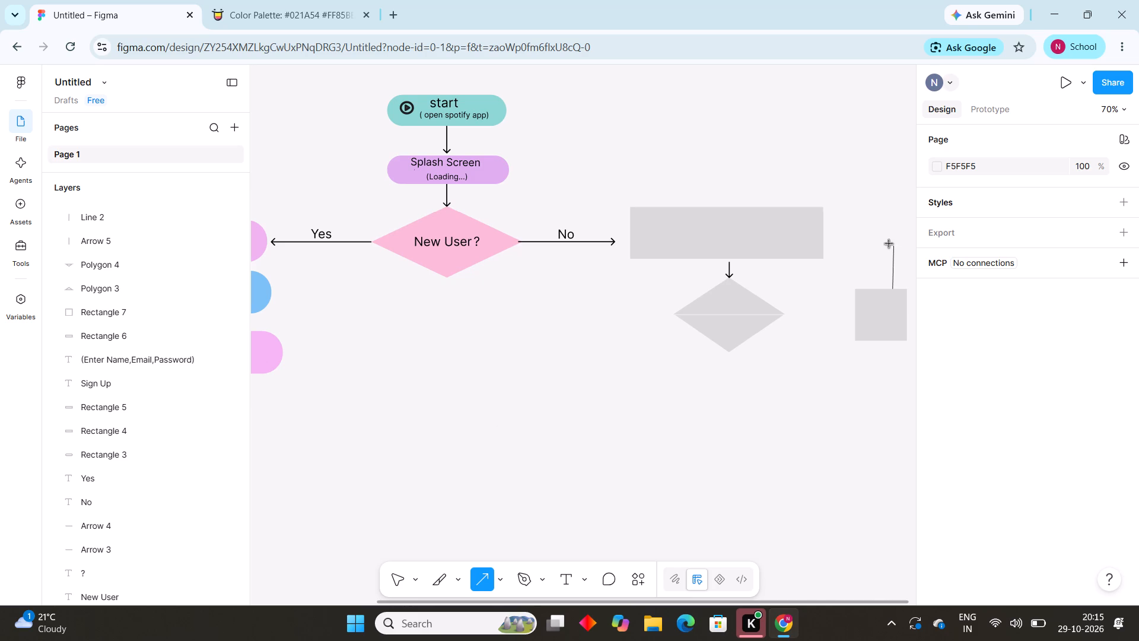
drag(890, 244, 840, 243)
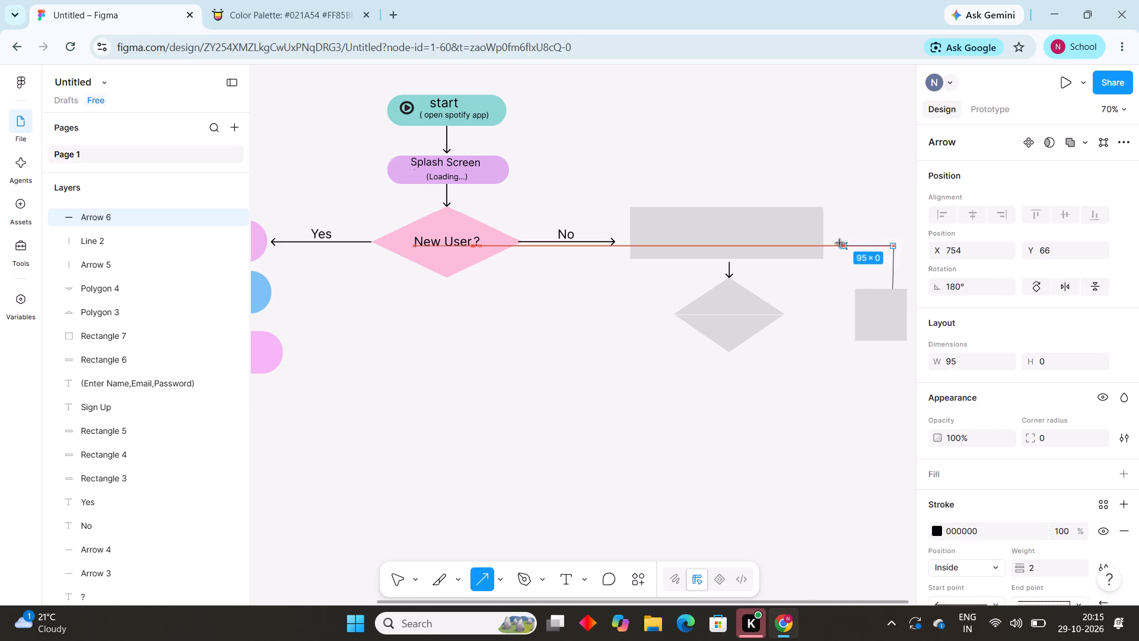
drag(840, 243, 829, 240)
Move the new arrow so its tip touches the rectangle at X 715, and raise and extend its tail to about 134 long.
drag(836, 328, 876, 244)
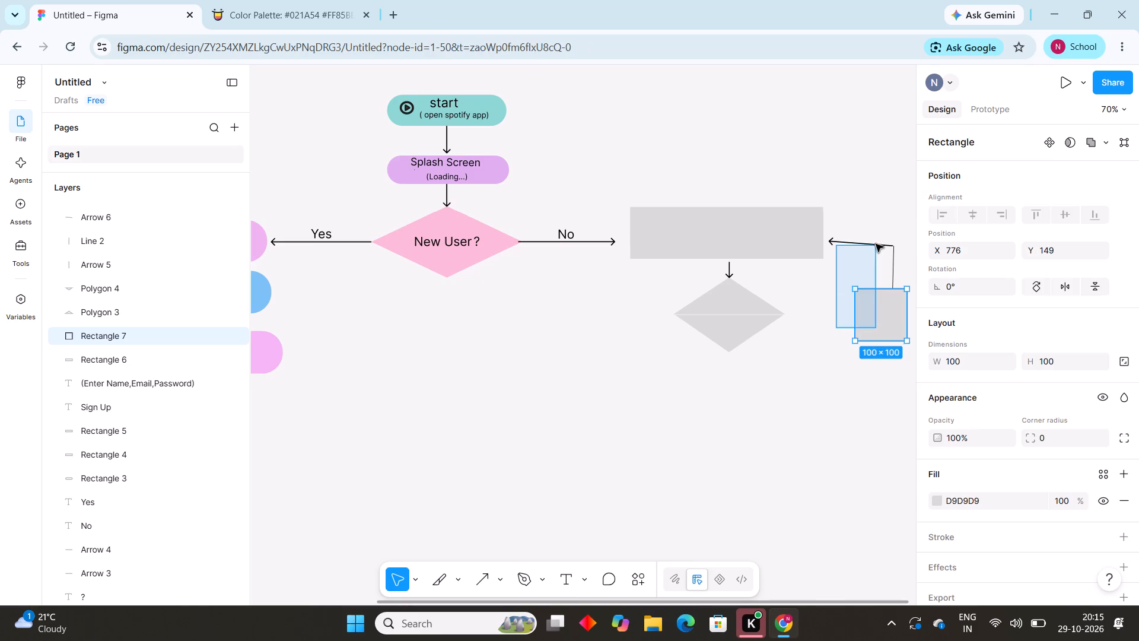
drag(876, 244, 792, 438)
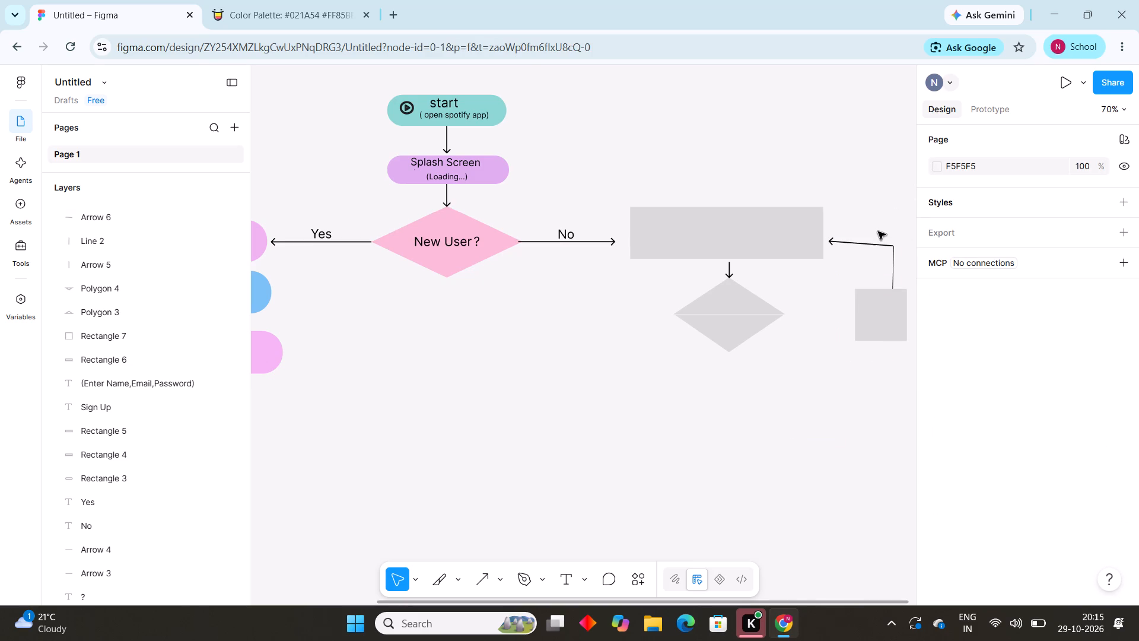
drag(871, 243, 869, 231)
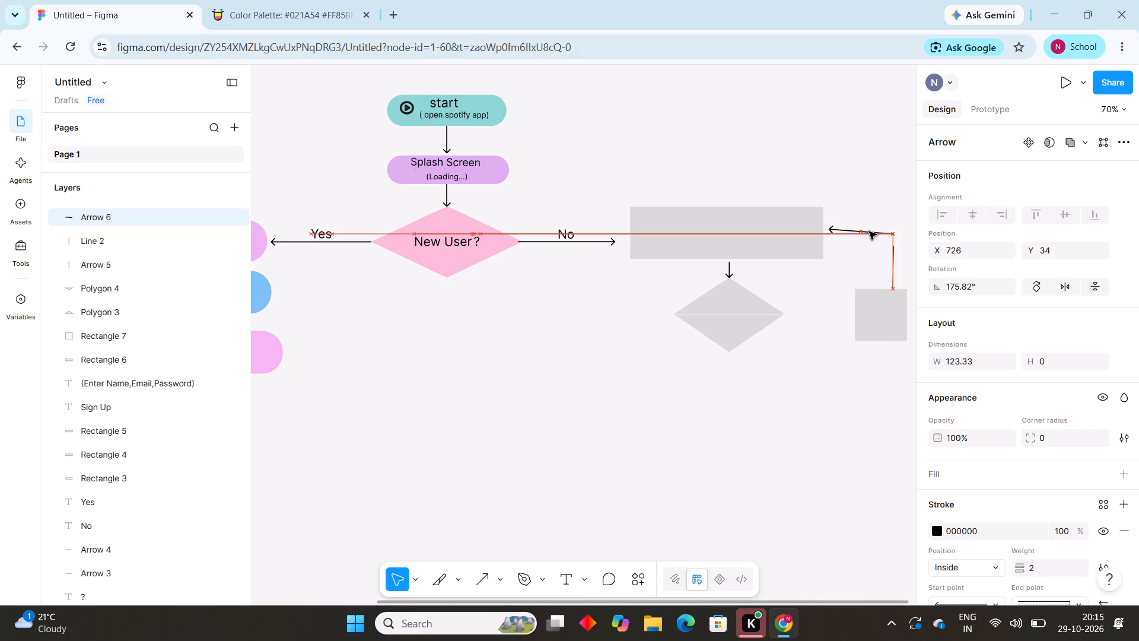
drag(869, 231, 868, 231)
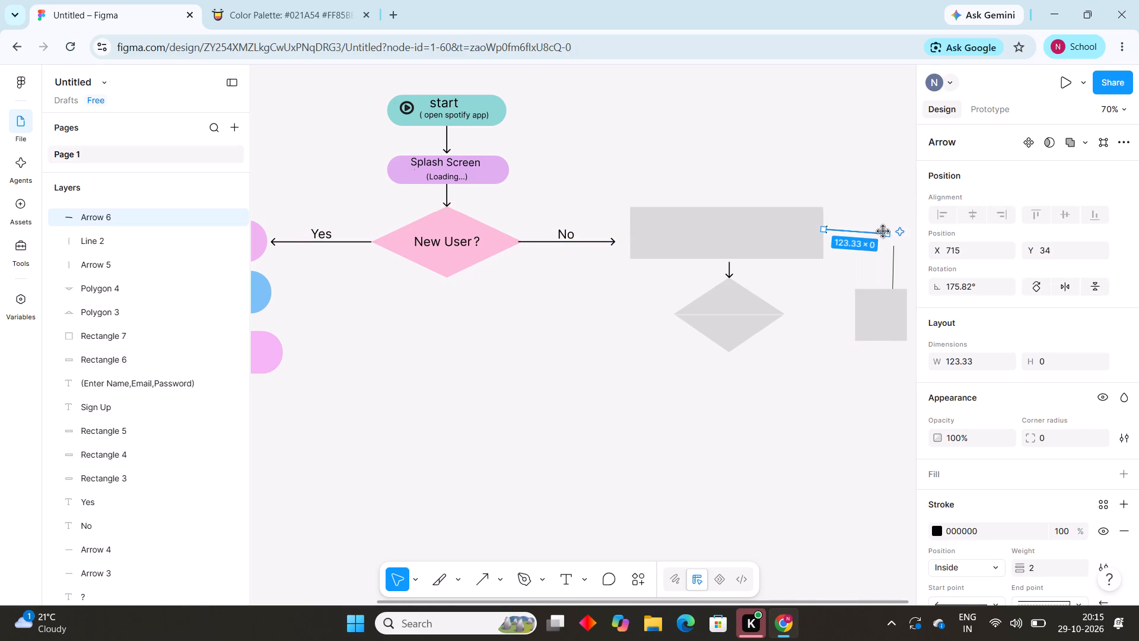
drag(886, 234, 887, 229)
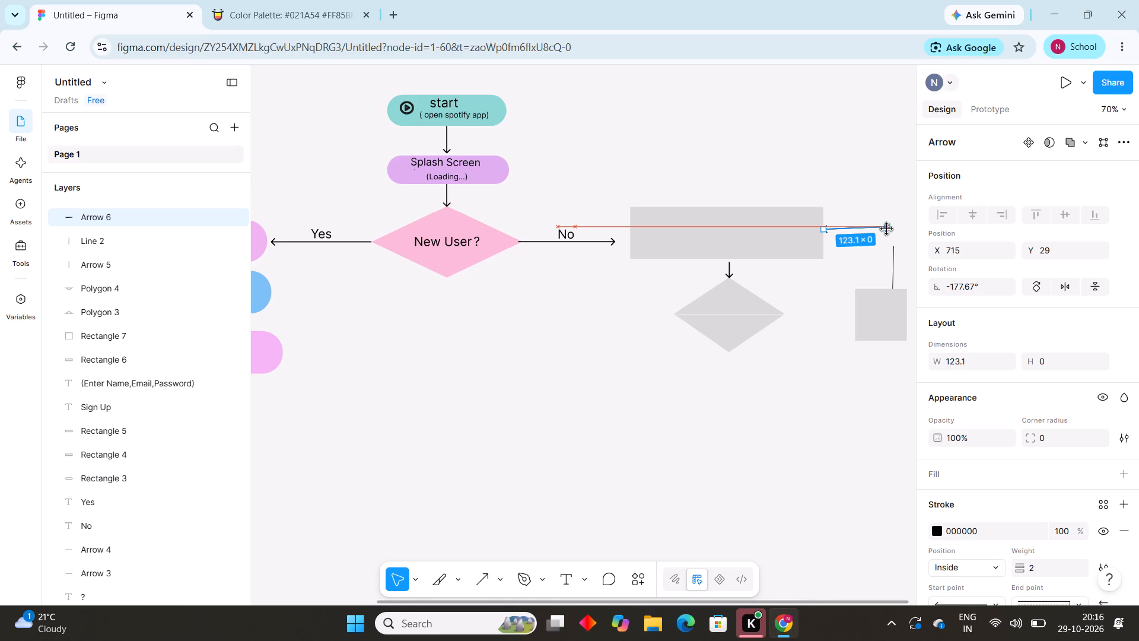
drag(887, 229, 889, 229)
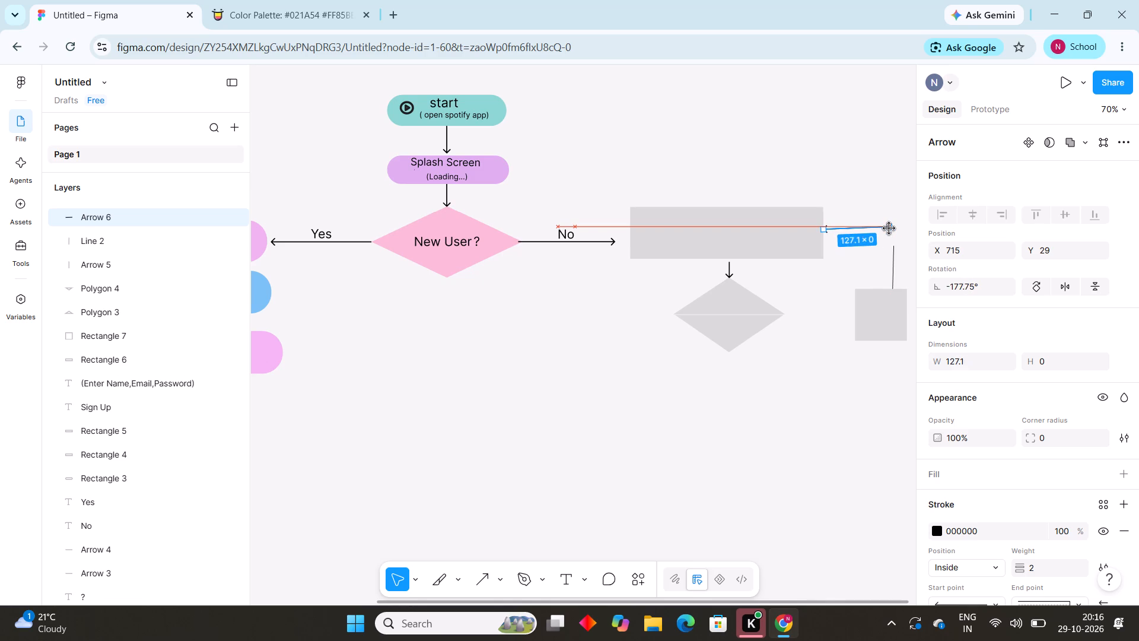
drag(889, 229, 887, 229)
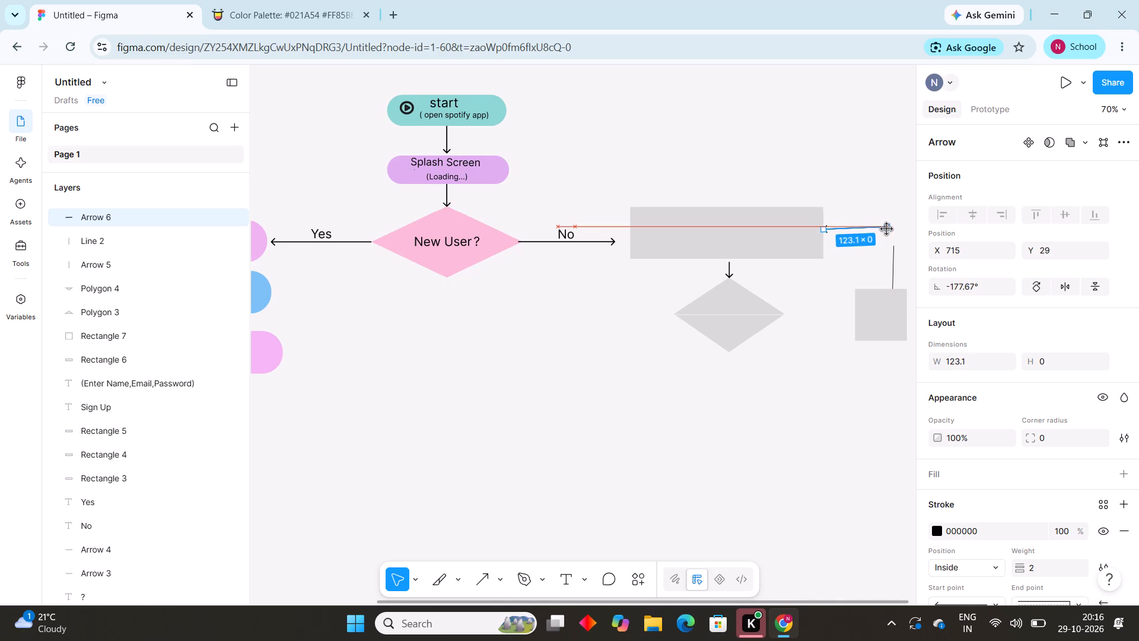
drag(887, 229, 886, 229)
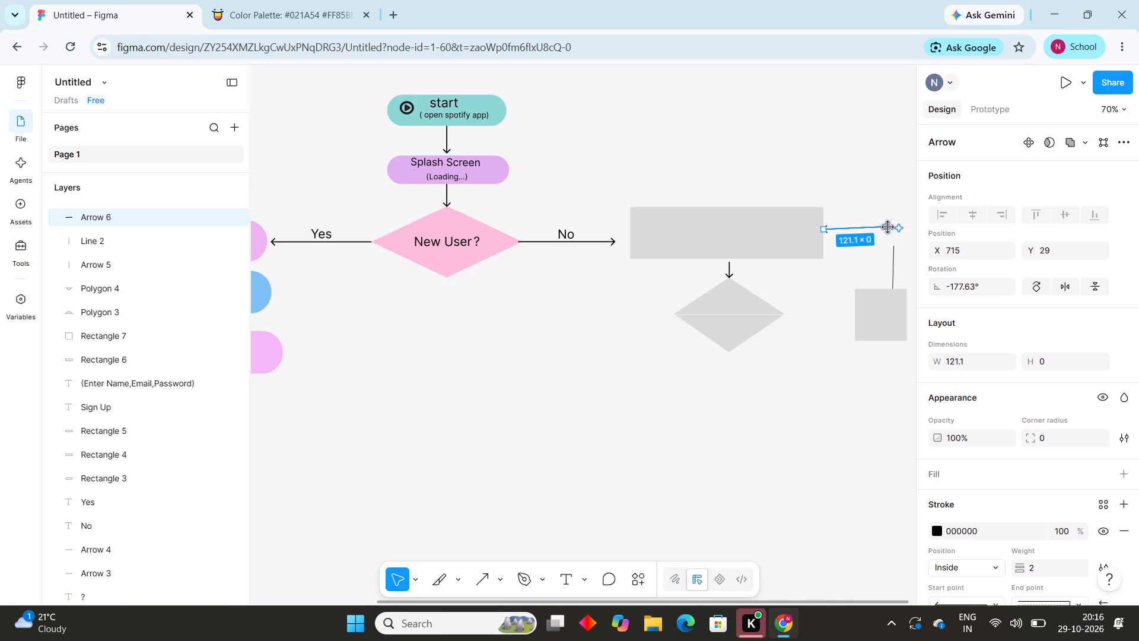
click(888, 227)
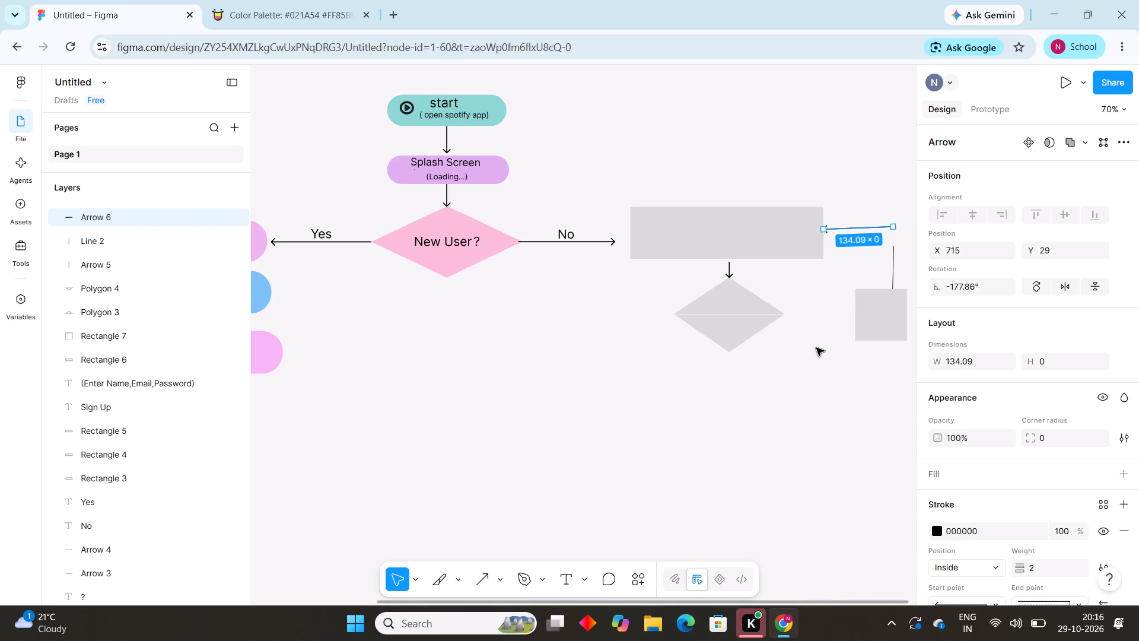
drag(816, 348, 837, 541)
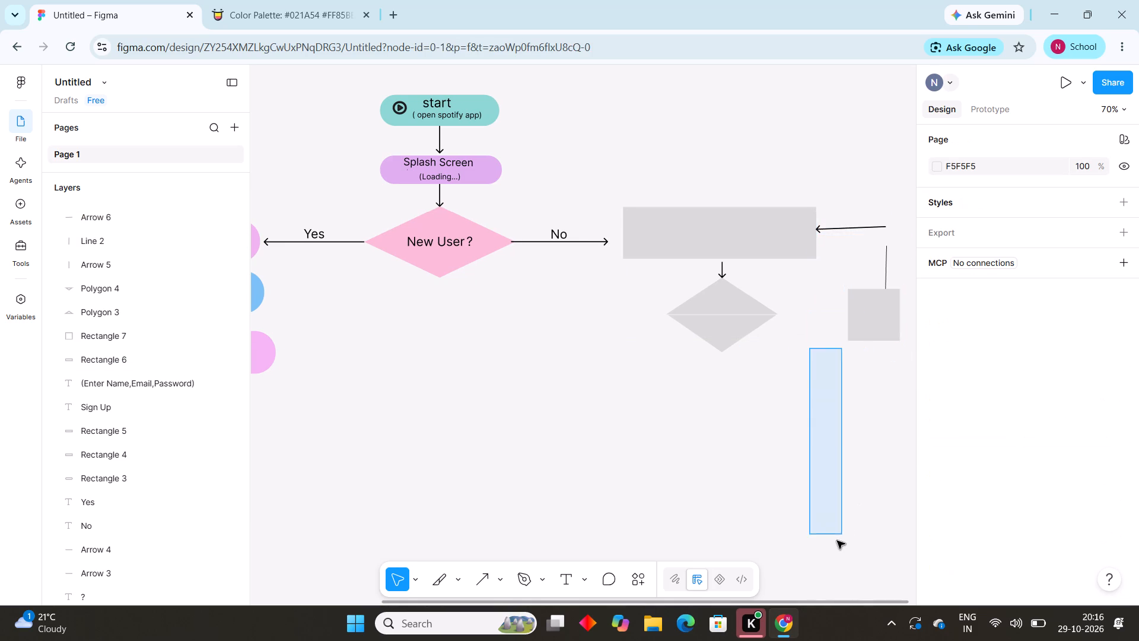
drag(837, 541, 822, 550)
click(822, 550)
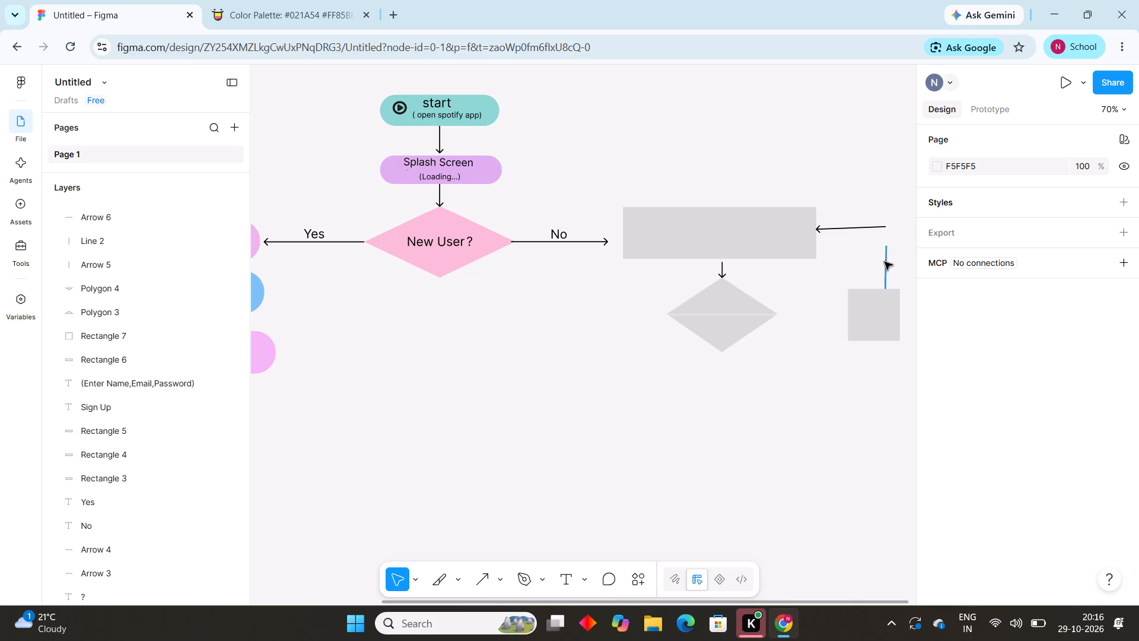
Shift the vertical line above the small grey square to about X 826, Y 66, over the square's centre.
drag(886, 262, 878, 261)
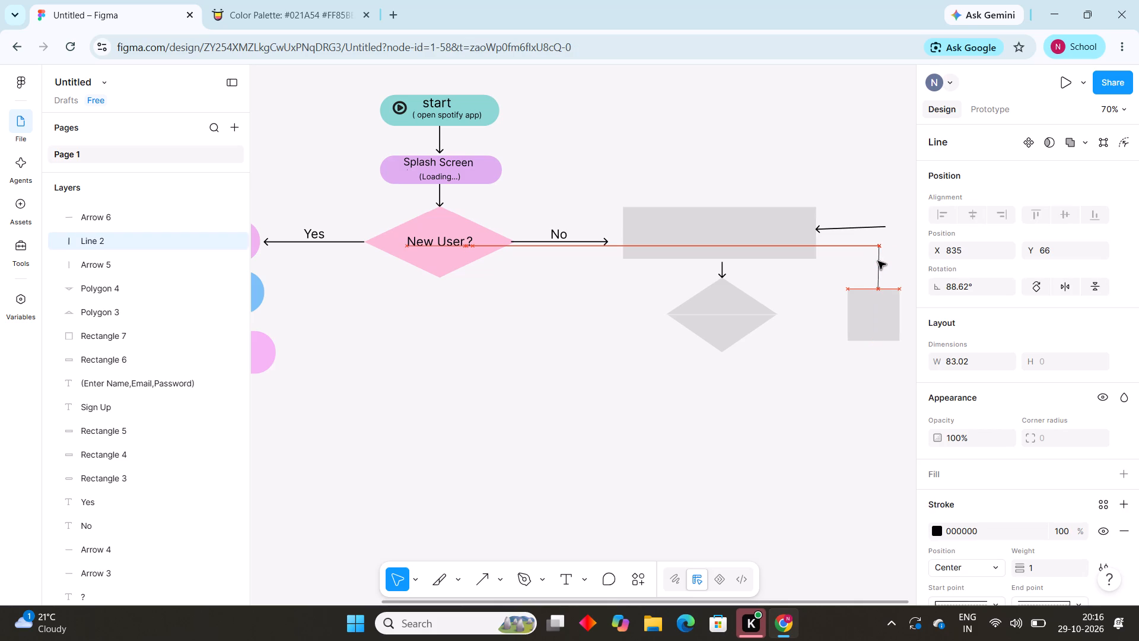
drag(878, 261, 877, 262)
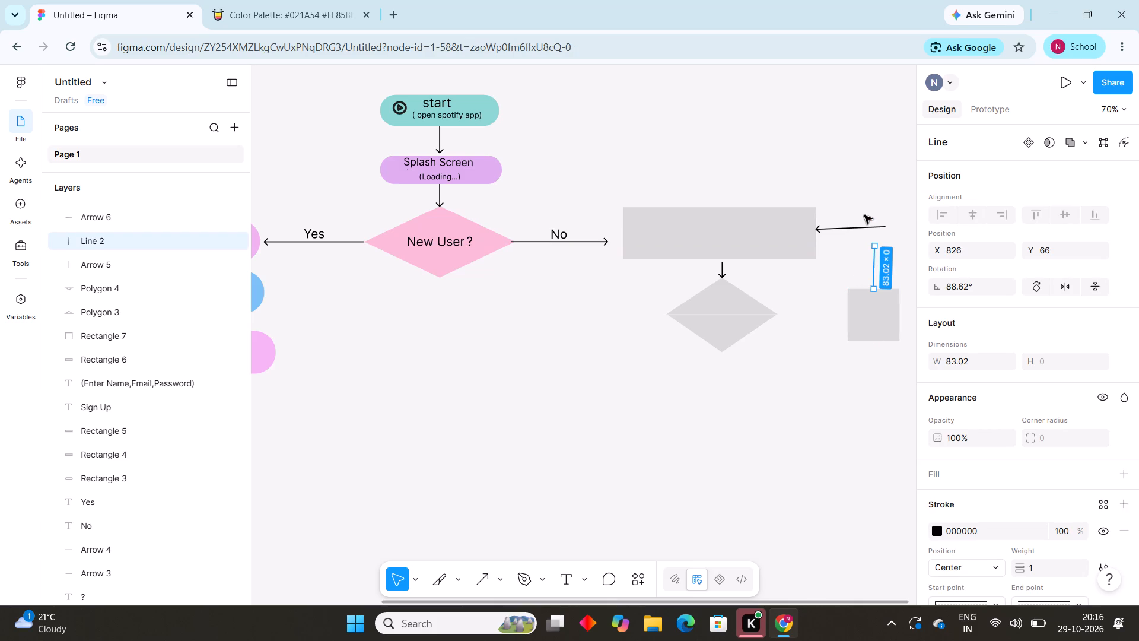
Delete the slightly slanted arrow pointing to the right edge of the No branch's grey rectangle.
click(871, 221)
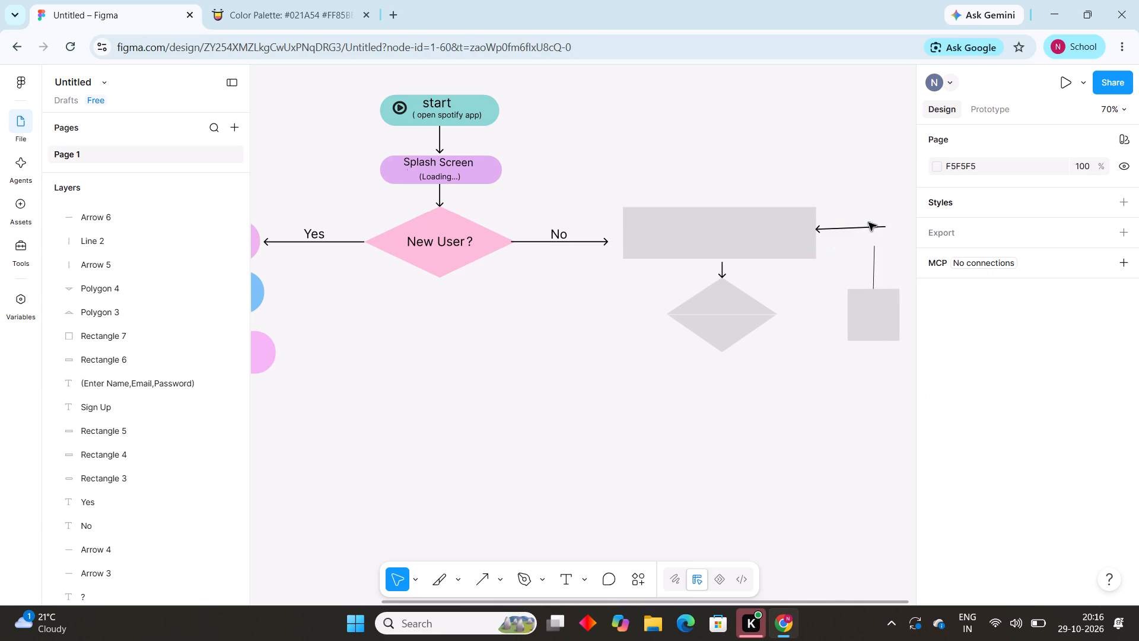
click(868, 223)
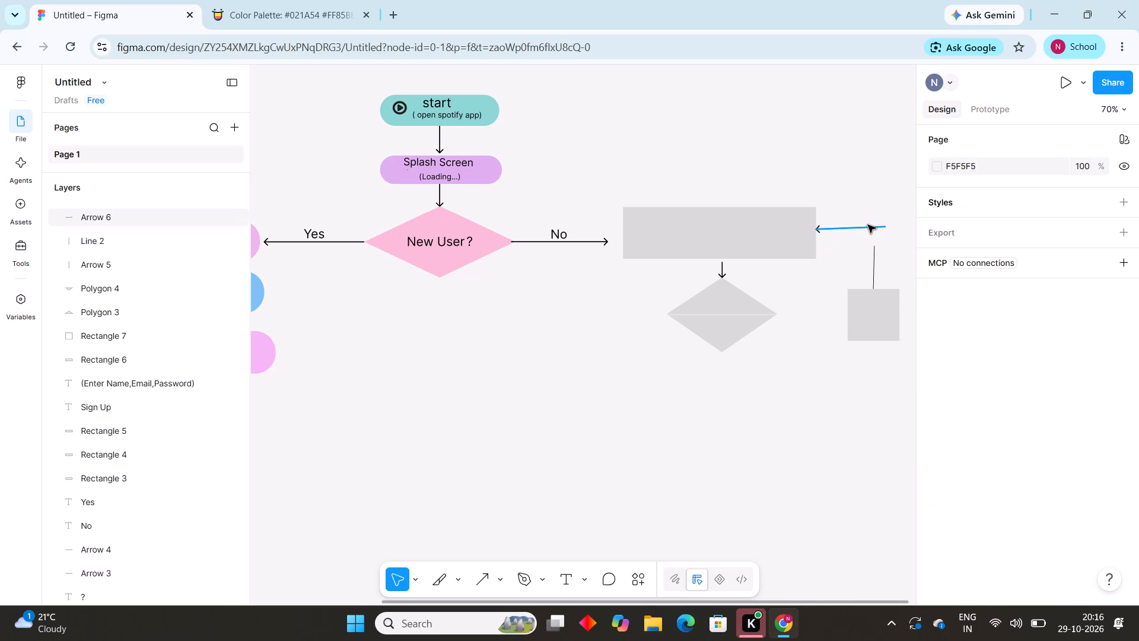
key(Delete)
key(Delete)
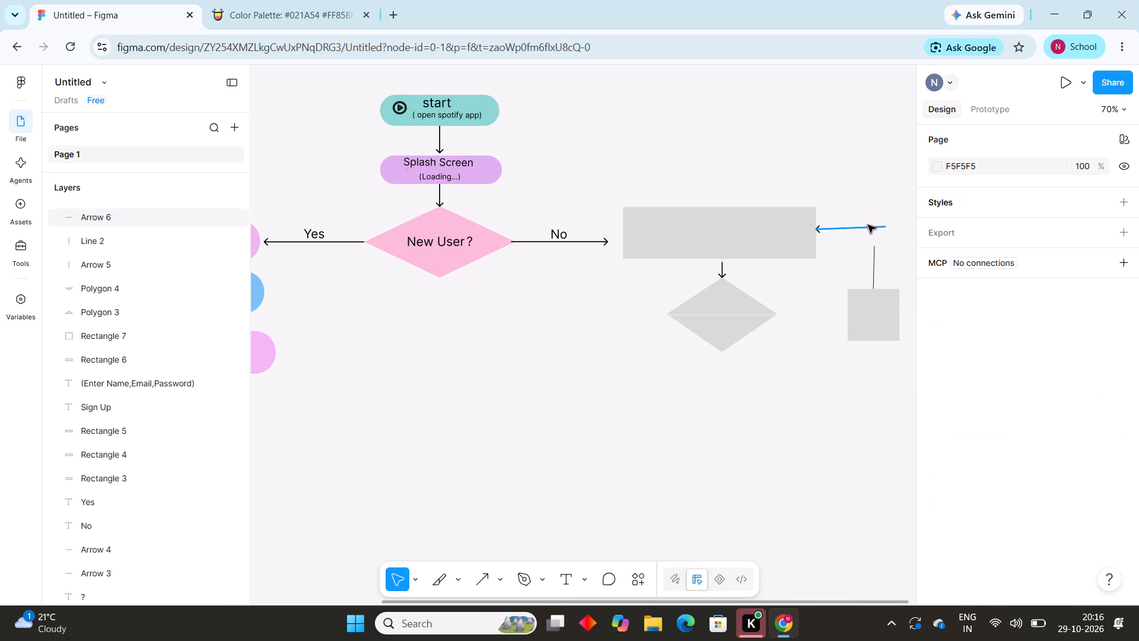
click(868, 225)
key(Delete)
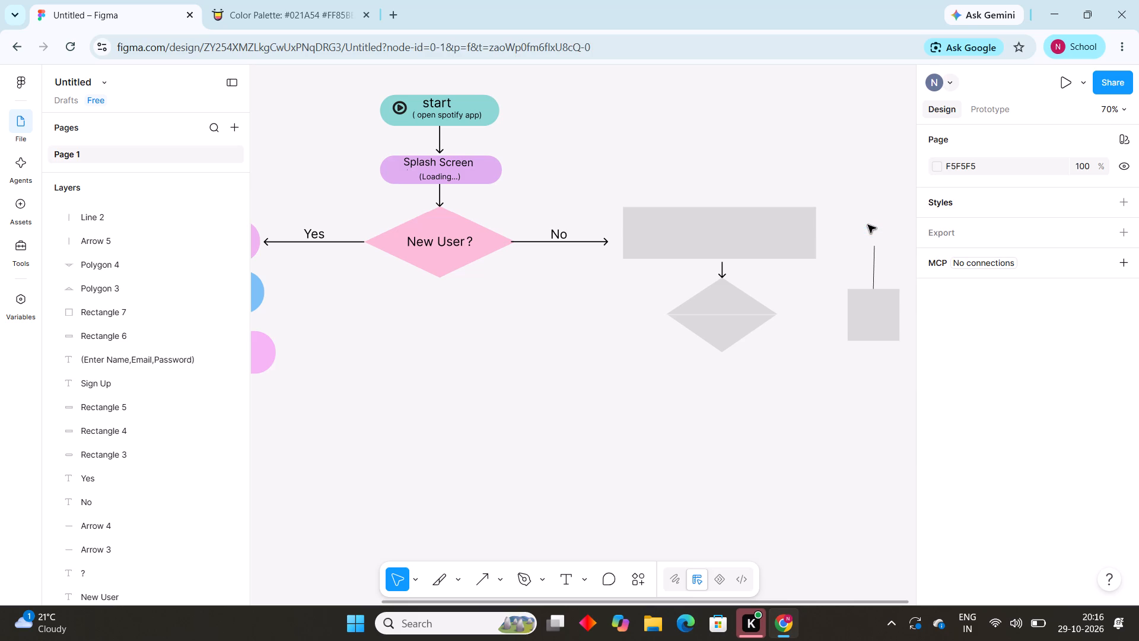
Draw a horizontal arrow from just above the vertical line's upper end to the right edge of the No branch's grey rectangle.
click(501, 578)
click(543, 480)
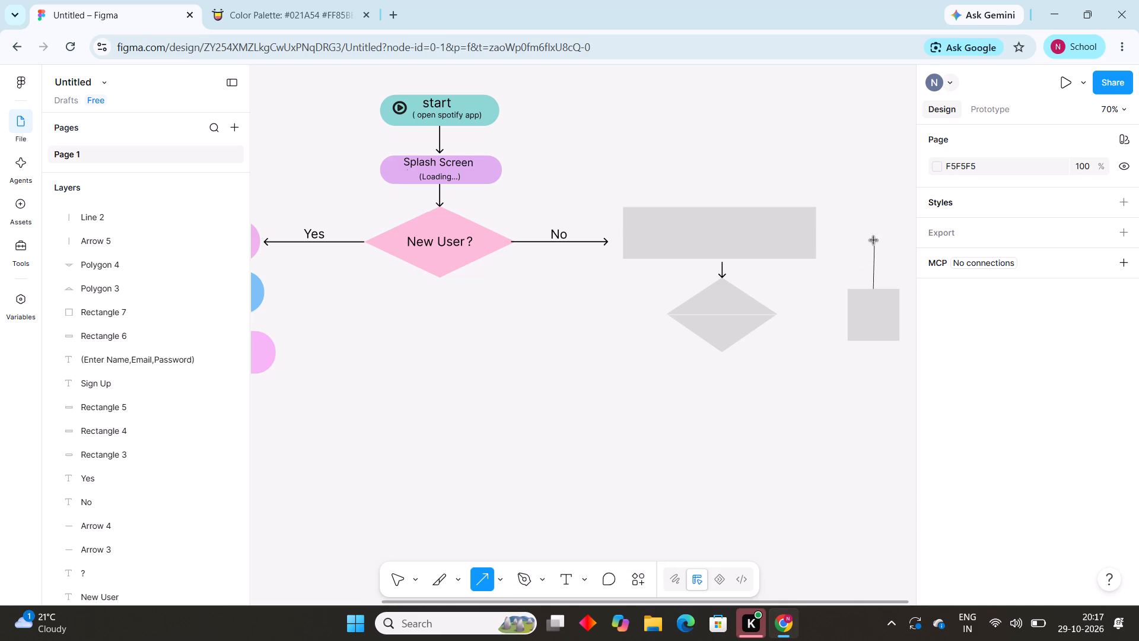
drag(875, 240, 854, 240)
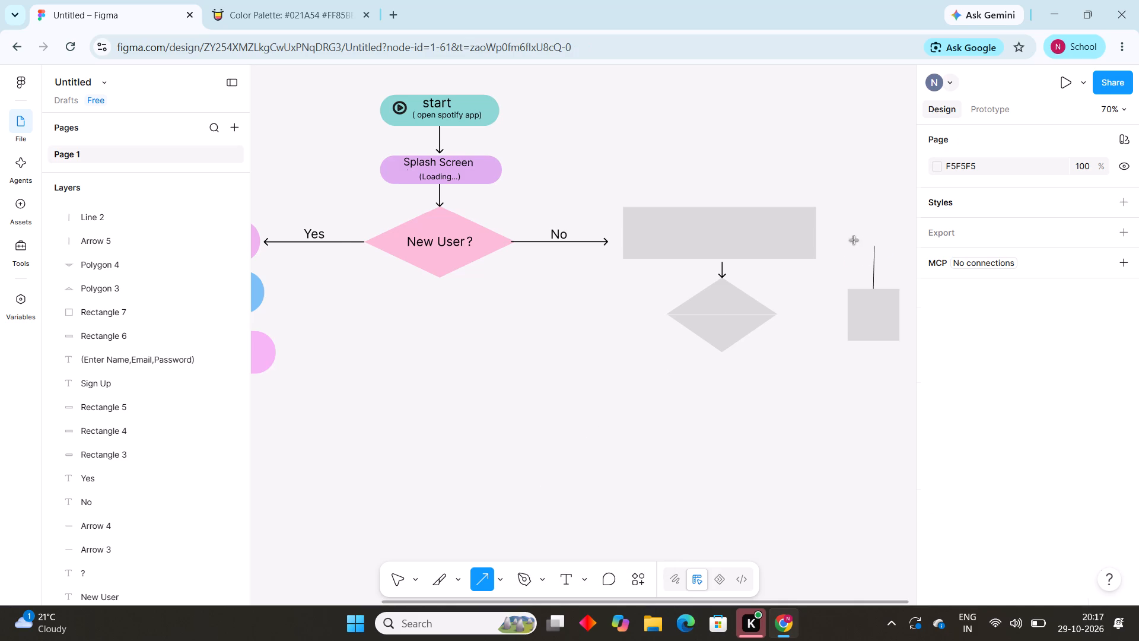
drag(854, 240, 818, 239)
drag(810, 358, 877, 227)
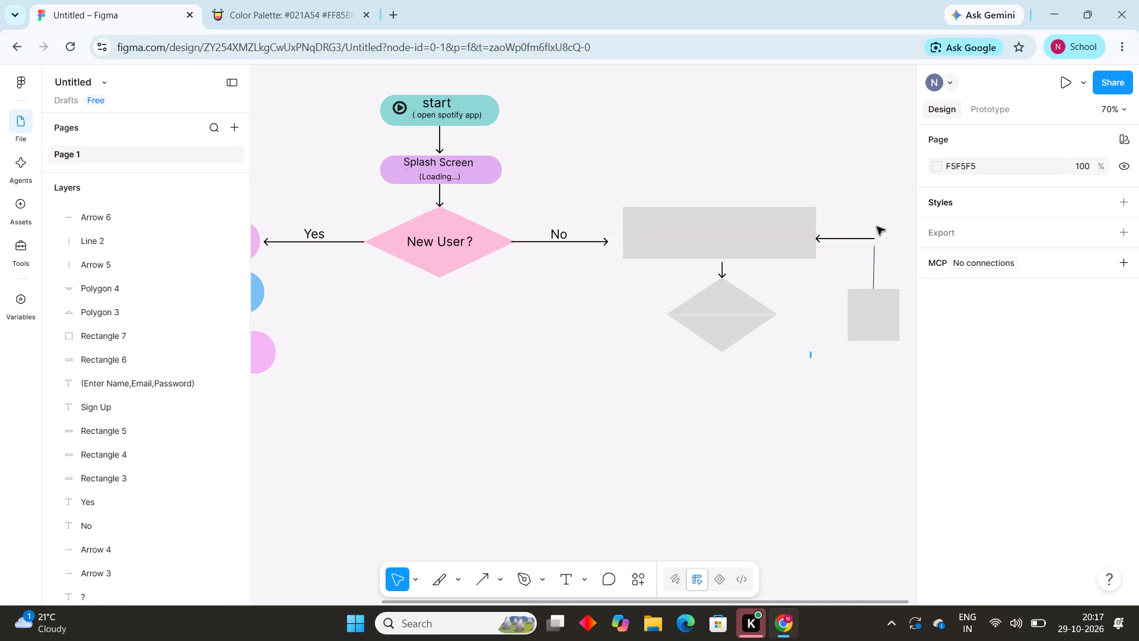
drag(877, 227, 730, 551)
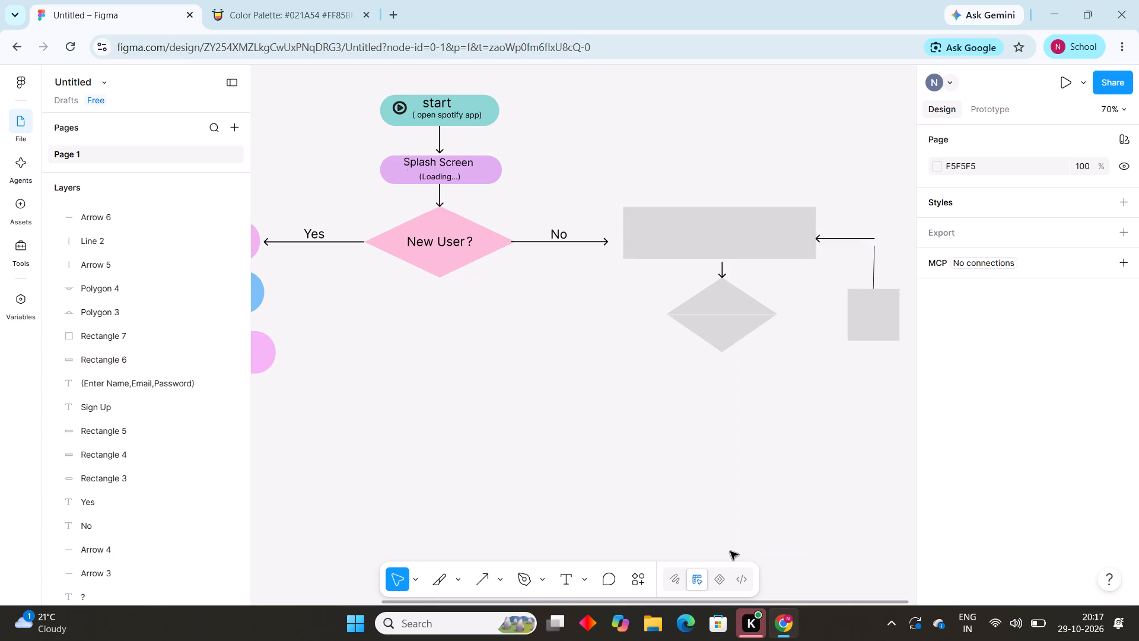
click(730, 551)
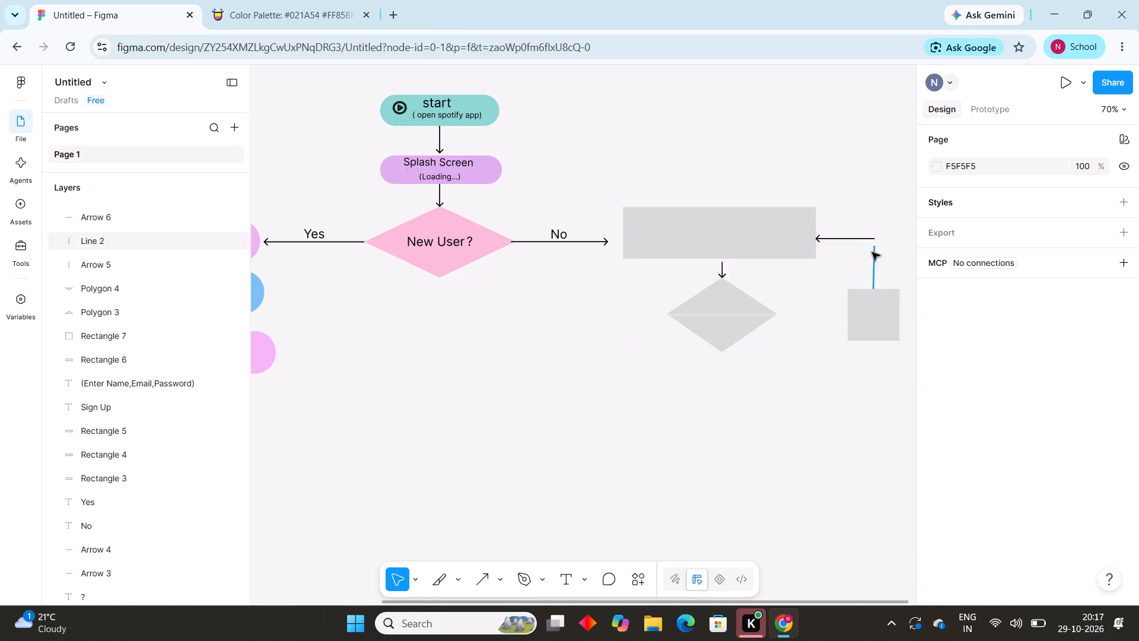
Straighten and extend the small square's vertical line by moving its upper endpoint to X 825.5, Y 50, at the new arrow's tail.
click(873, 252)
drag(873, 252, 876, 246)
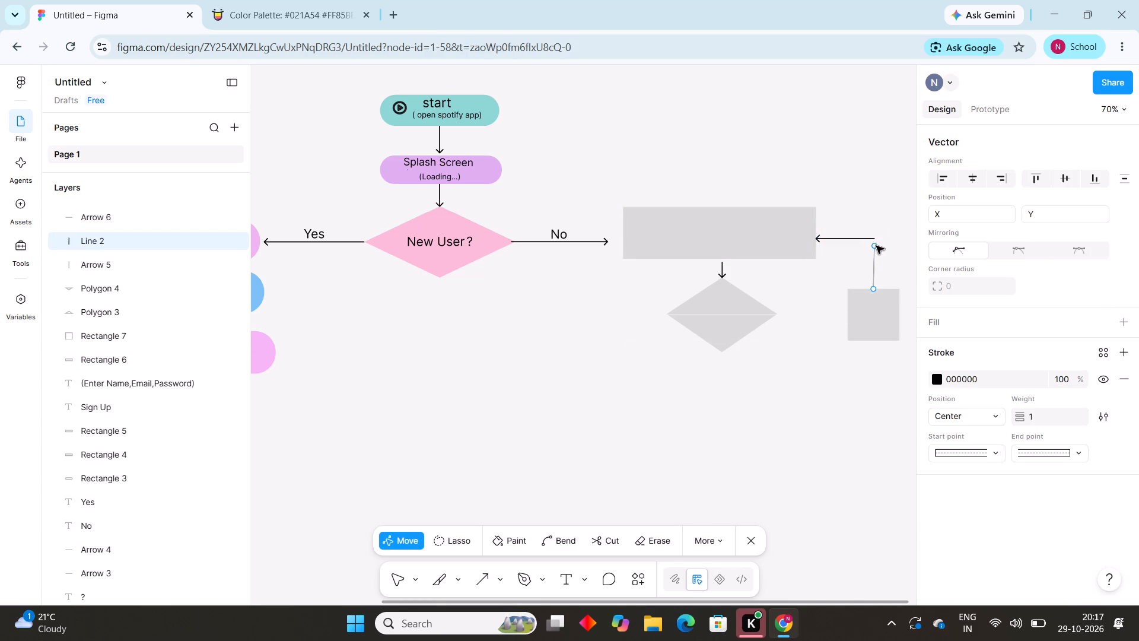
drag(876, 246, 875, 246)
drag(875, 246, 873, 239)
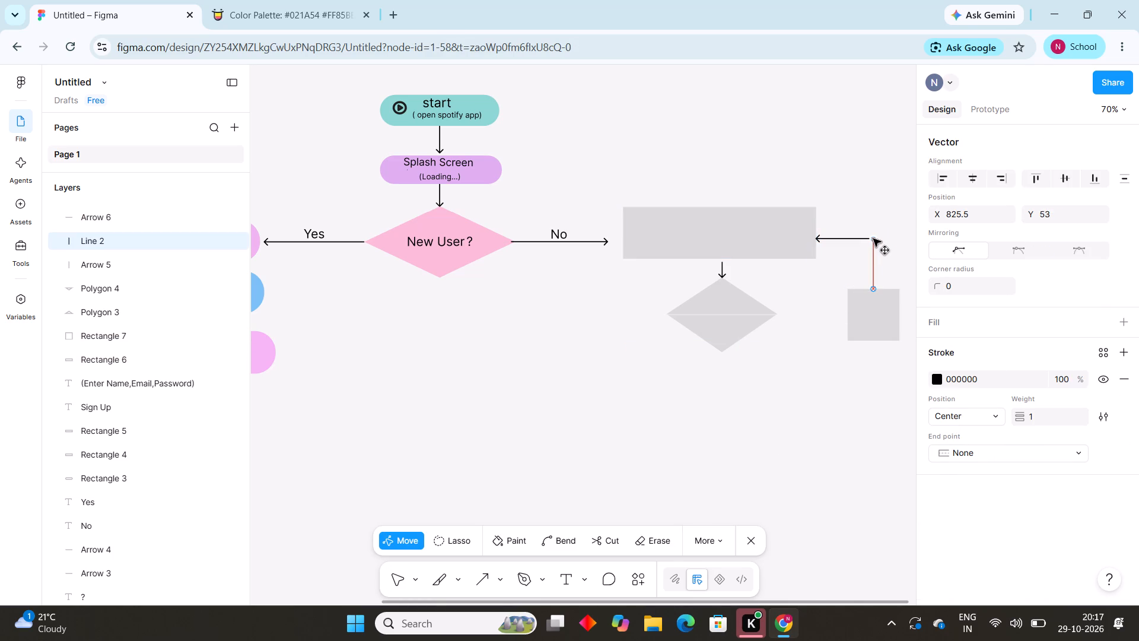
drag(873, 239, 873, 237)
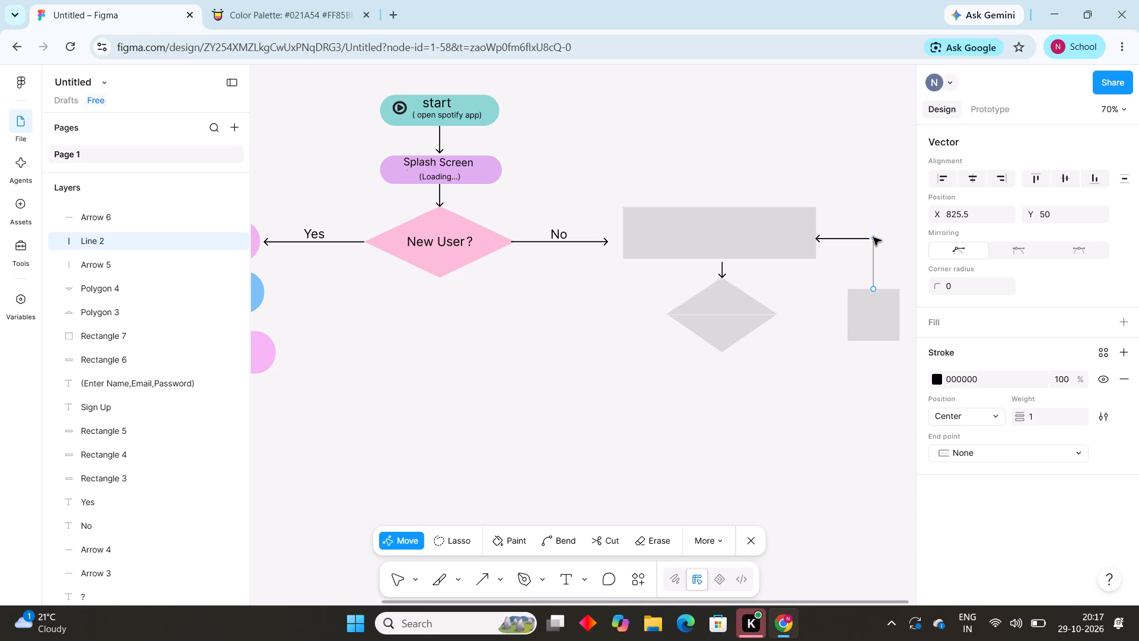
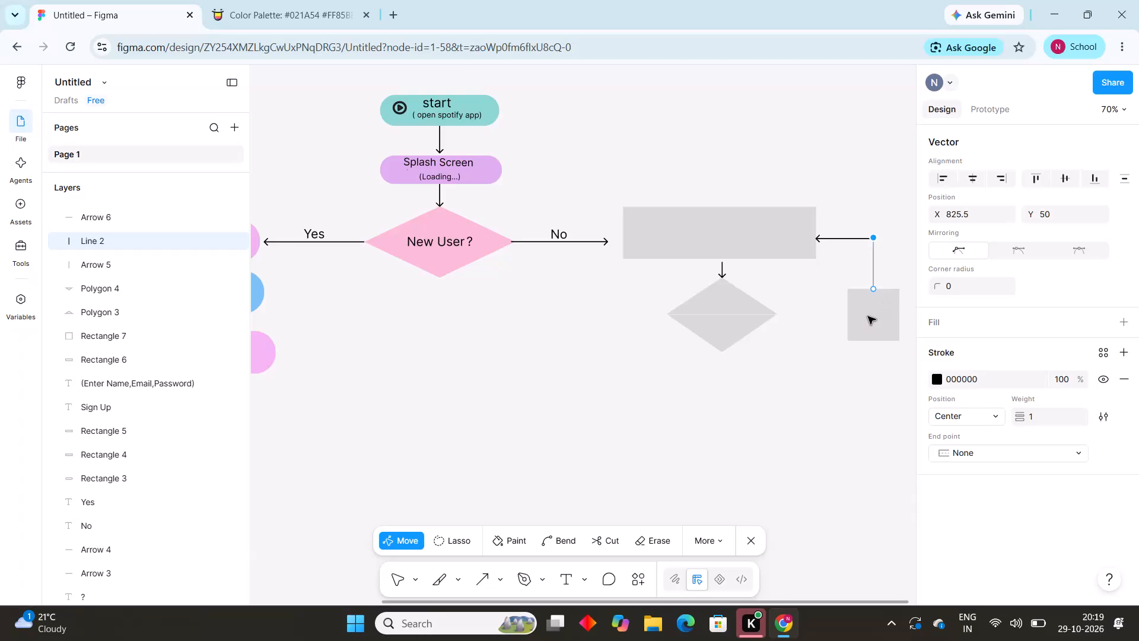
Widen the small grey square beside the decision diamond on both sides and reduce its height, making it about 279 × 88.
click(868, 316)
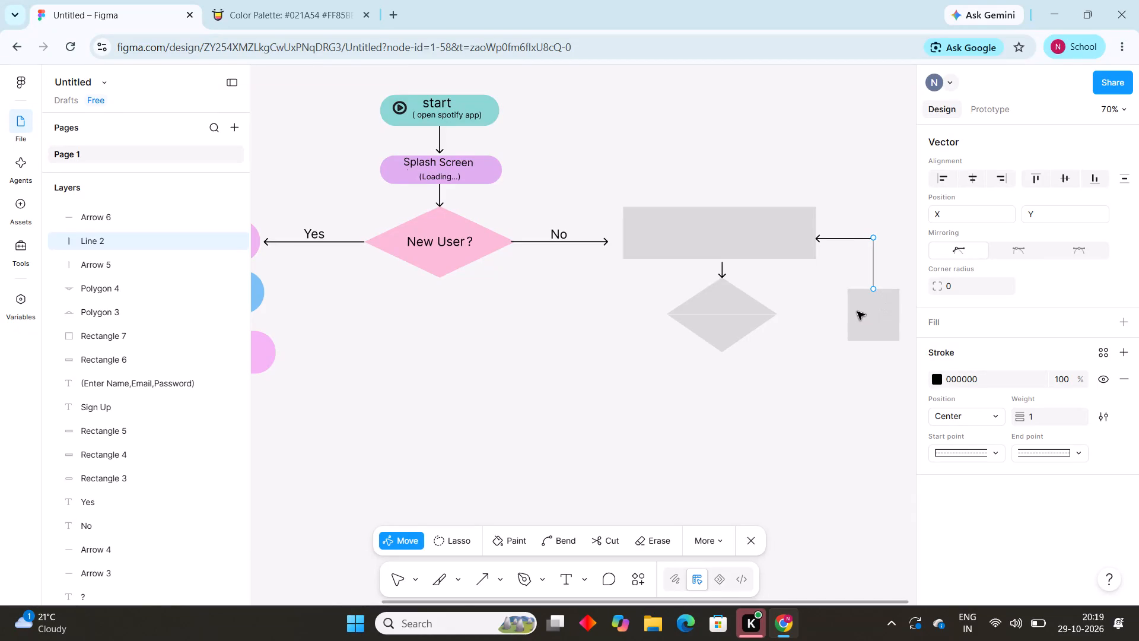
click(857, 312)
drag(854, 309, 877, 318)
click(877, 318)
drag(877, 318, 812, 368)
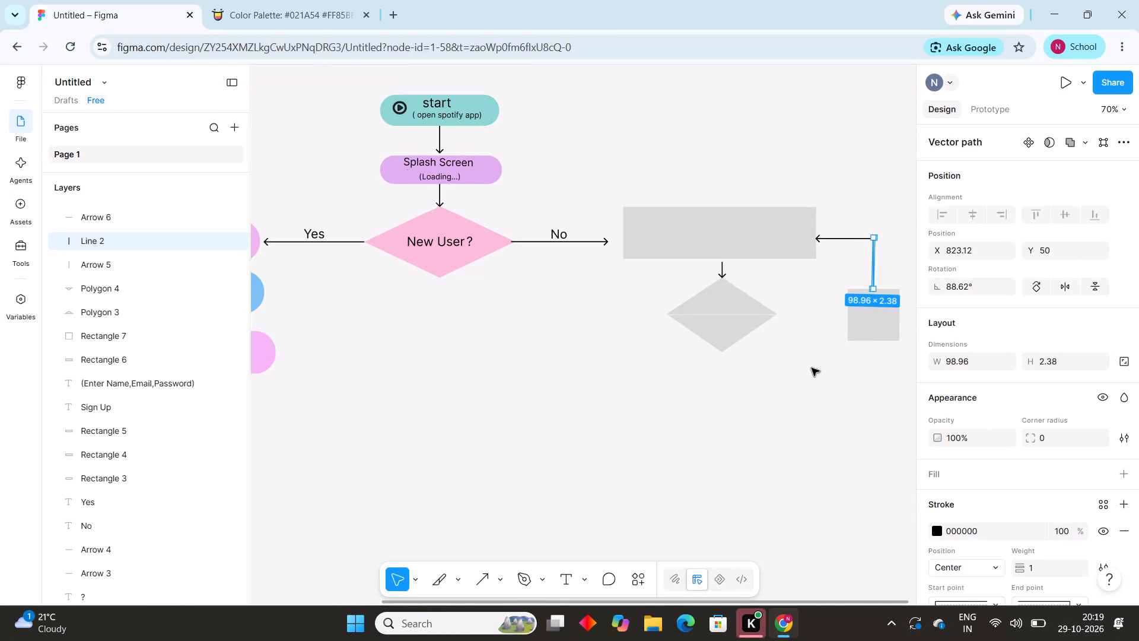
drag(812, 368, 797, 393)
click(797, 393)
click(866, 321)
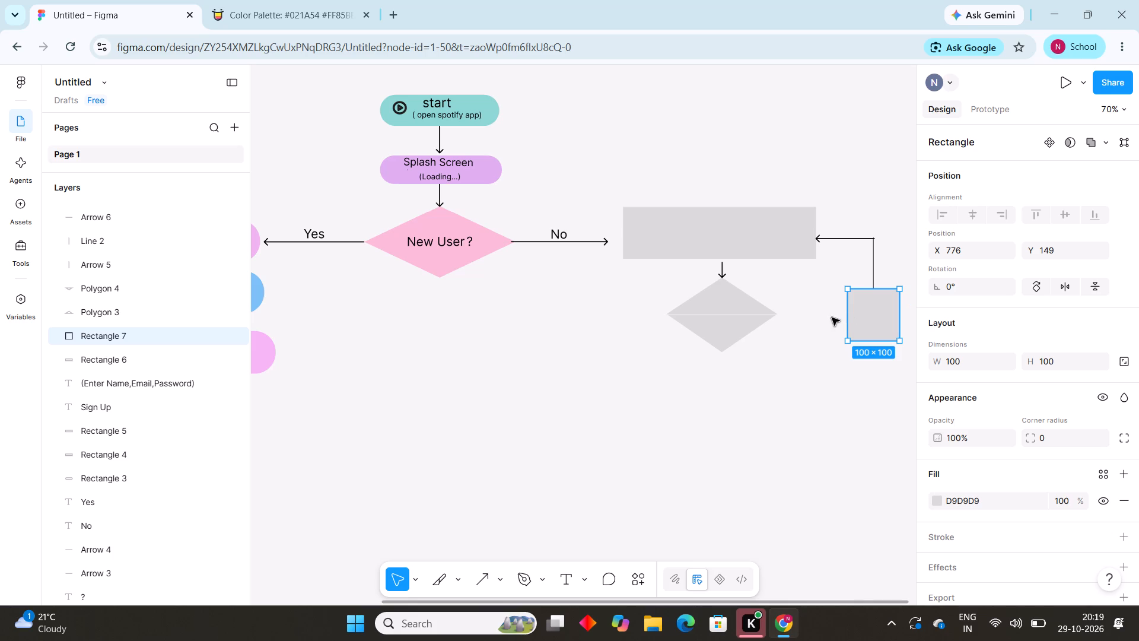
drag(851, 315, 794, 316)
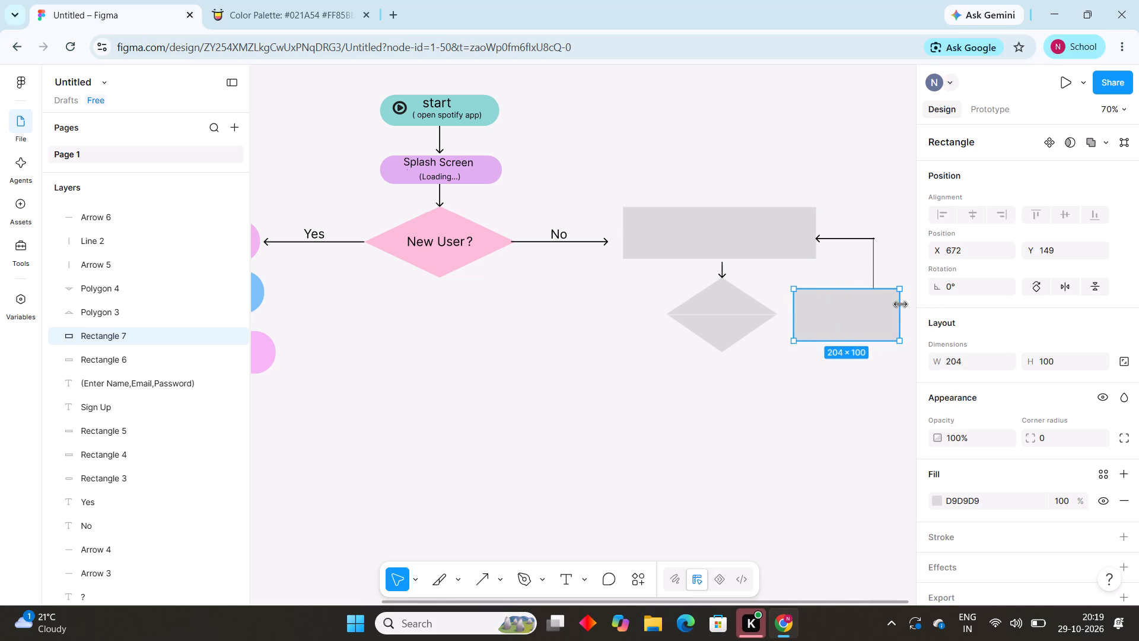
drag(901, 304, 771, 292)
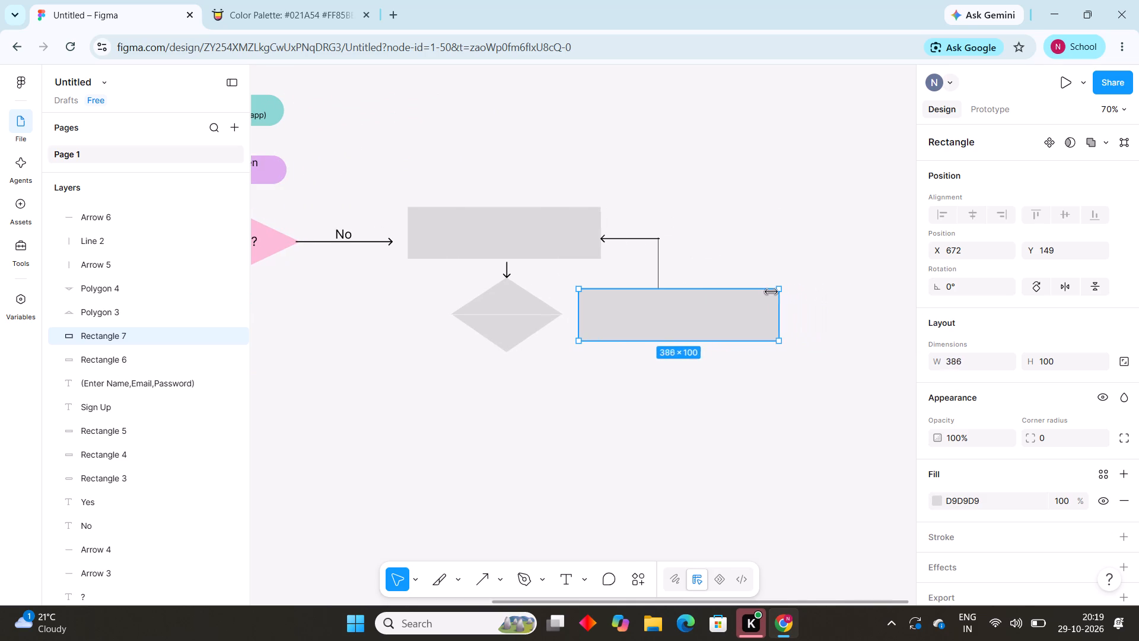
drag(771, 292, 723, 288)
drag(697, 337, 697, 329)
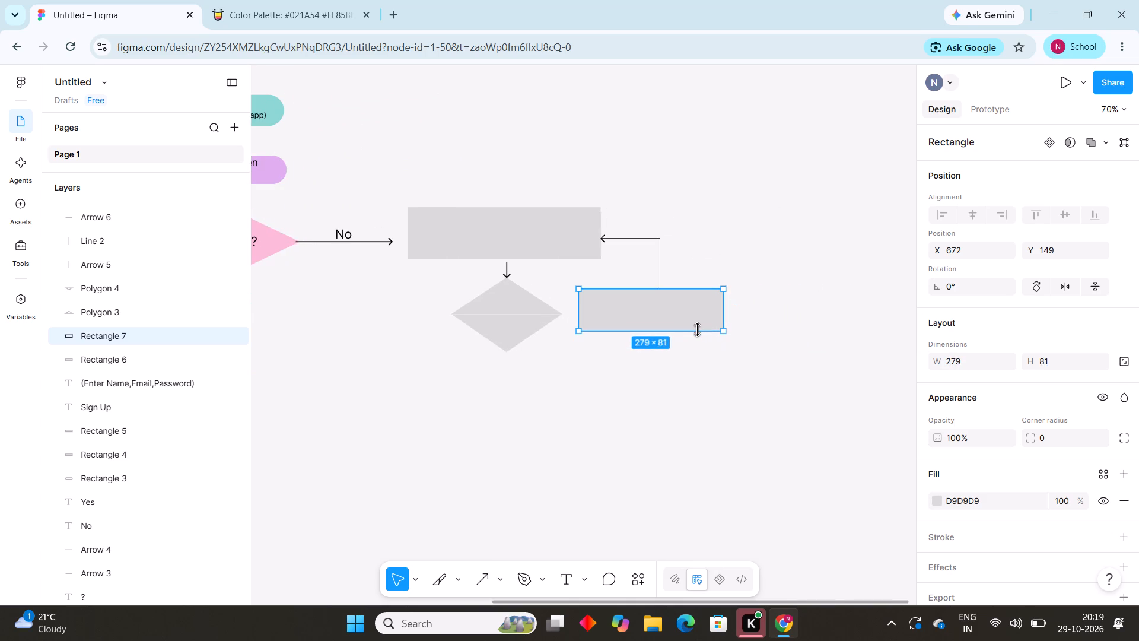
drag(697, 329, 703, 335)
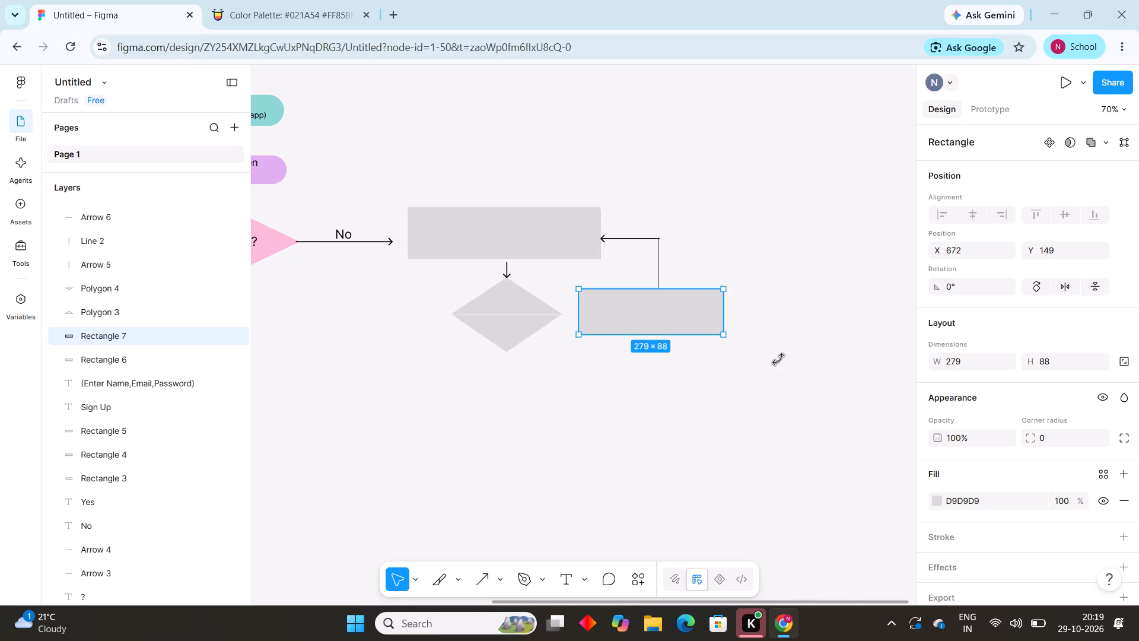
Set the corner radius of the resized grey rectangle beside the diamond to 40.
click(1055, 433)
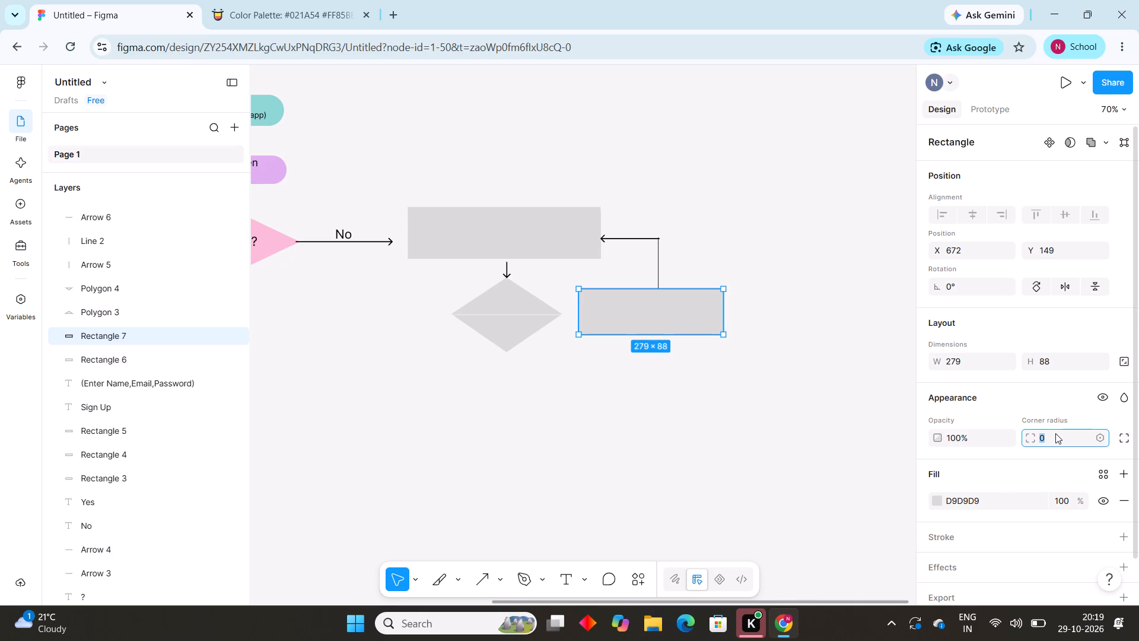
key(4)
key(0)
key(Return)
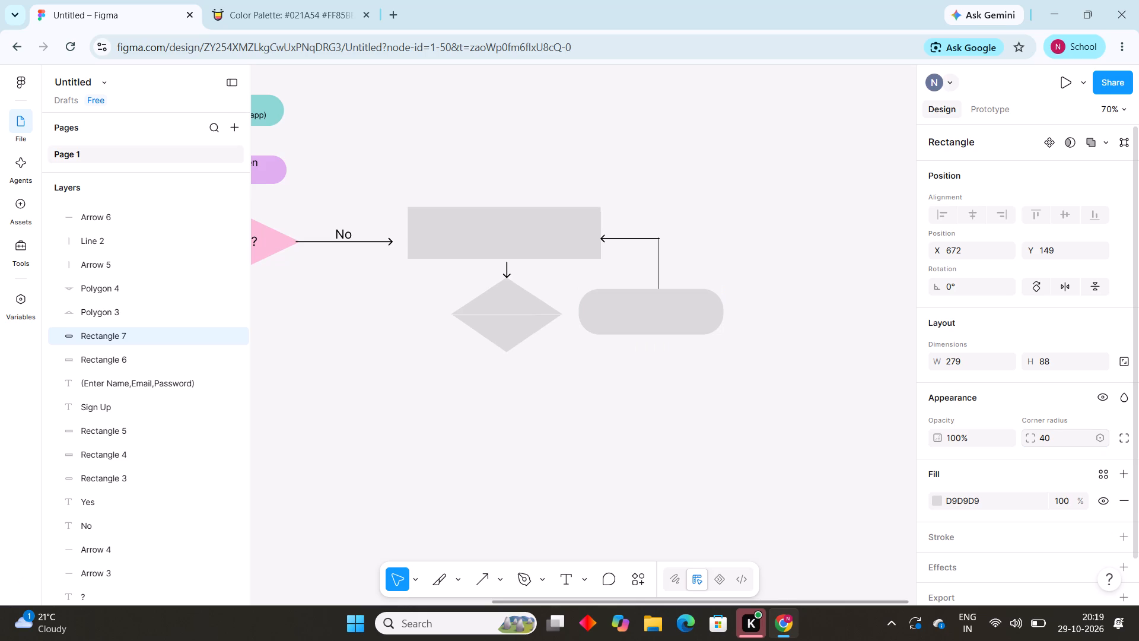
Set the corner radius of the larger grey rectangle at the end of the No arrow to 40.
click(531, 219)
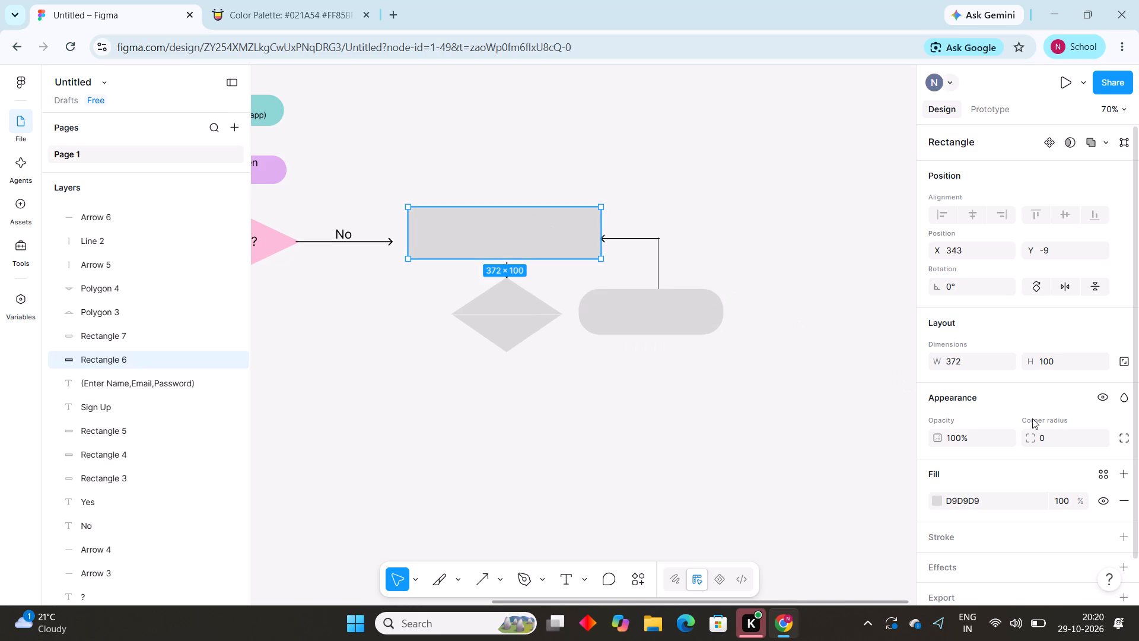
click(1046, 438)
text(40)
key(Return)
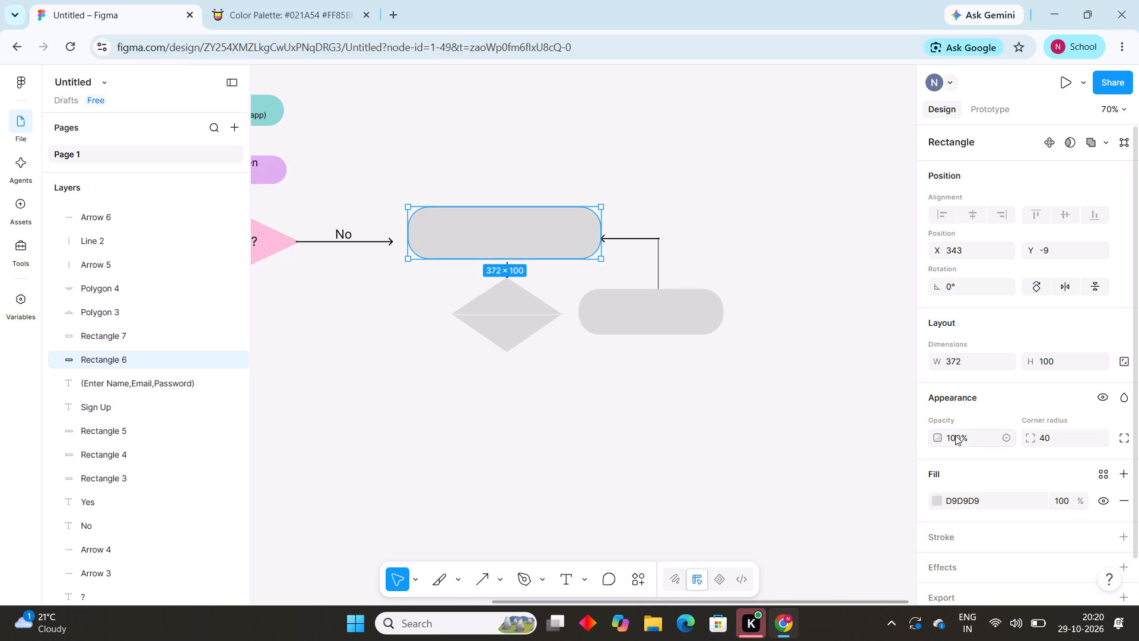
drag(778, 391, 726, 379)
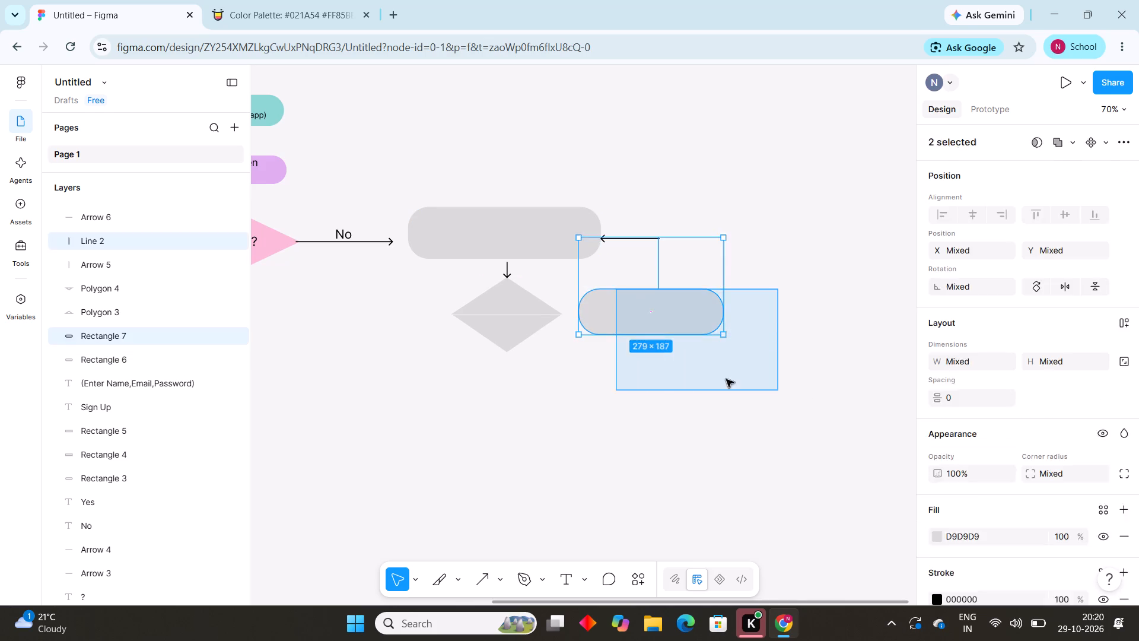
drag(726, 379, 673, 536)
click(673, 536)
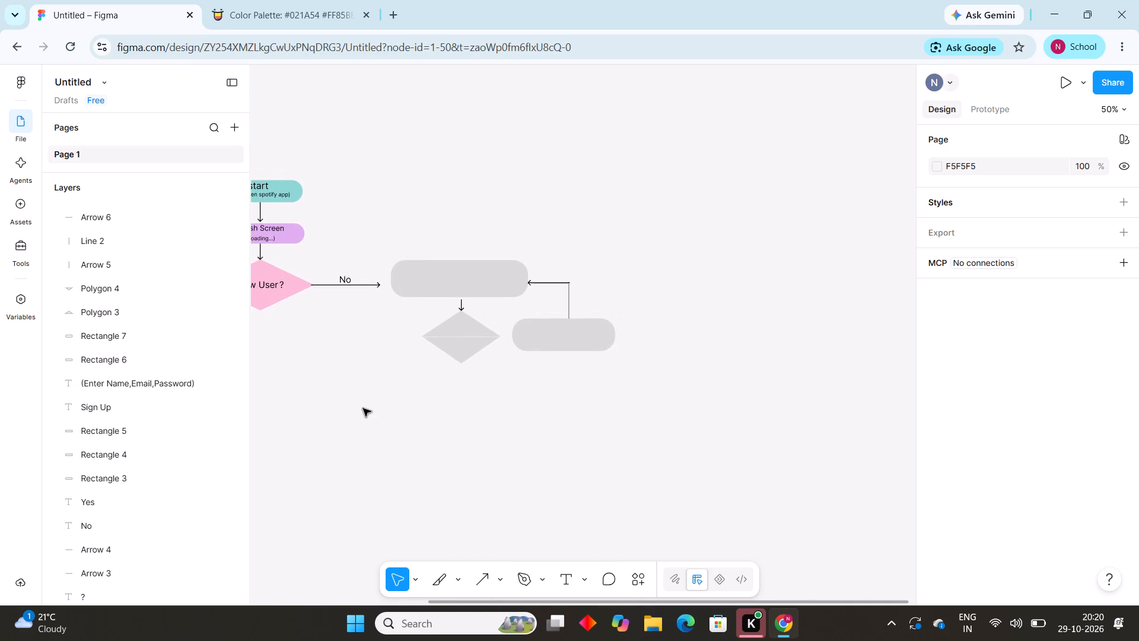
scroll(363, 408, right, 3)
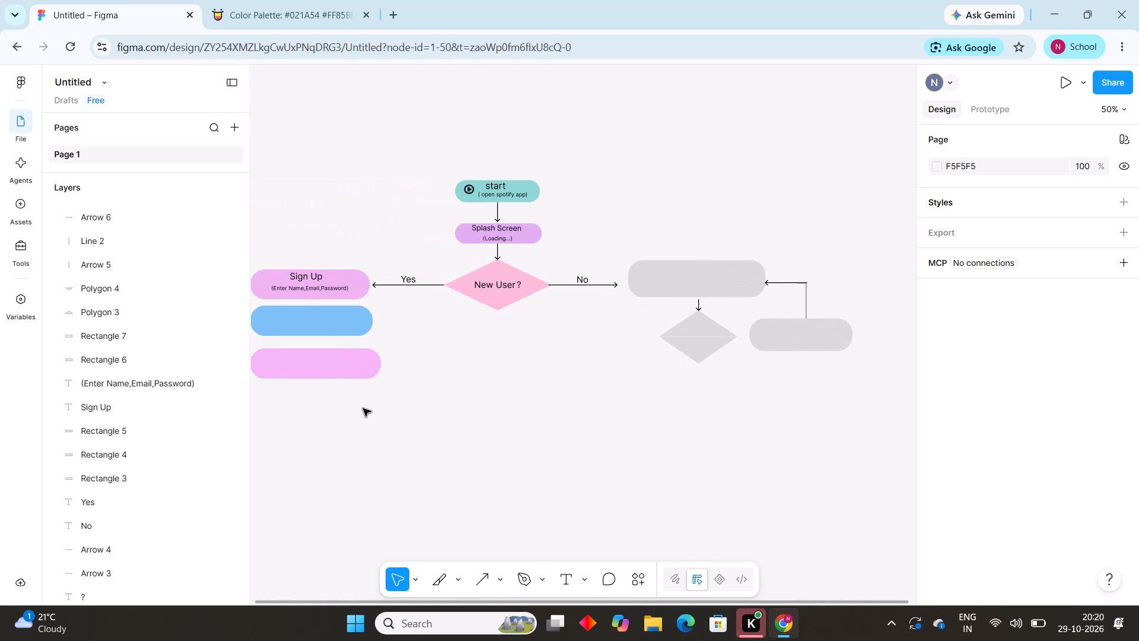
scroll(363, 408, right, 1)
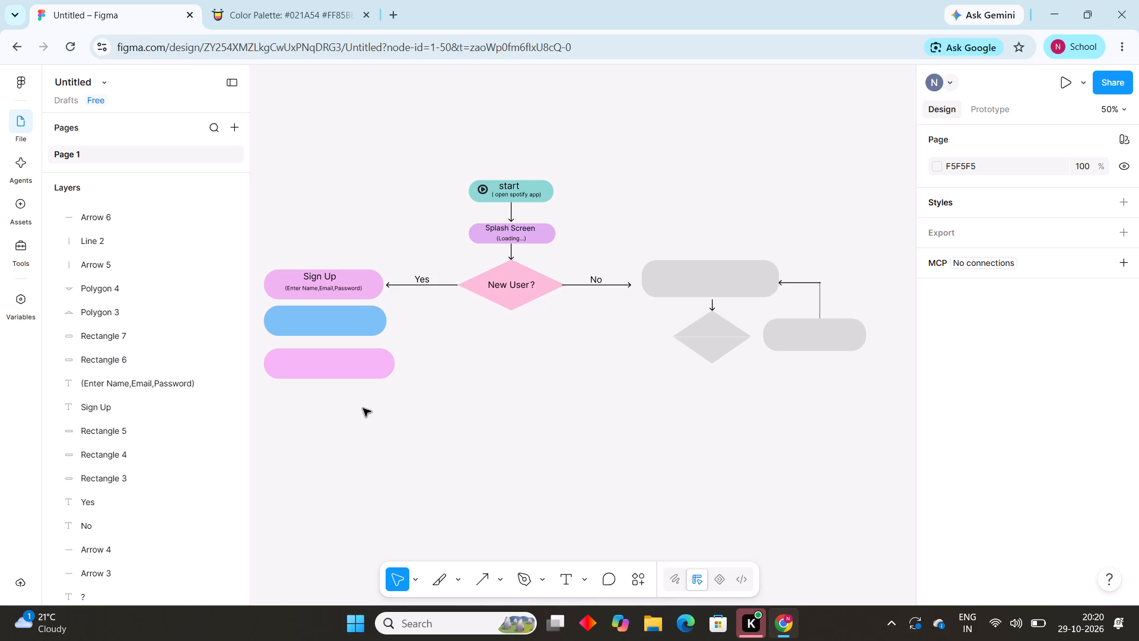
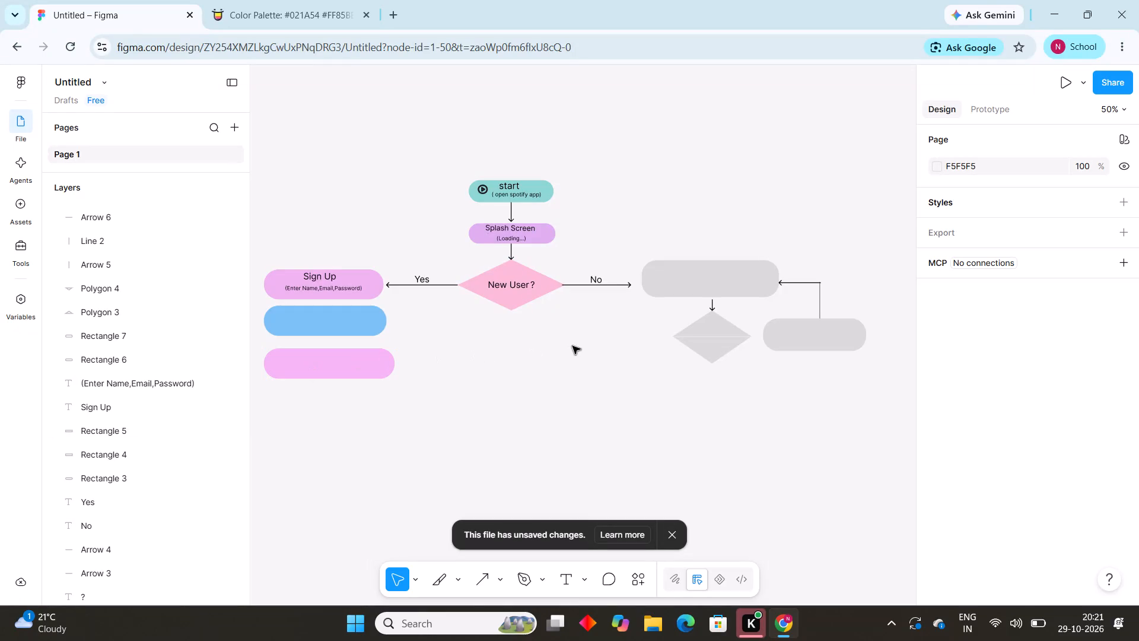
Place a new text layer inside the blue rounded rectangle below the Sign Up box, ready for its label.
click(292, 318)
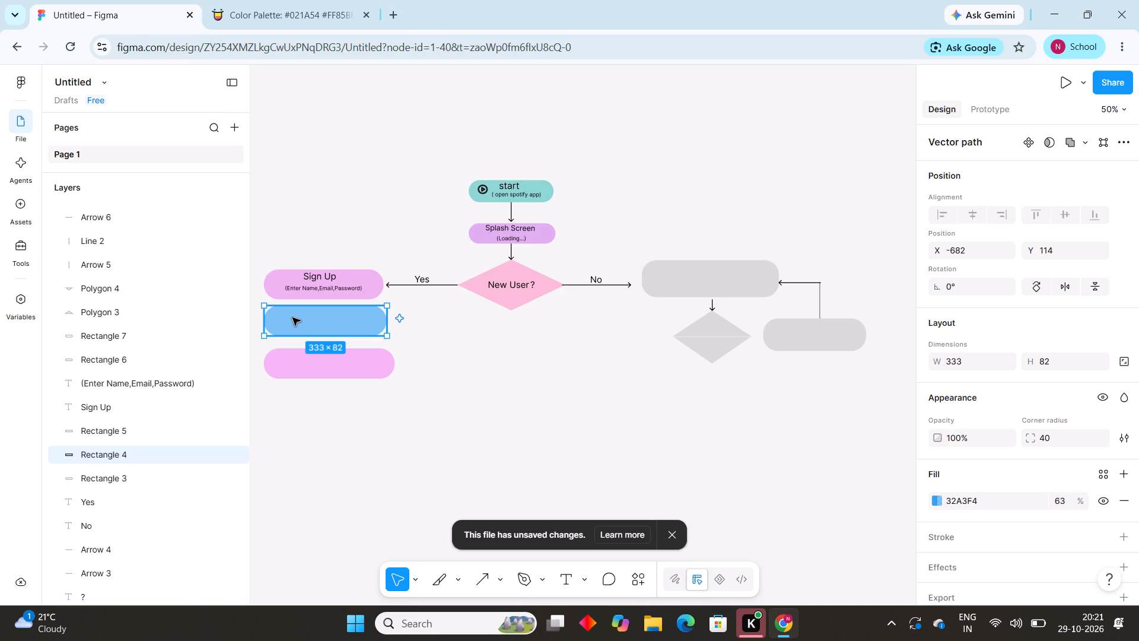
key(v)
click(585, 580)
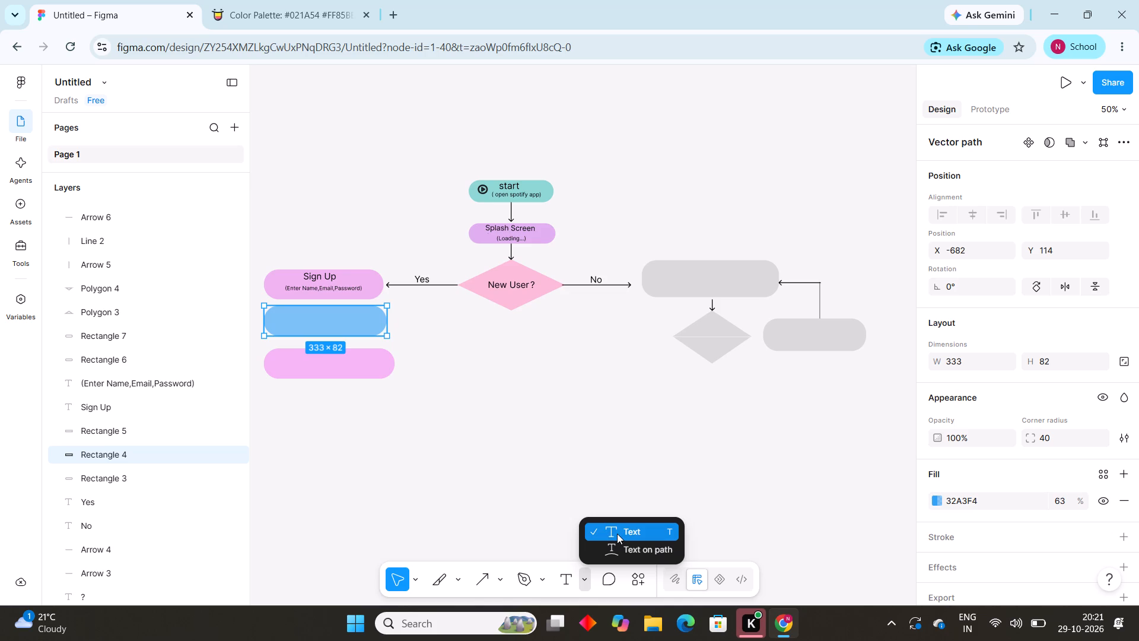
click(617, 534)
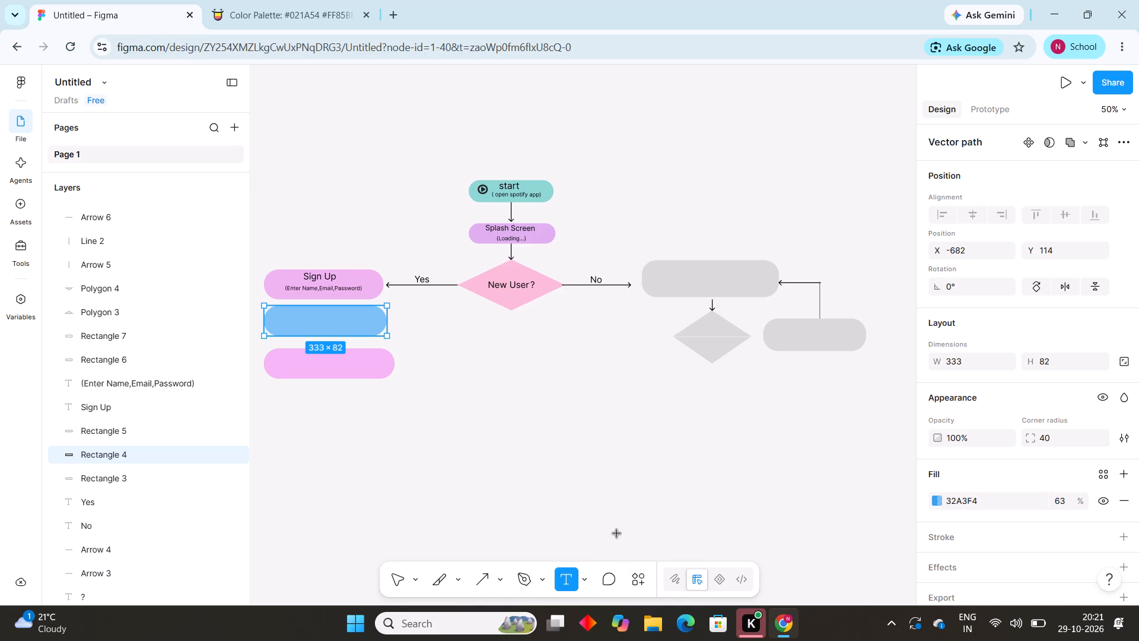
click(284, 320)
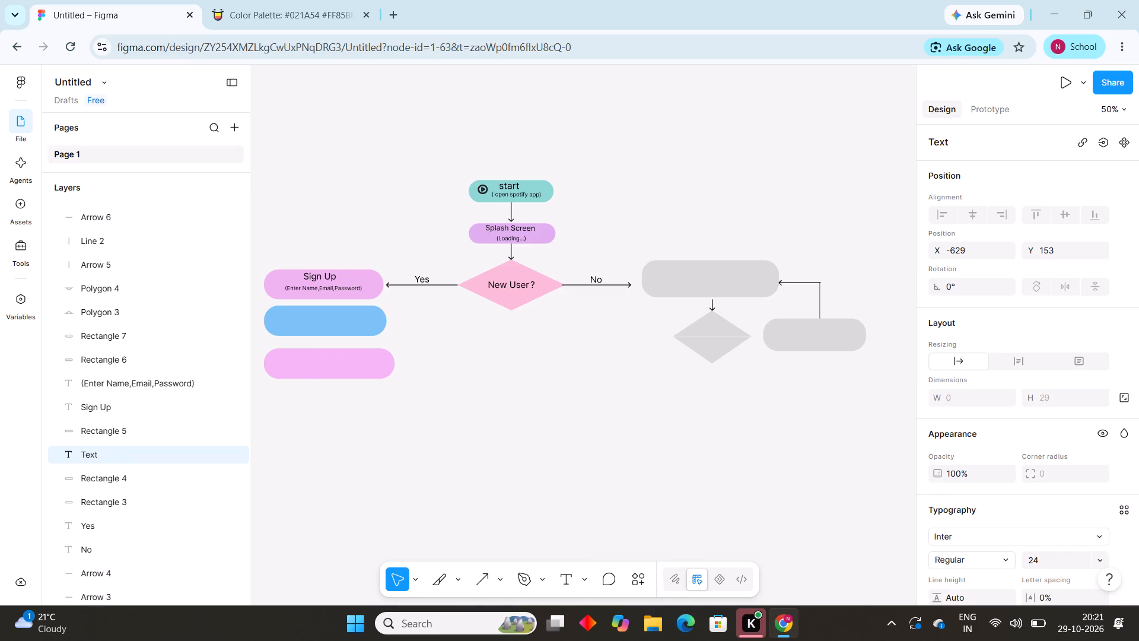
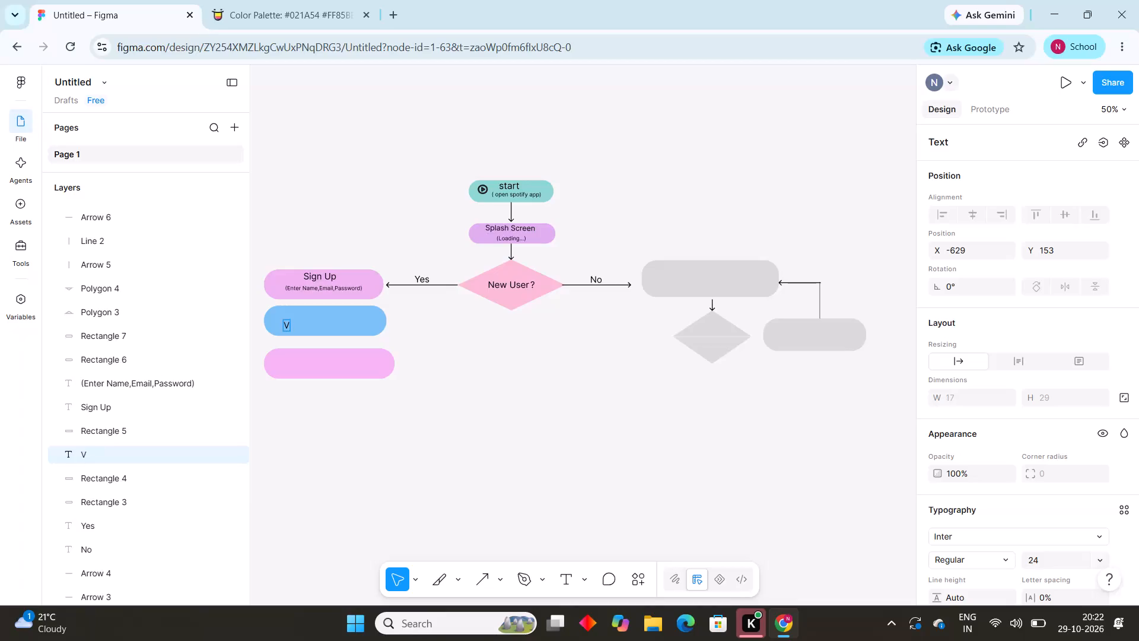
Label the blue rounded rectangle "Verify Email" with "(OTP)" on a second line of the same text layer.
text(er)
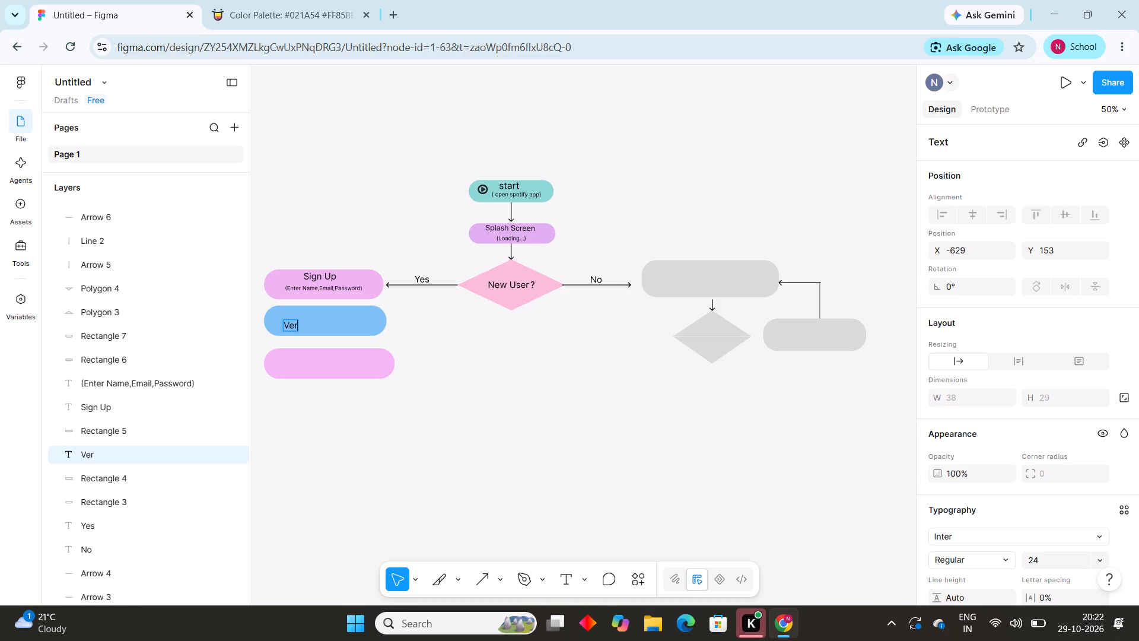
text(ify)
key(space)
text(mail)
key(Down)
key(Down)
key(e)
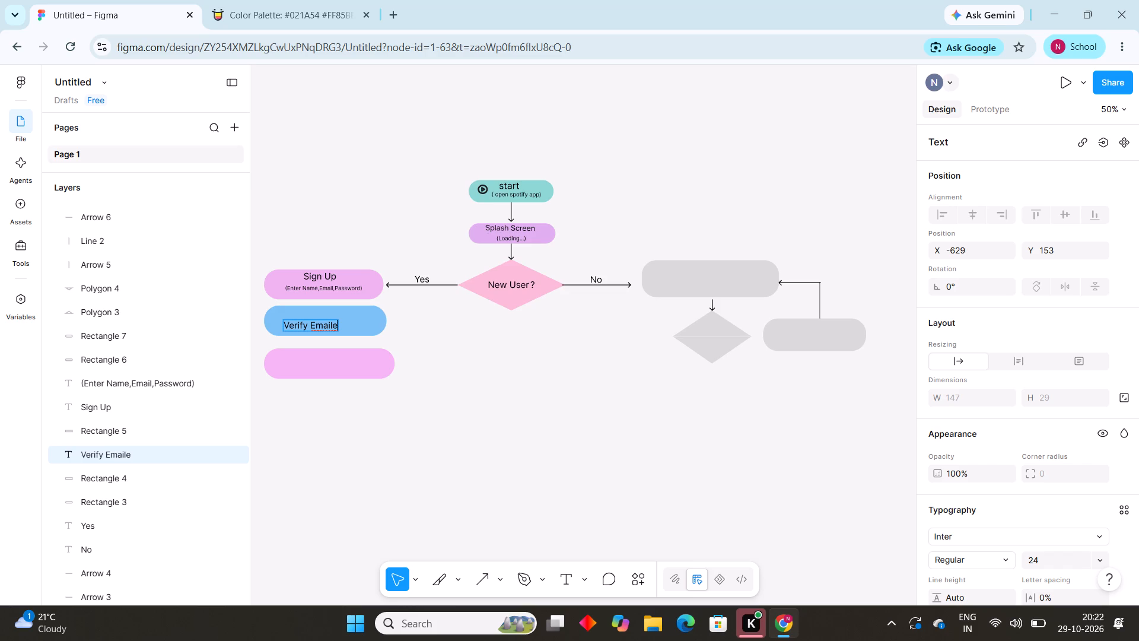
key(BackSpace)
key(Return)
key(shift+parenleft)
key(BackSpace)
key(p)
key(shift+parenright)
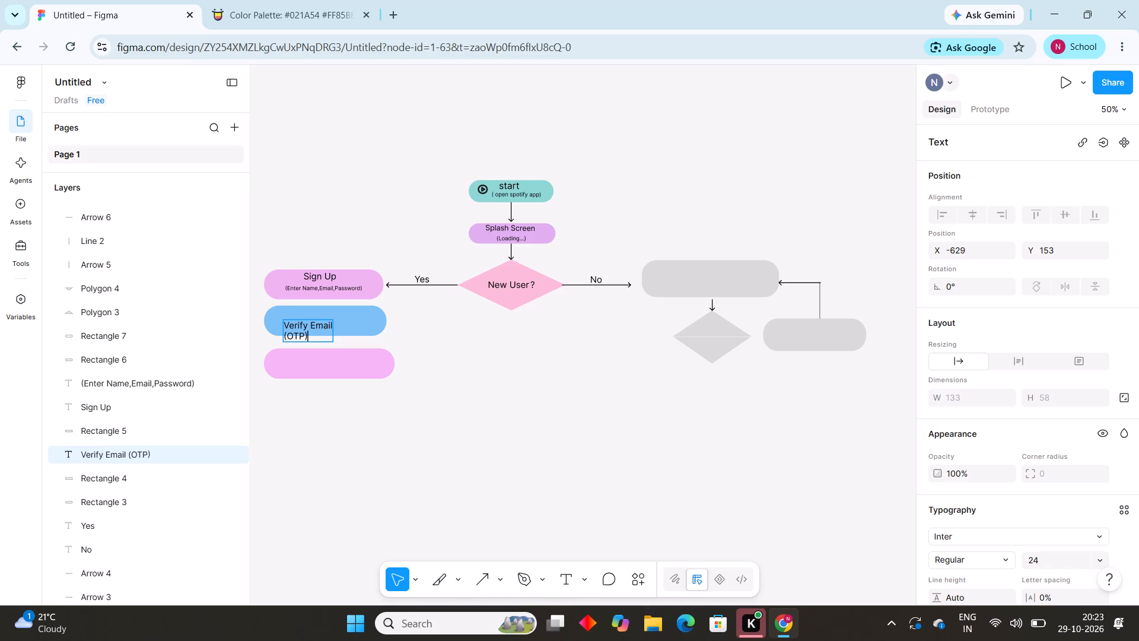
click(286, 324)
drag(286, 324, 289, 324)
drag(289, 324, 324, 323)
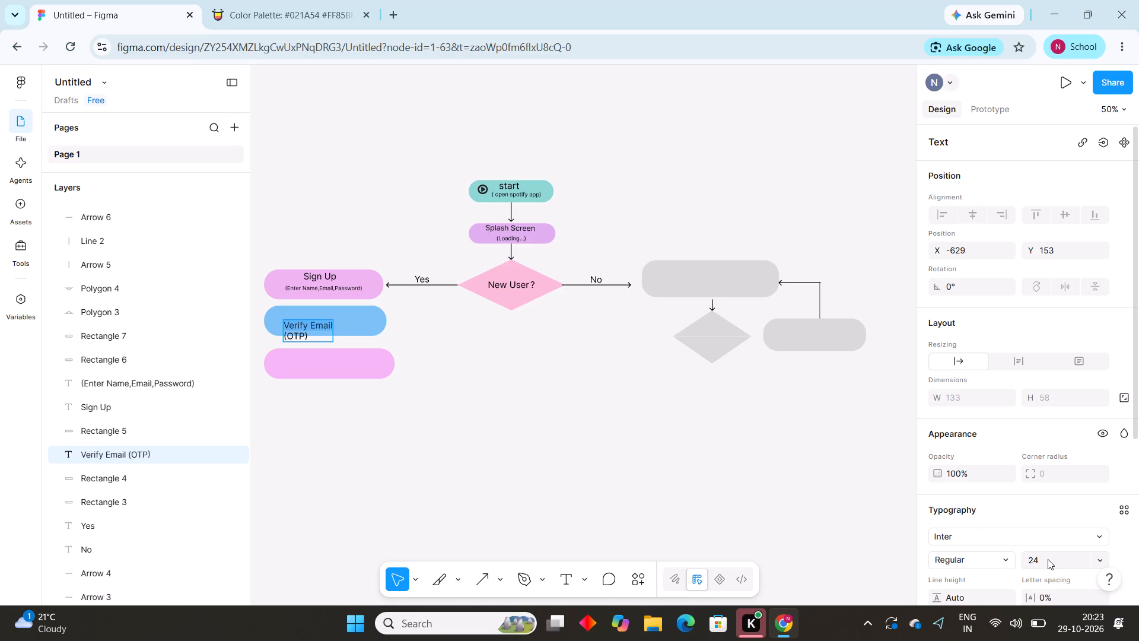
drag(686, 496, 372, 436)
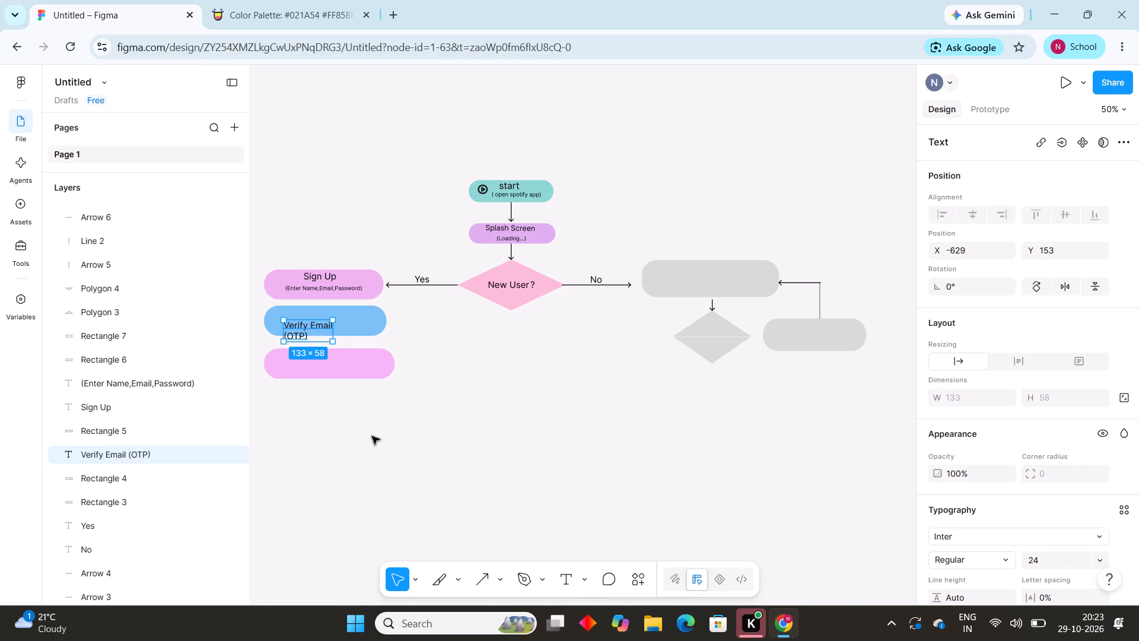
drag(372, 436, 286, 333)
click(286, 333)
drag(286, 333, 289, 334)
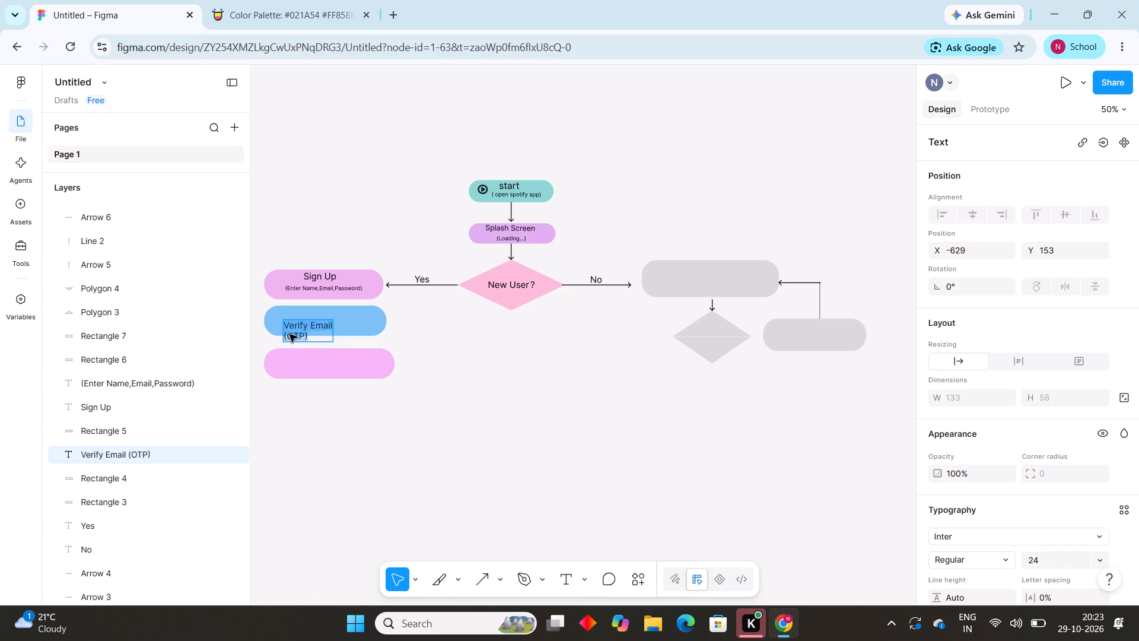
Move the Verify Email (OTP) label up inside the blue rounded rectangle to about X -618, Y 123, with its text box 139 wide.
drag(289, 334, 511, 379)
drag(511, 379, 291, 333)
drag(291, 333, 295, 322)
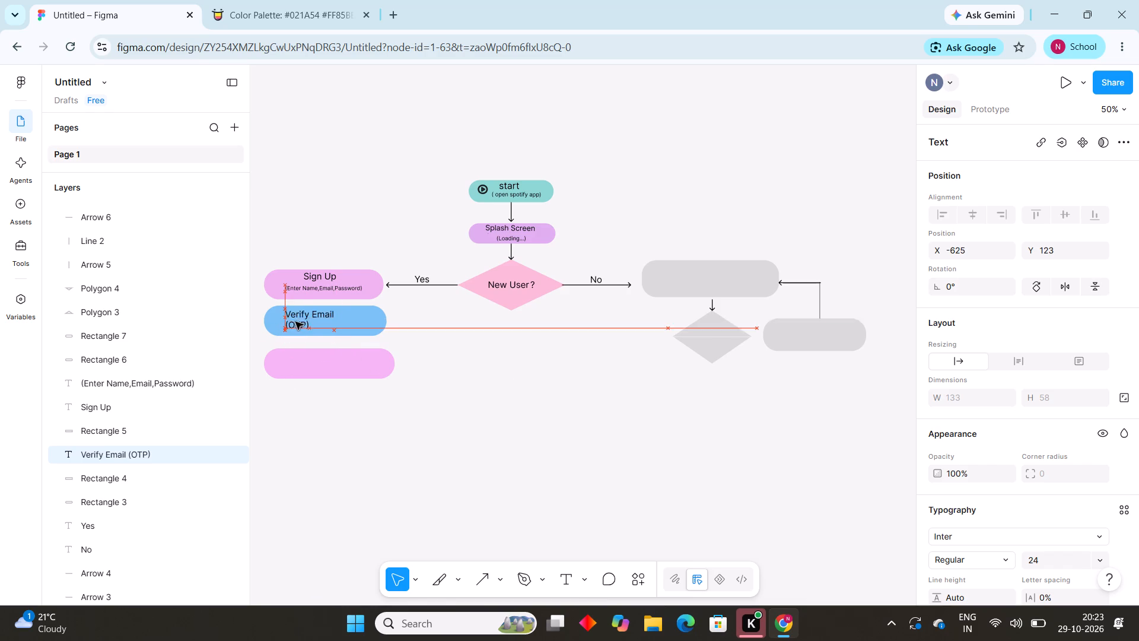
drag(295, 322, 302, 320)
drag(300, 322, 293, 304)
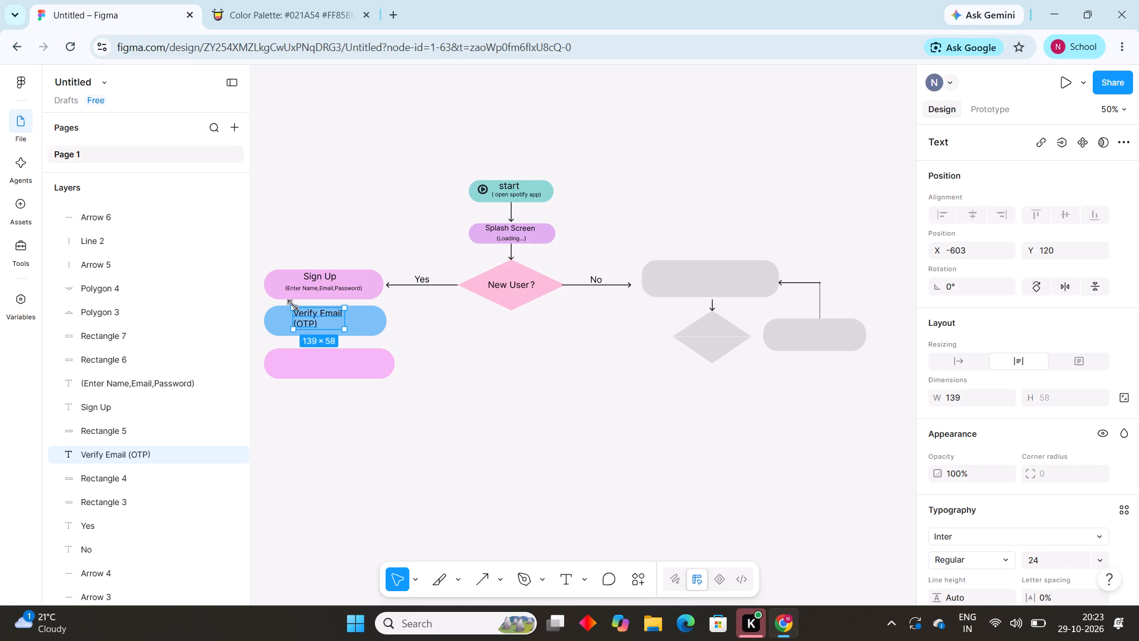
click(439, 452)
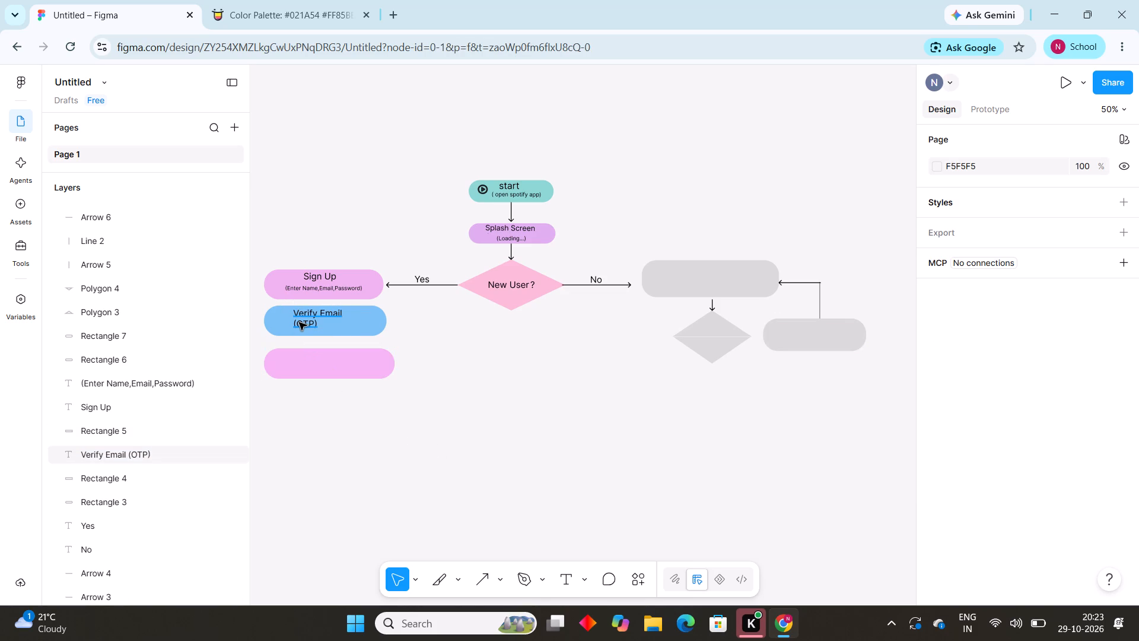
click(299, 322)
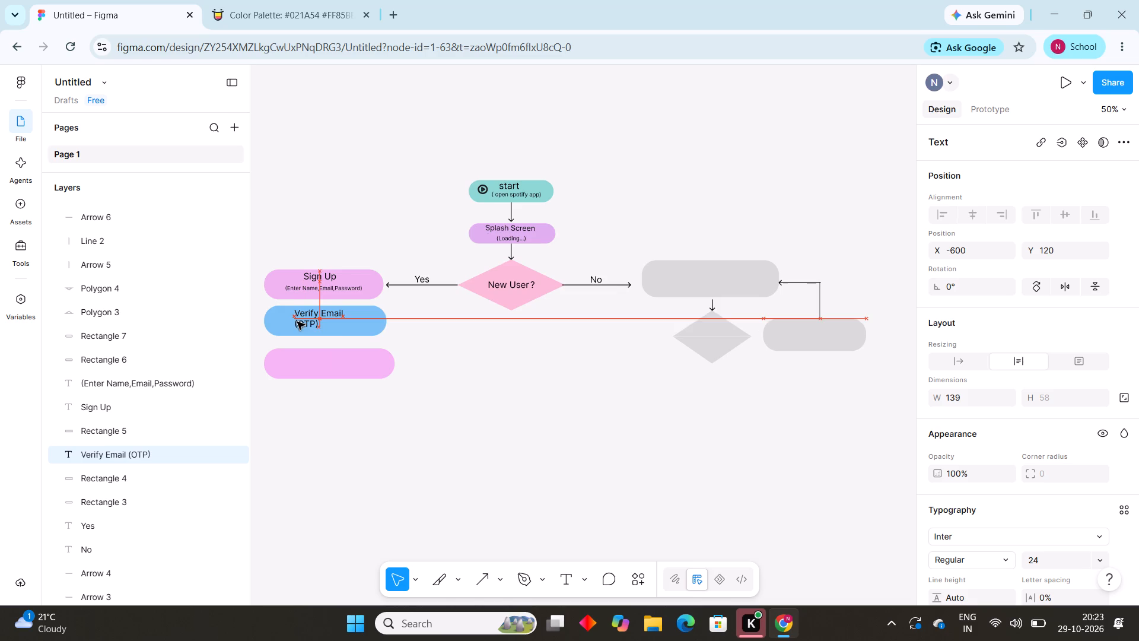
click(297, 321)
click(317, 324)
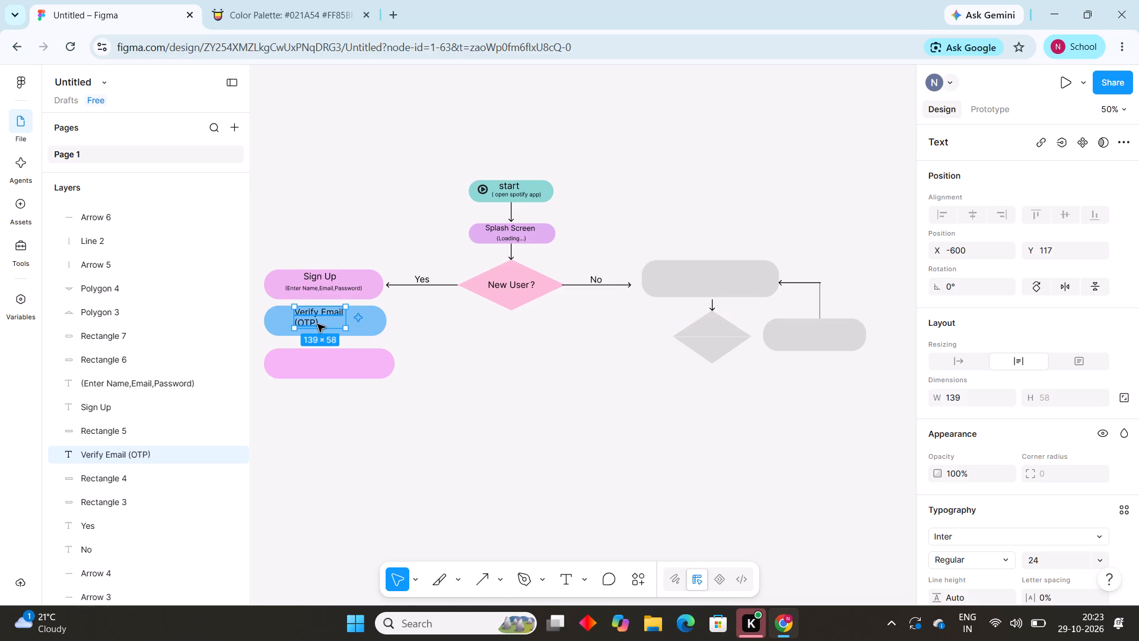
click(317, 324)
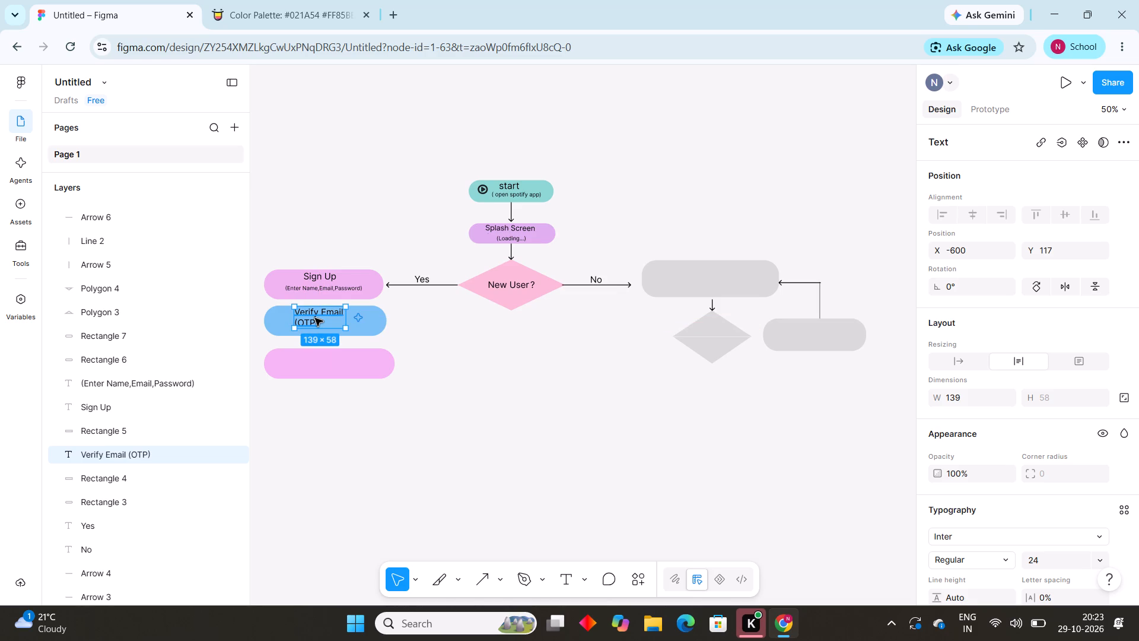
click(315, 319)
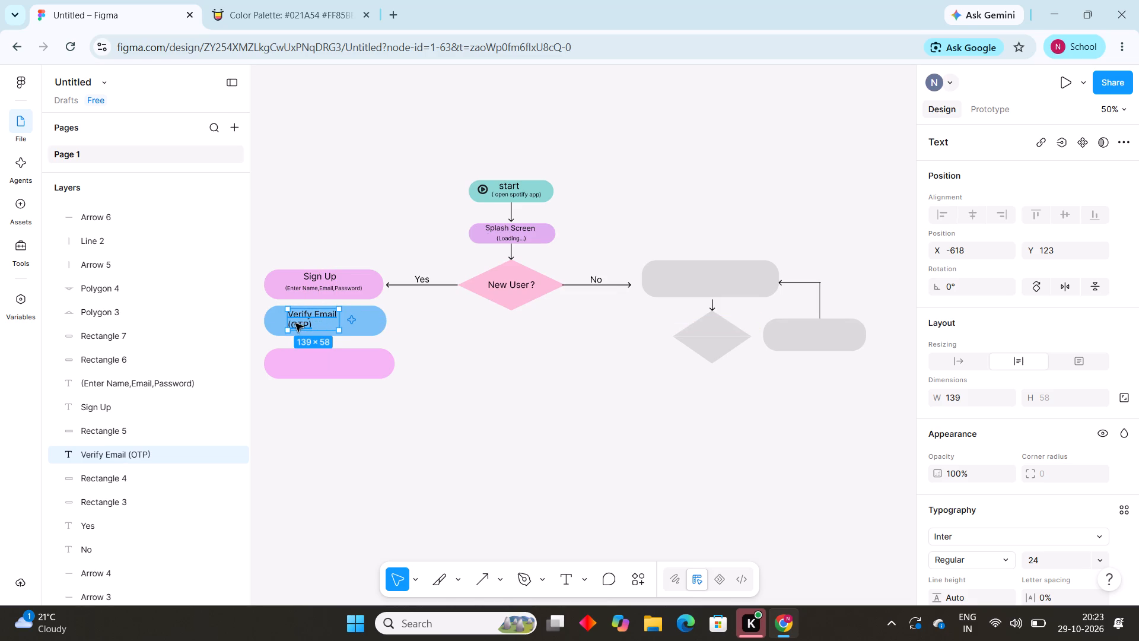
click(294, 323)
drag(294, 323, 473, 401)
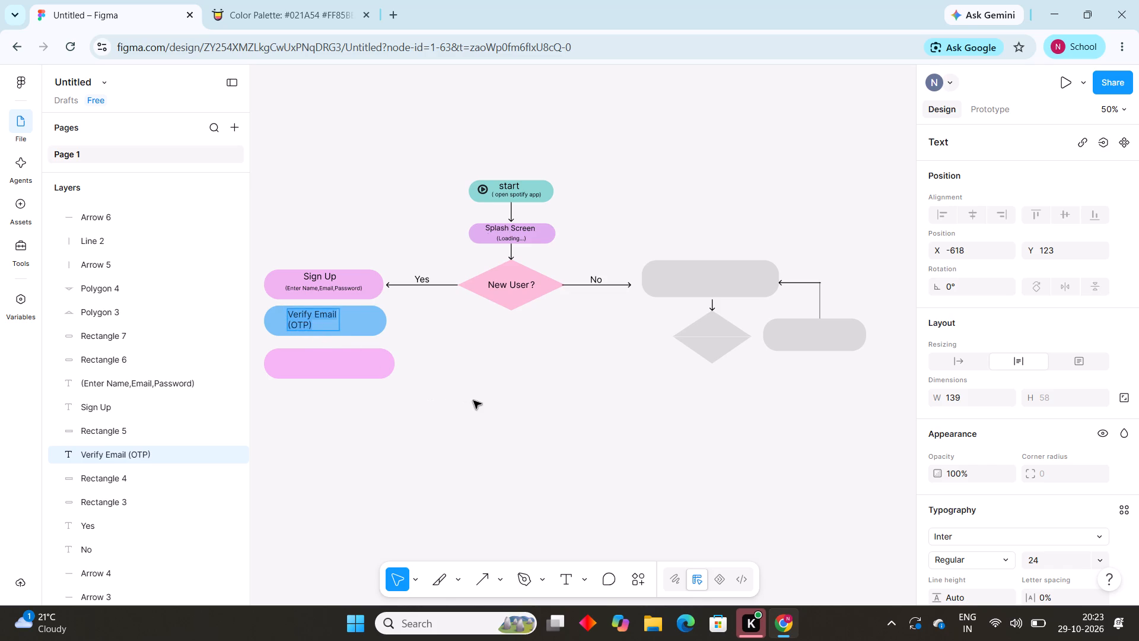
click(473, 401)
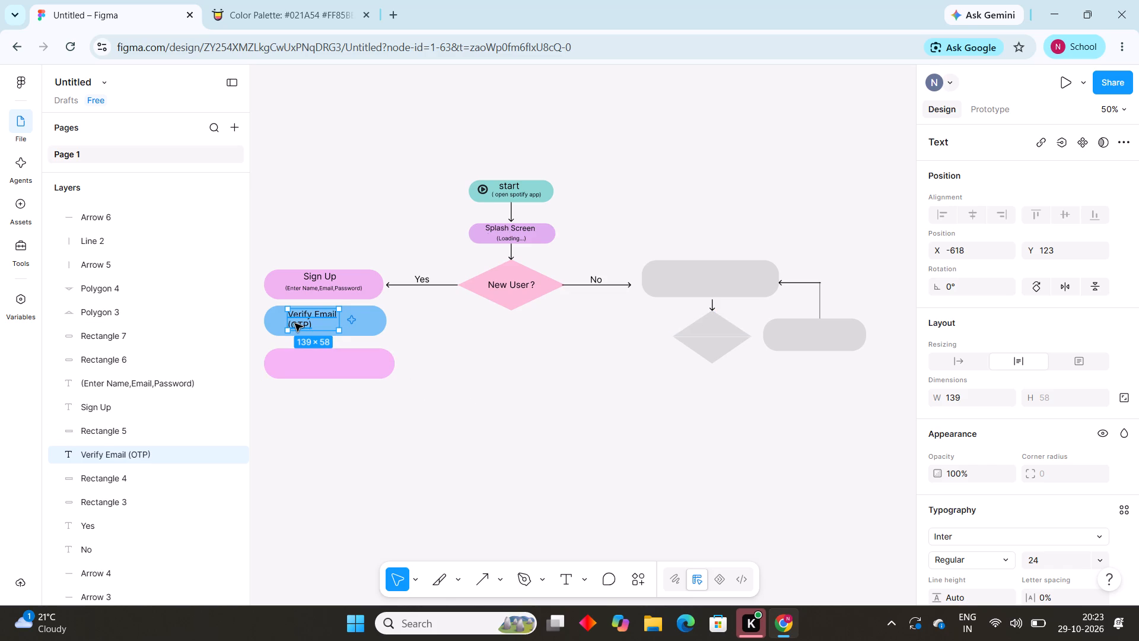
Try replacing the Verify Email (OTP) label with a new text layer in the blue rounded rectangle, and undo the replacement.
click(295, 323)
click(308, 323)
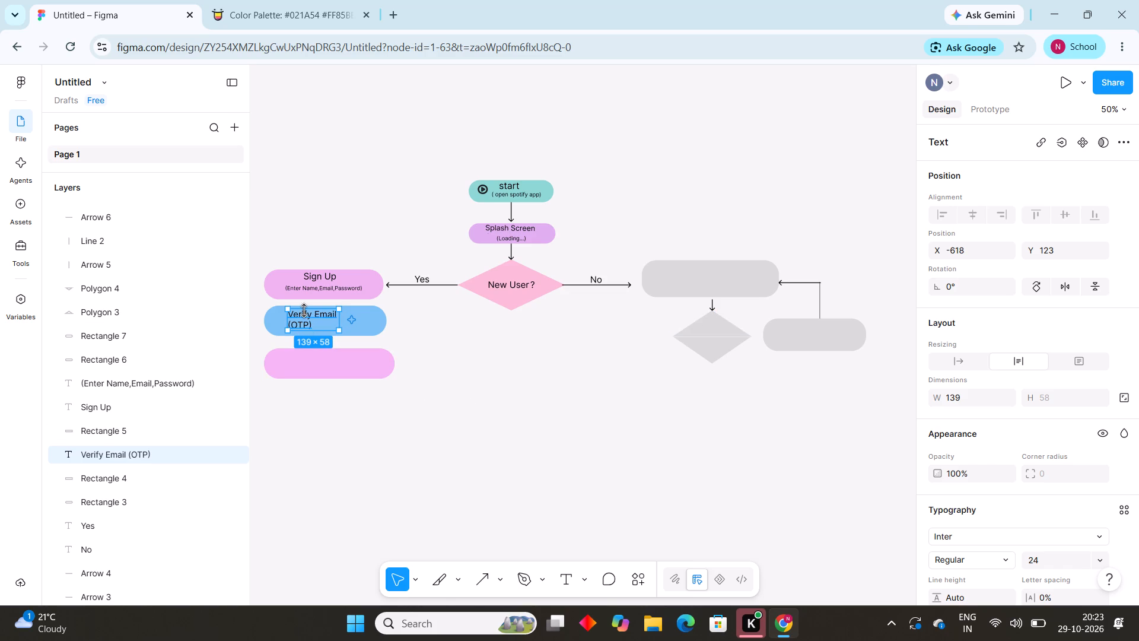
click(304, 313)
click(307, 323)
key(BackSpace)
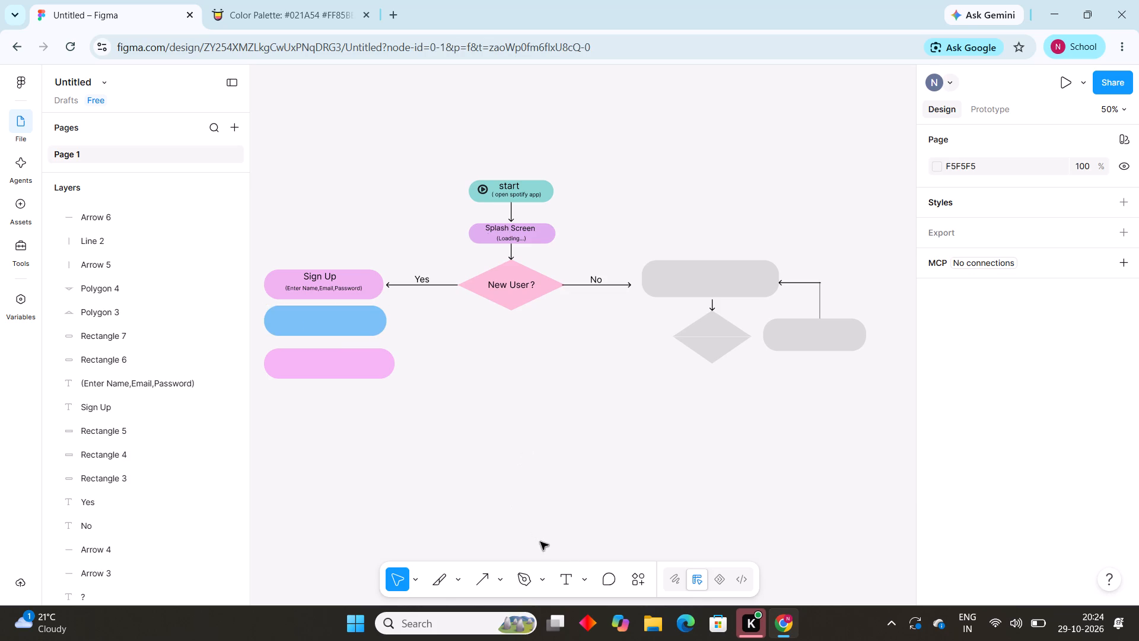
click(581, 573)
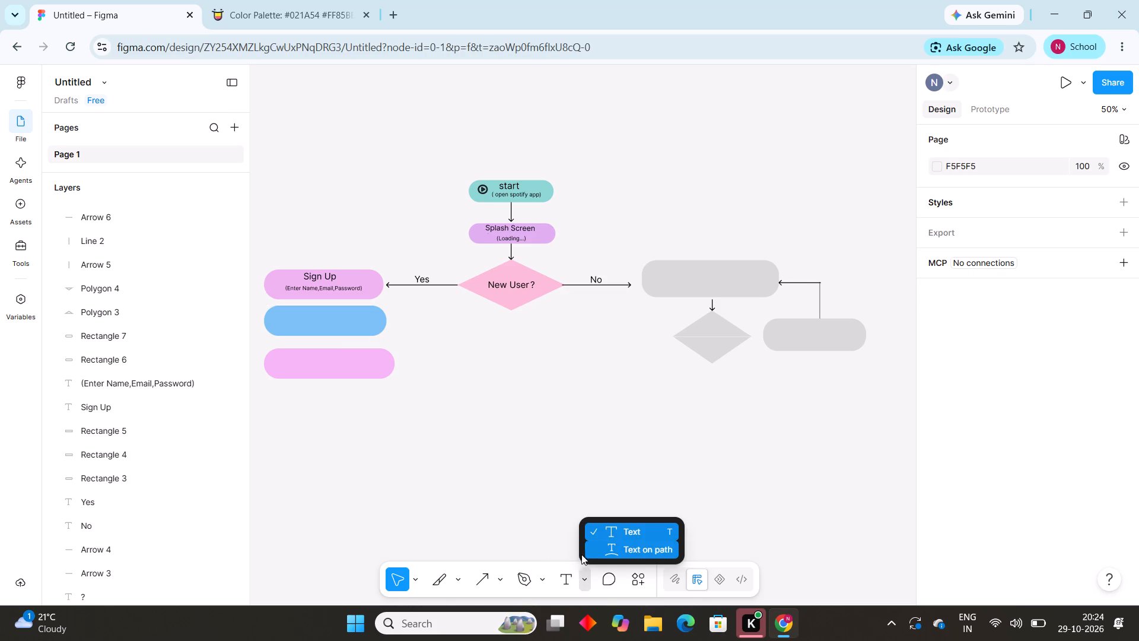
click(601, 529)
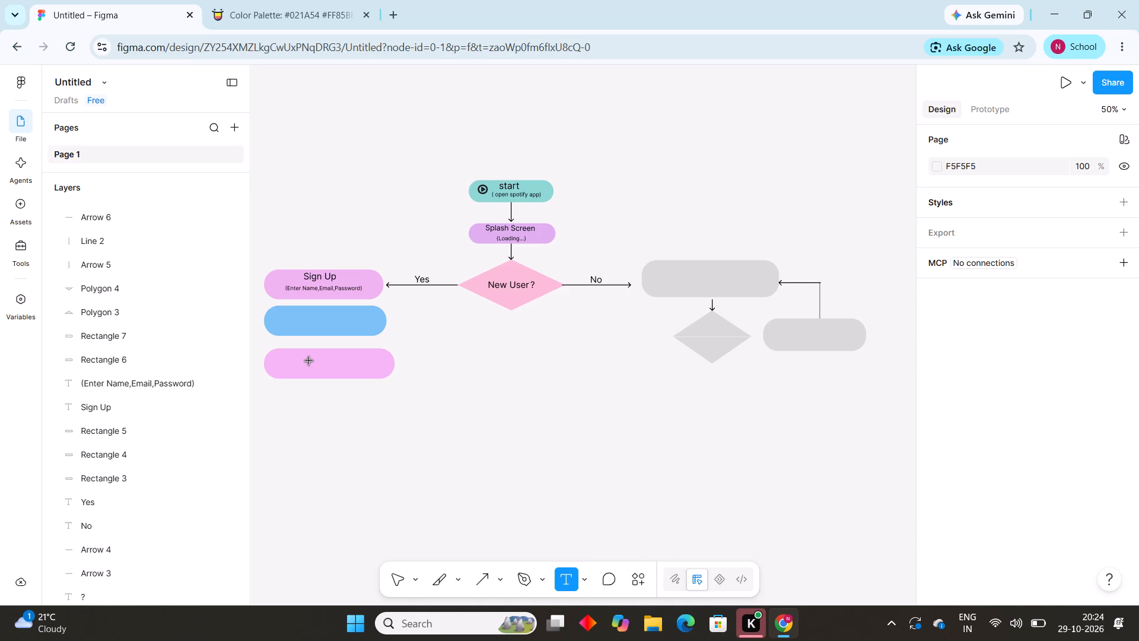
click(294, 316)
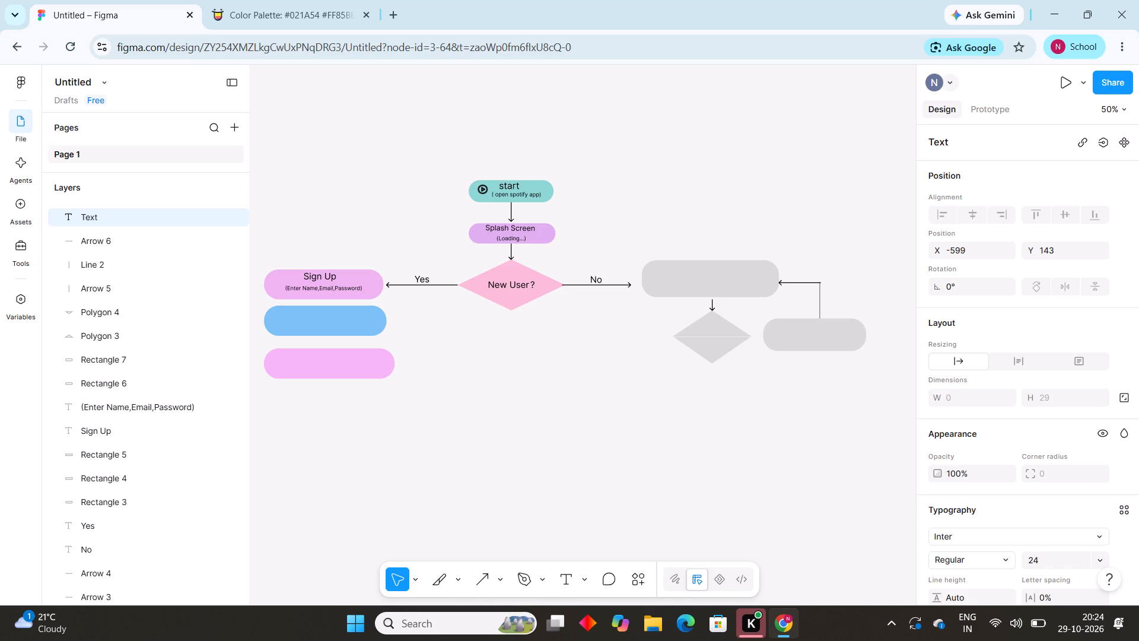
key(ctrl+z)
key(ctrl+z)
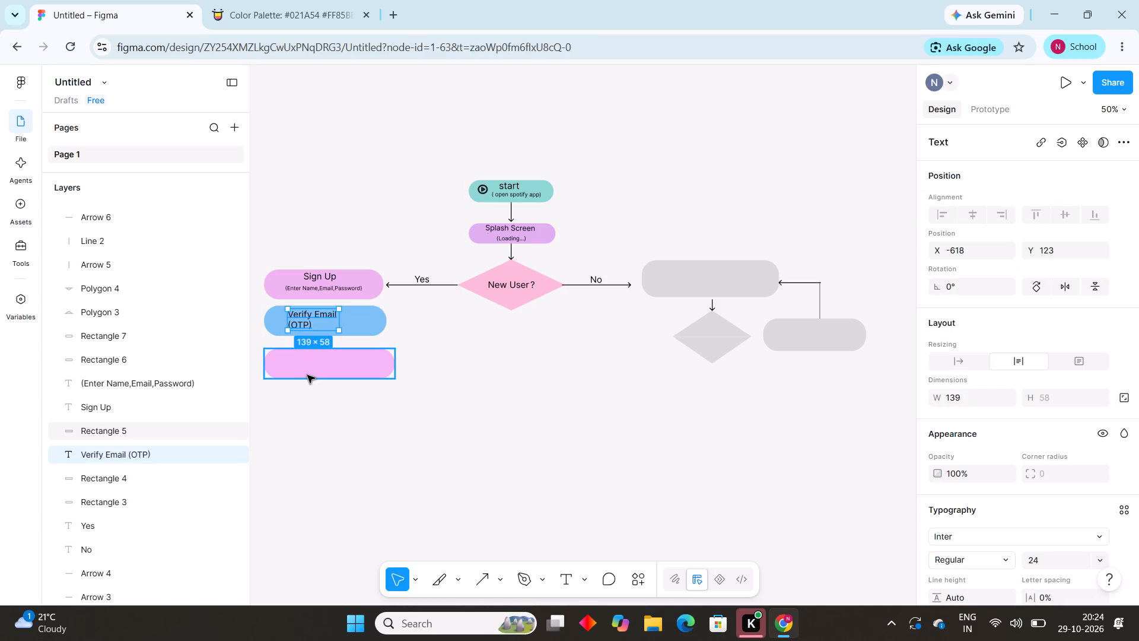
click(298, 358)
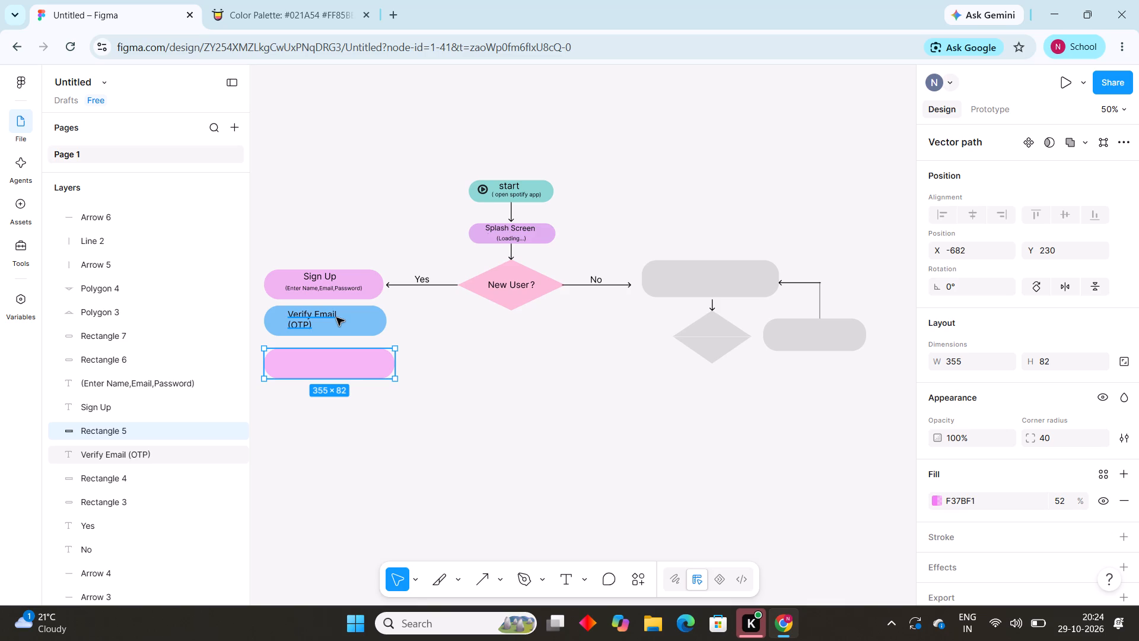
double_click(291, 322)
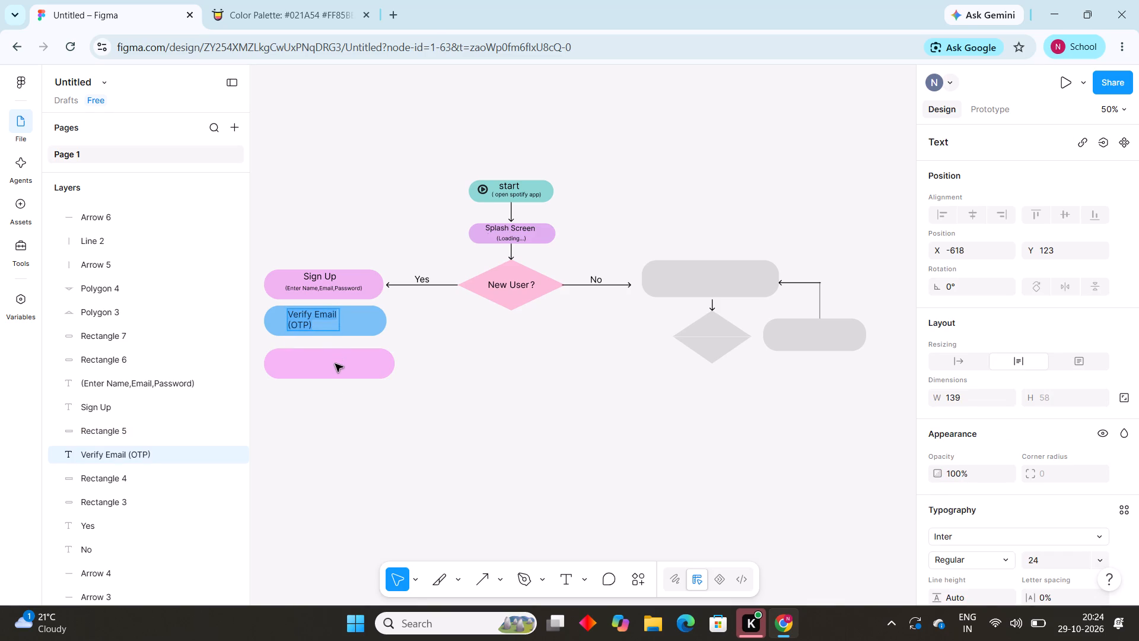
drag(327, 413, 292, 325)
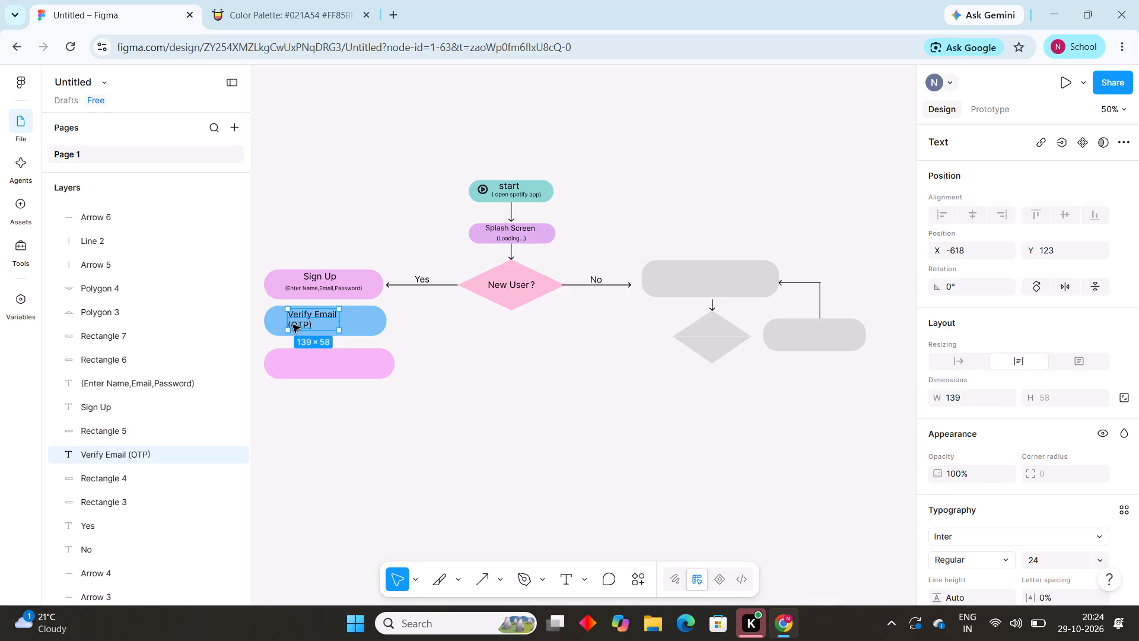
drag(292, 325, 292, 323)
Add the text label "Account Created" inside the pink rounded rectangle below the blue one.
click(579, 577)
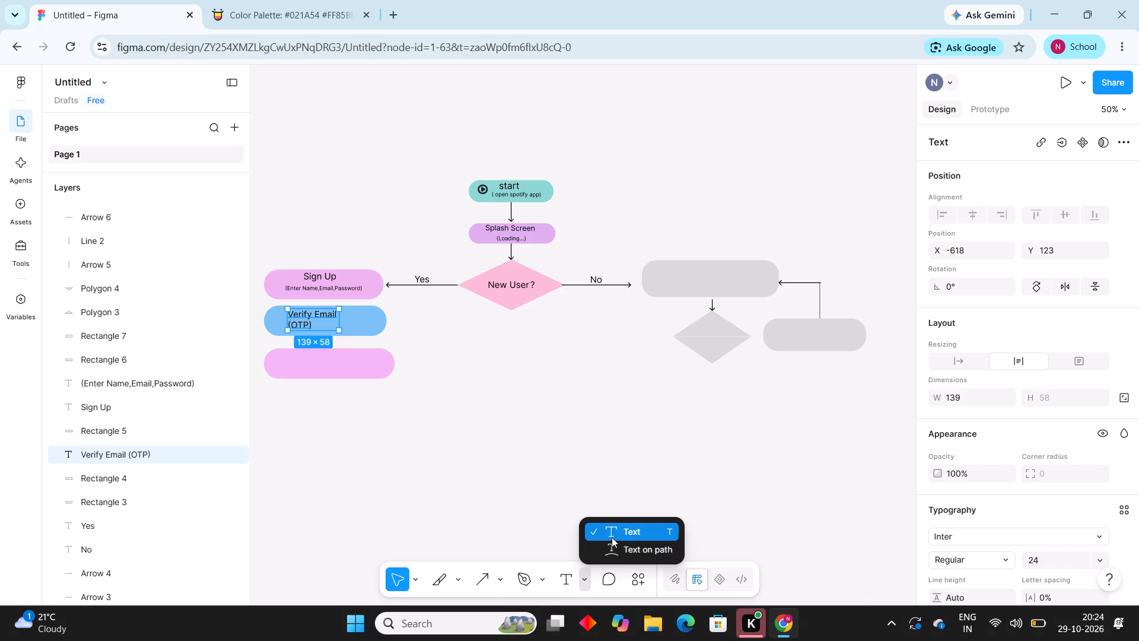
click(613, 535)
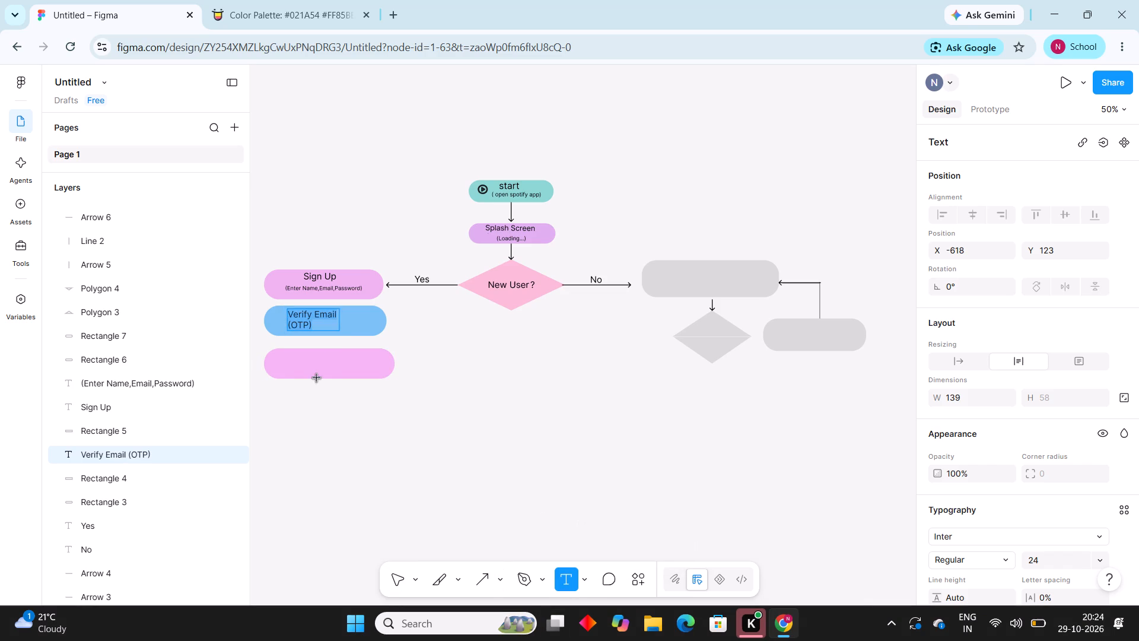
click(294, 358)
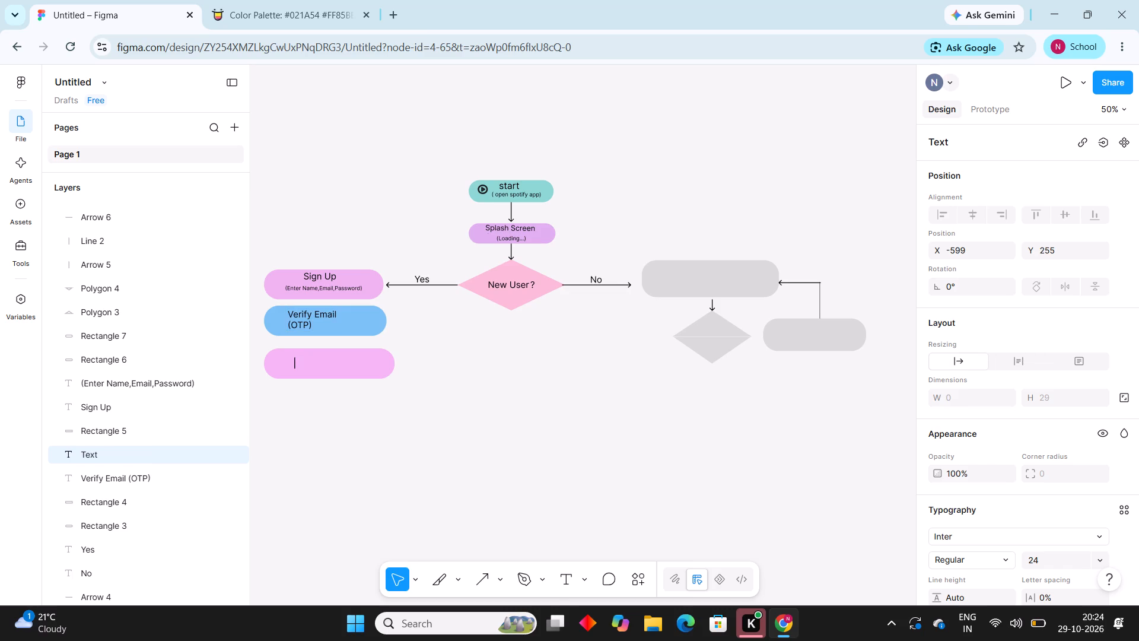
key(a)
key(c)
text(coun)
text(t)
key(space)
text(reated)
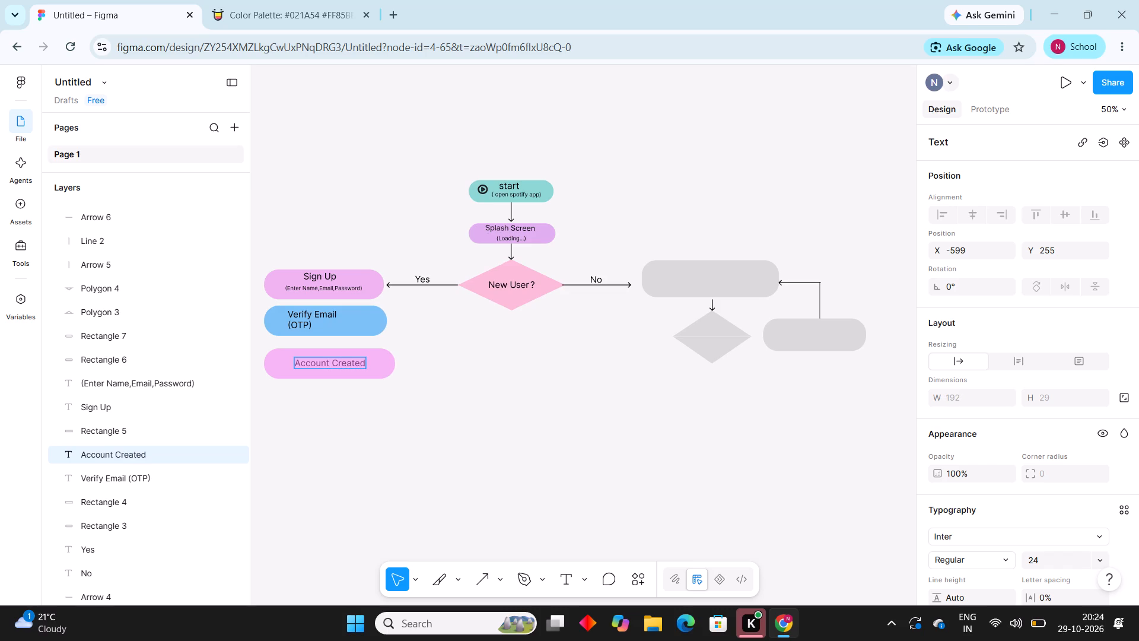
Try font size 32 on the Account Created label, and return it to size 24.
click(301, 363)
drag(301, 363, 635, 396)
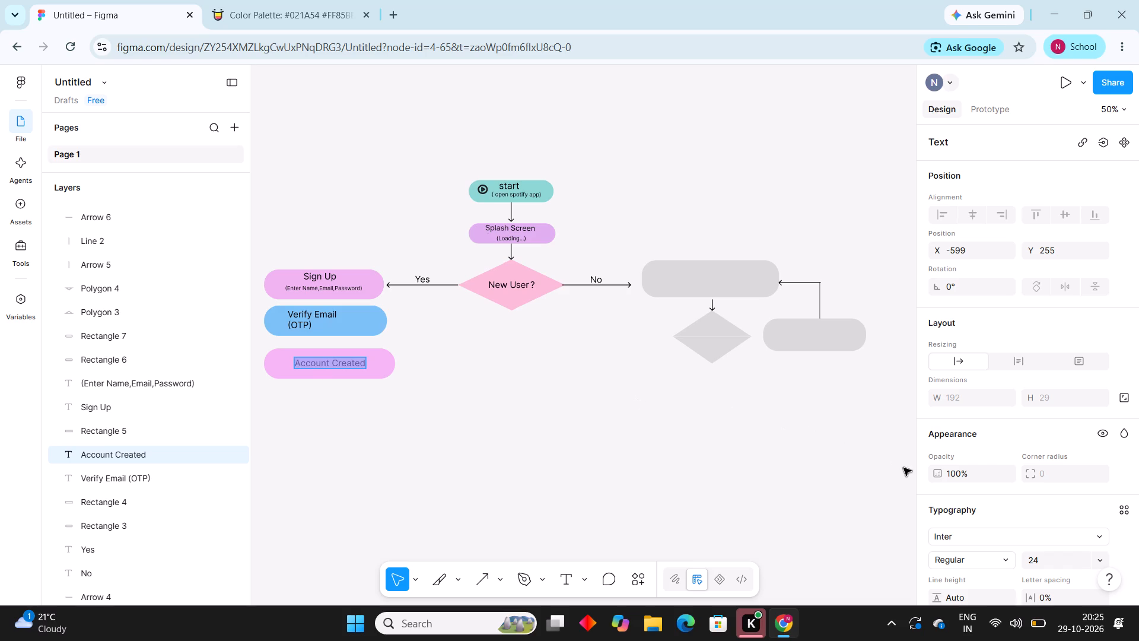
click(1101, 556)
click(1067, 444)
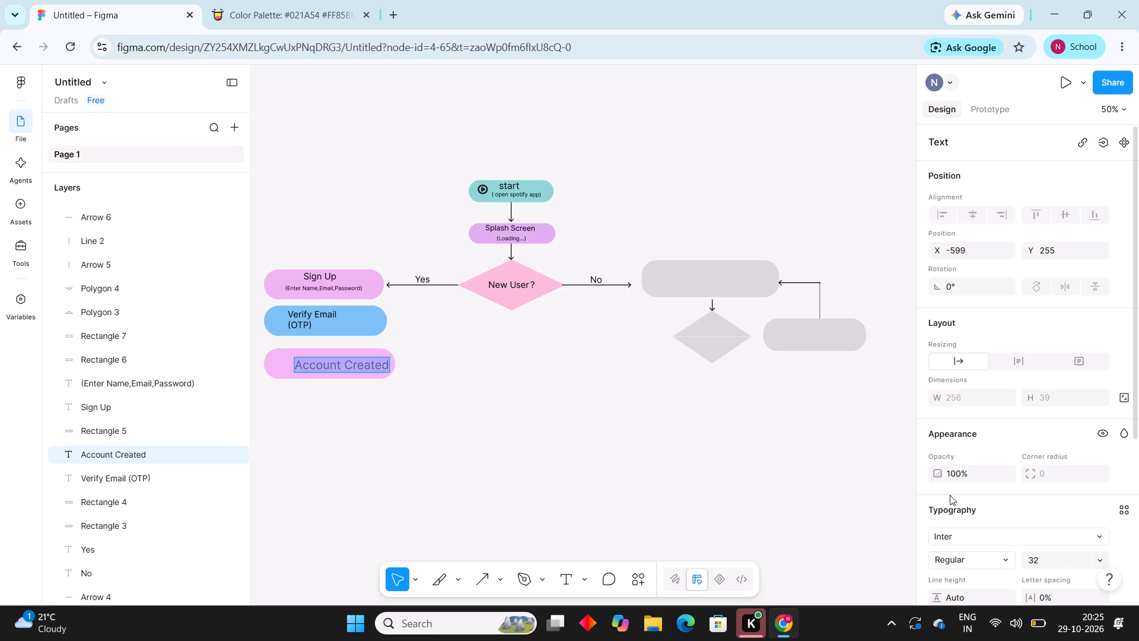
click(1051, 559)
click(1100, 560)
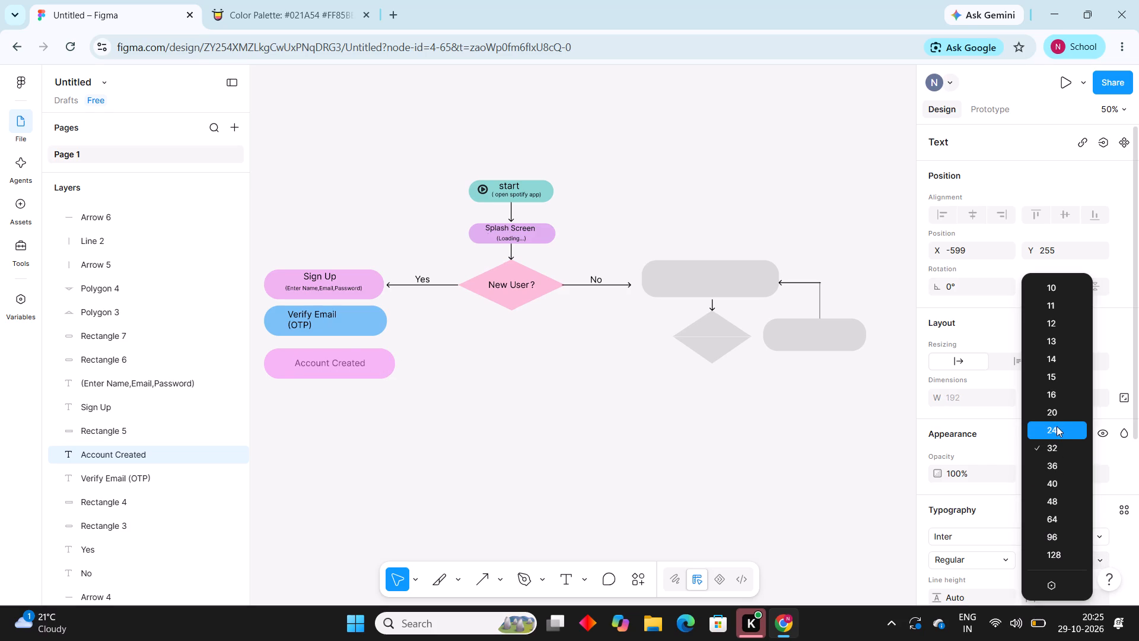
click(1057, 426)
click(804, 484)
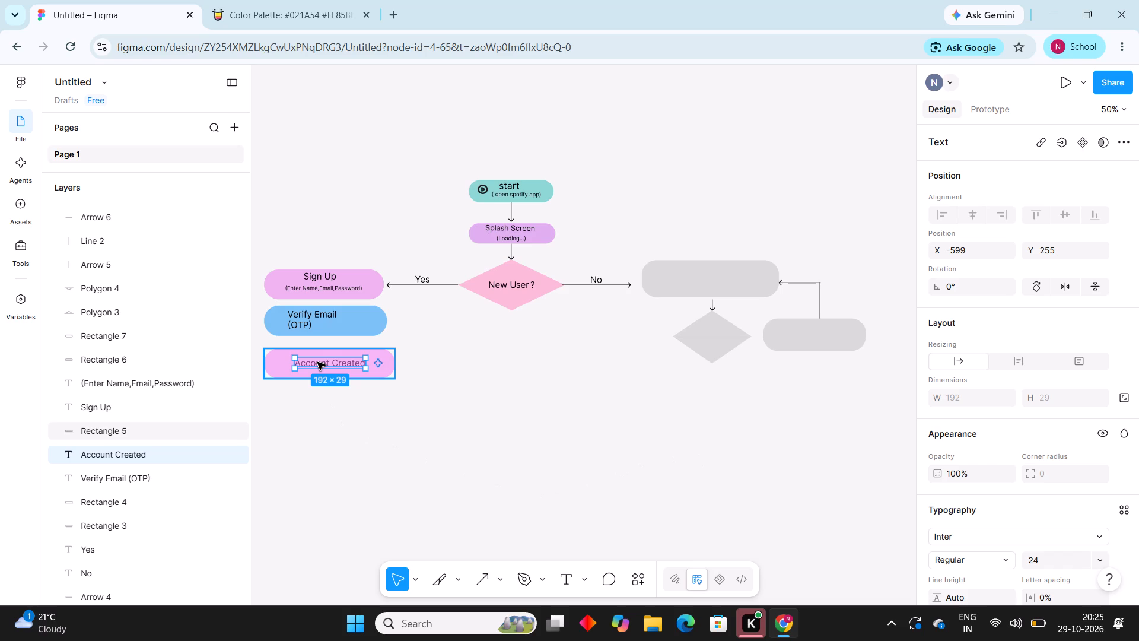
Move the Account Created label slightly left to about X -612 and up near the top edge of its pink rectangle.
drag(317, 362, 313, 358)
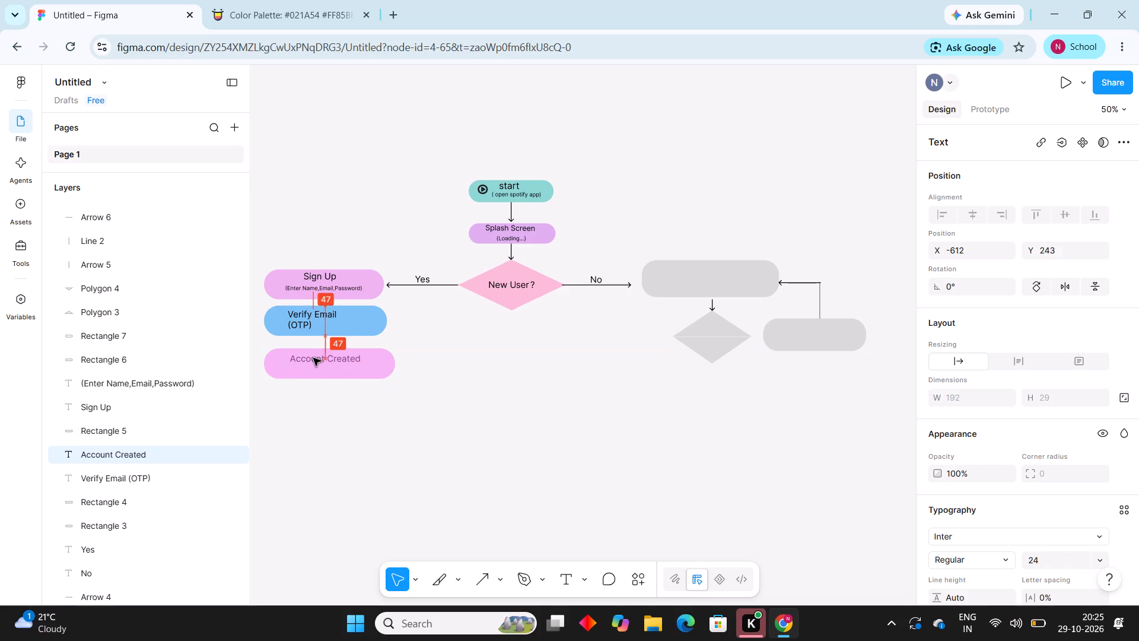
drag(313, 358, 313, 355)
click(443, 453)
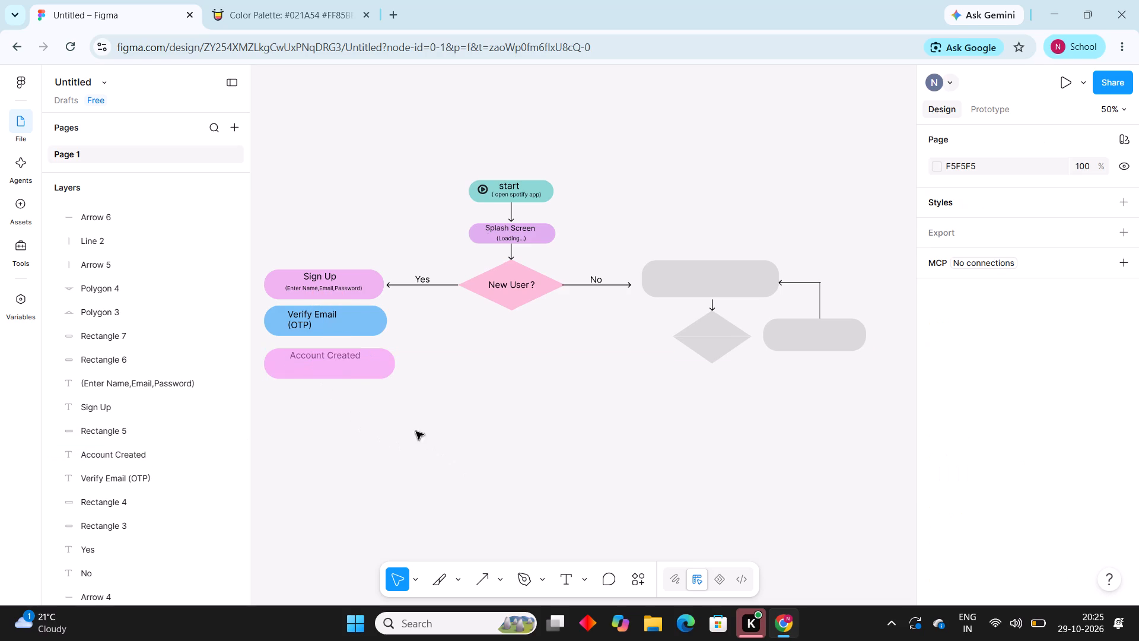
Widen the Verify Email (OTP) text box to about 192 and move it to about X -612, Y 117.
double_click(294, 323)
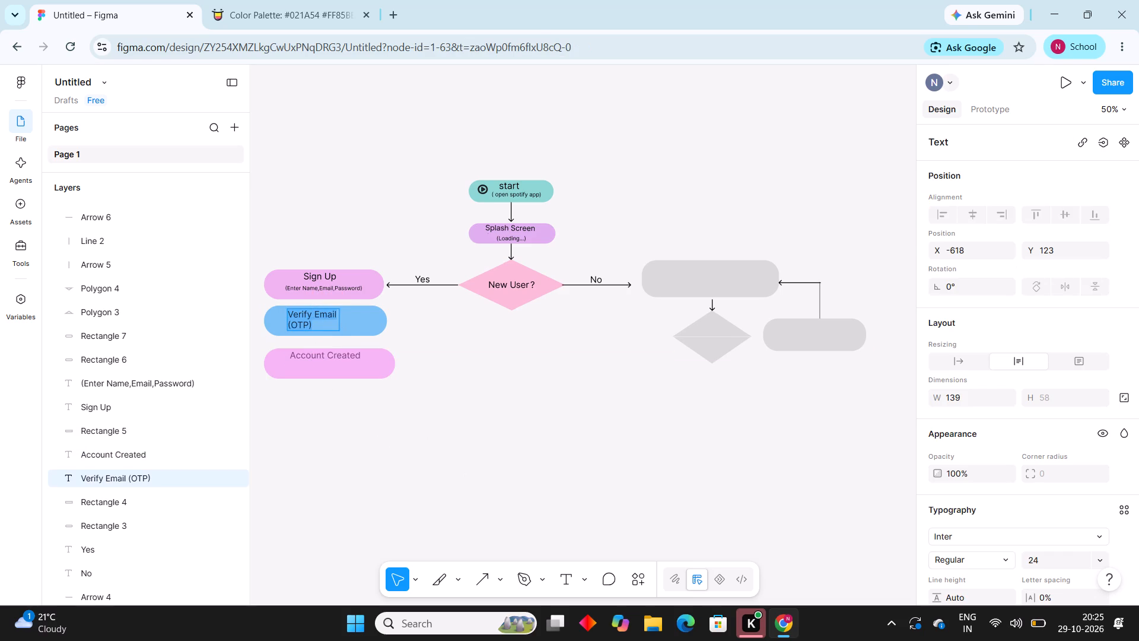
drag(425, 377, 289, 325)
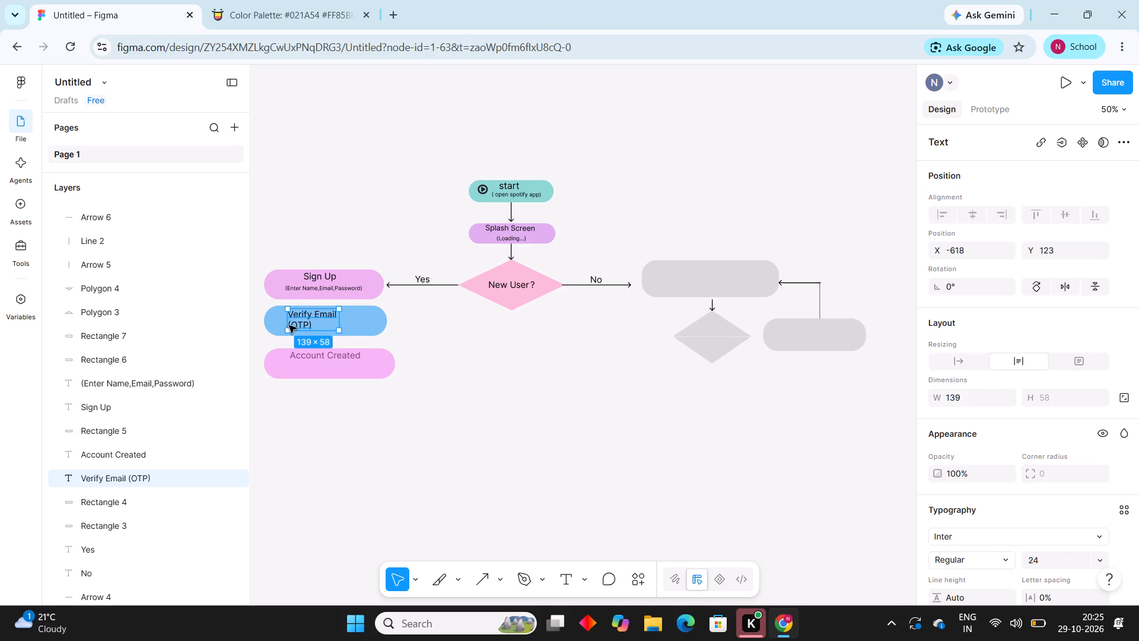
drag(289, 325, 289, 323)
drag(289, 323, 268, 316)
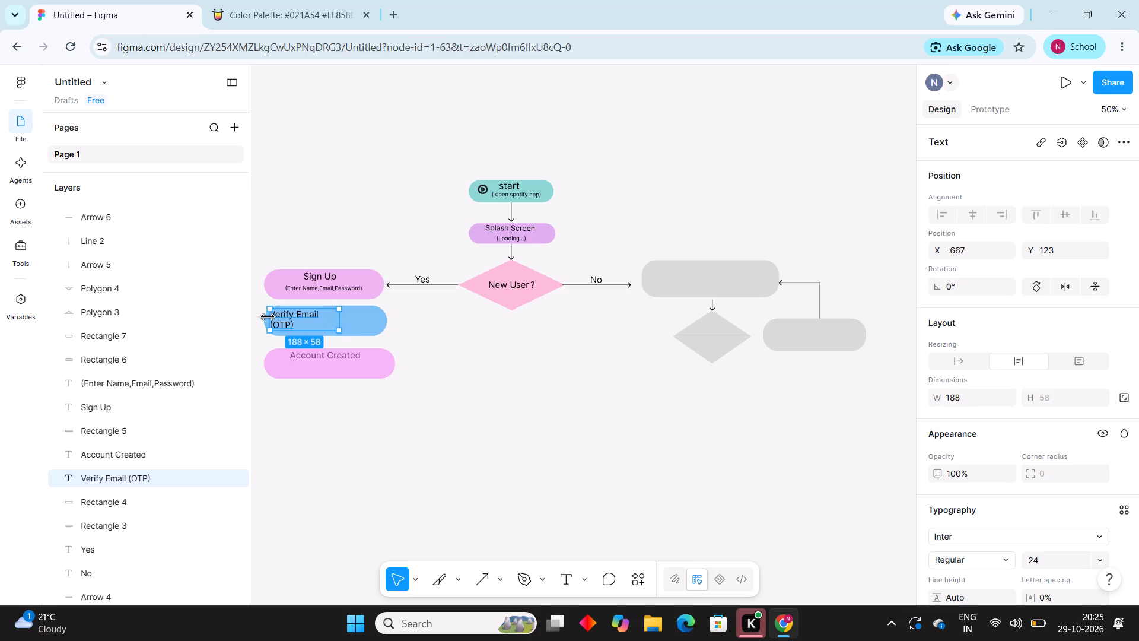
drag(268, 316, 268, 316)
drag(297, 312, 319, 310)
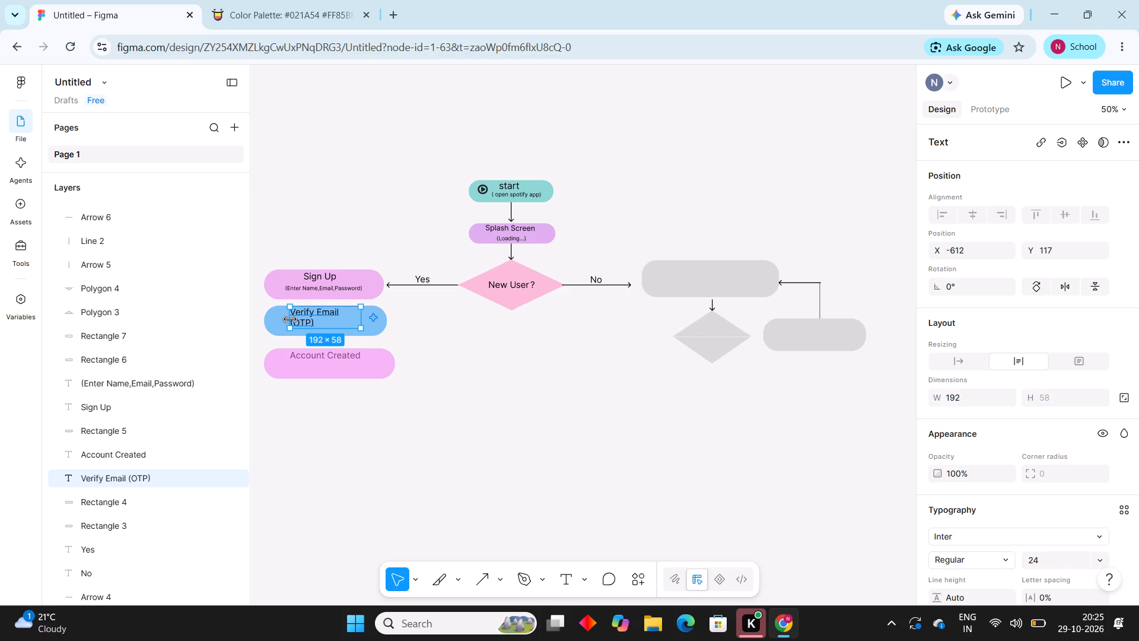
Delete the Verify Email (OTP) label from the blue rounded rectangle.
click(304, 322)
key(BackSpace)
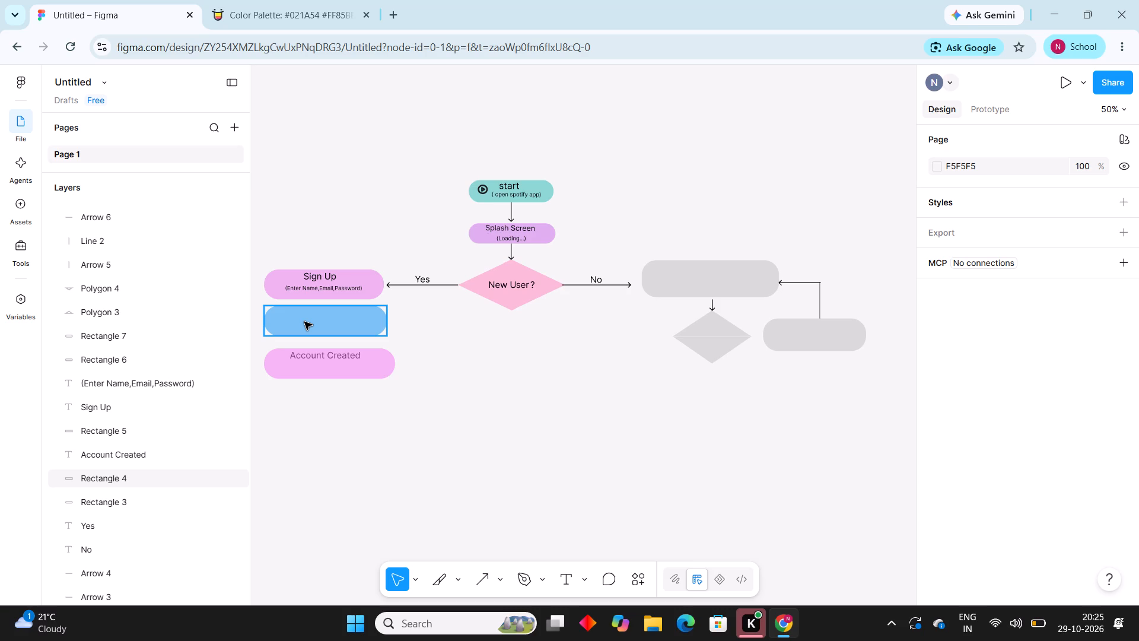
Add a new text layer reading "Verify Email" with an empty second line inside the blue rounded rectangle, at about X -569, Y 135.
click(580, 573)
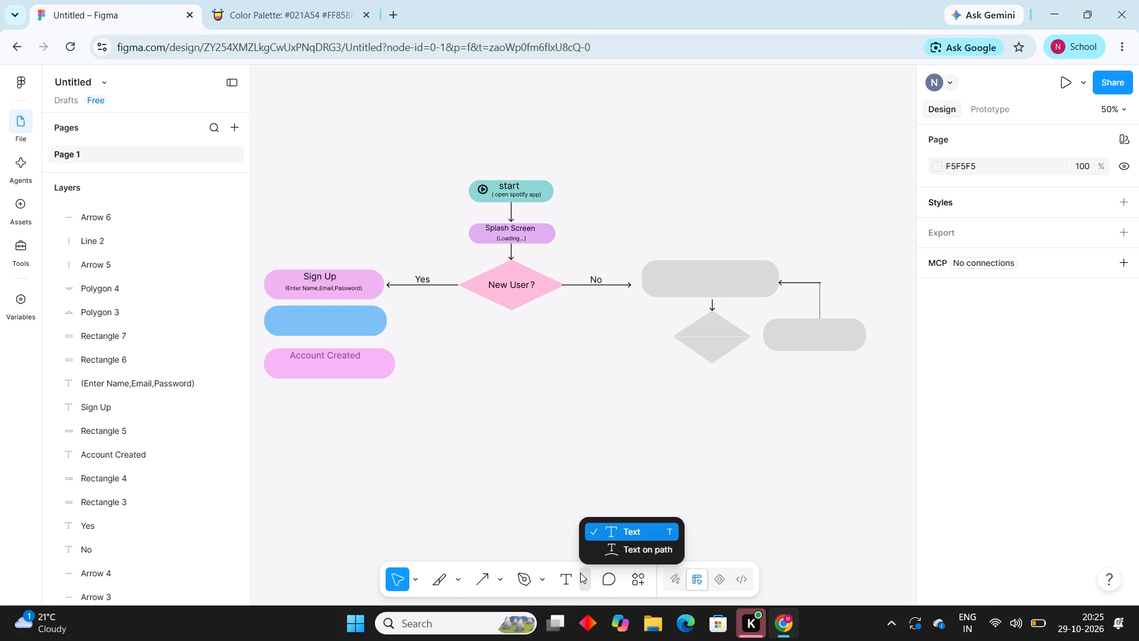
click(602, 532)
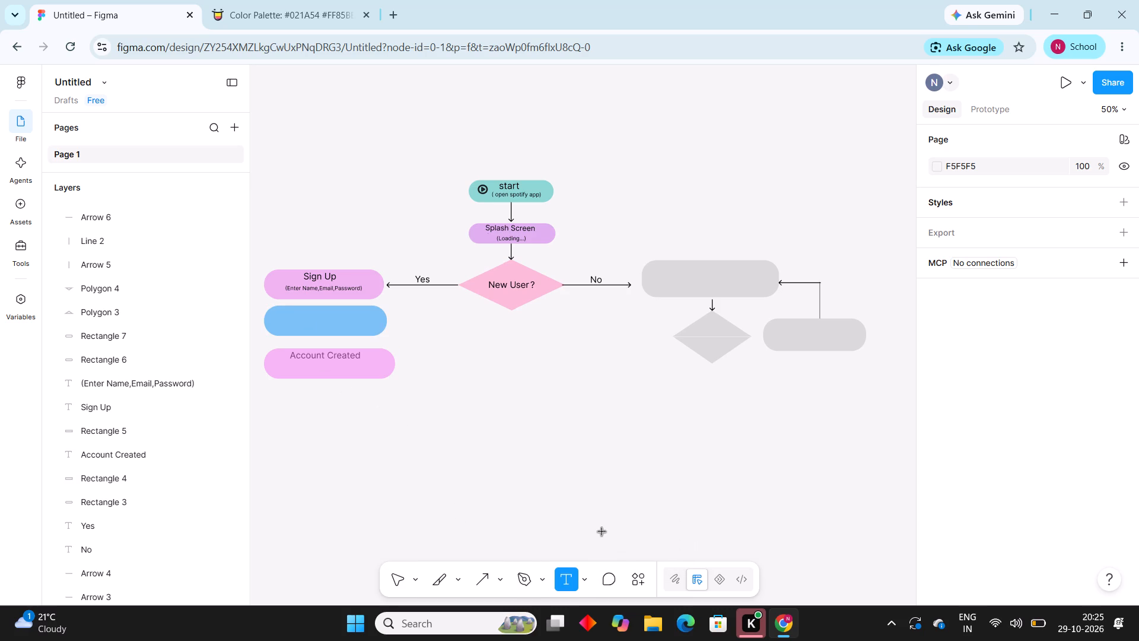
click(306, 313)
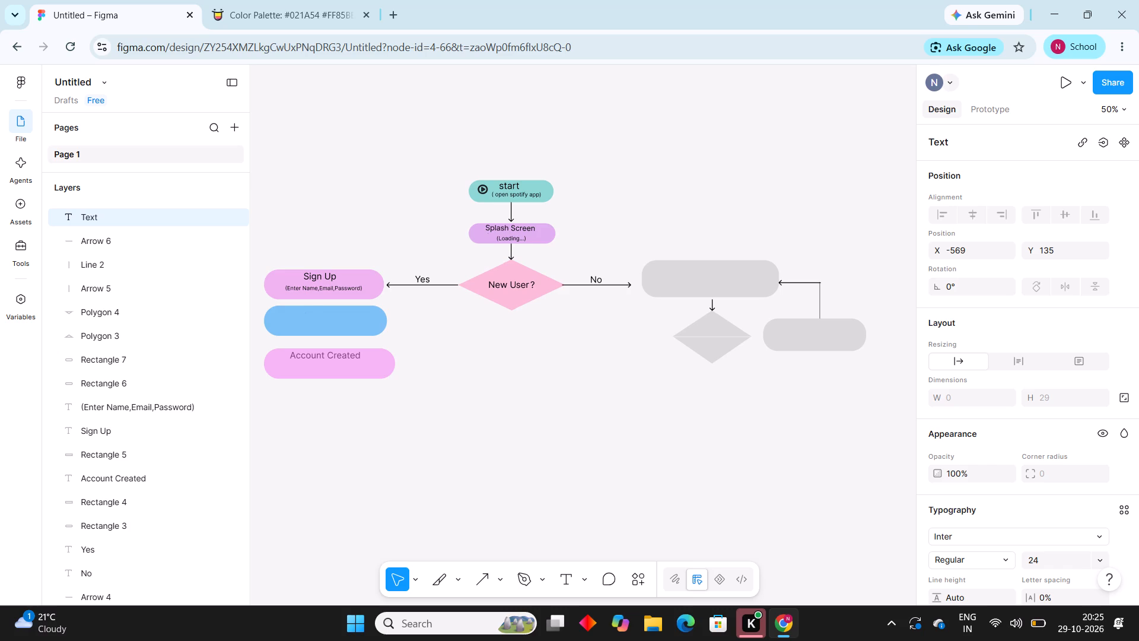
text(erify)
key(space)
key(o)
key(t)
key(BackSpace)
key(BackSpace)
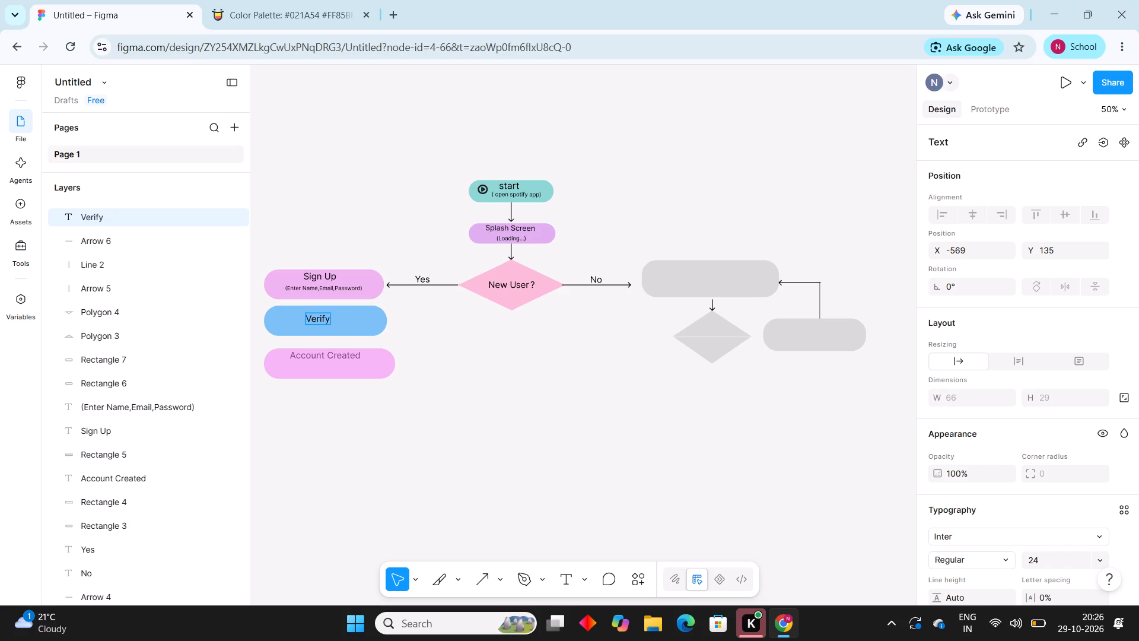
key(e)
text(mai)
key(l)
key(Return)
click(479, 341)
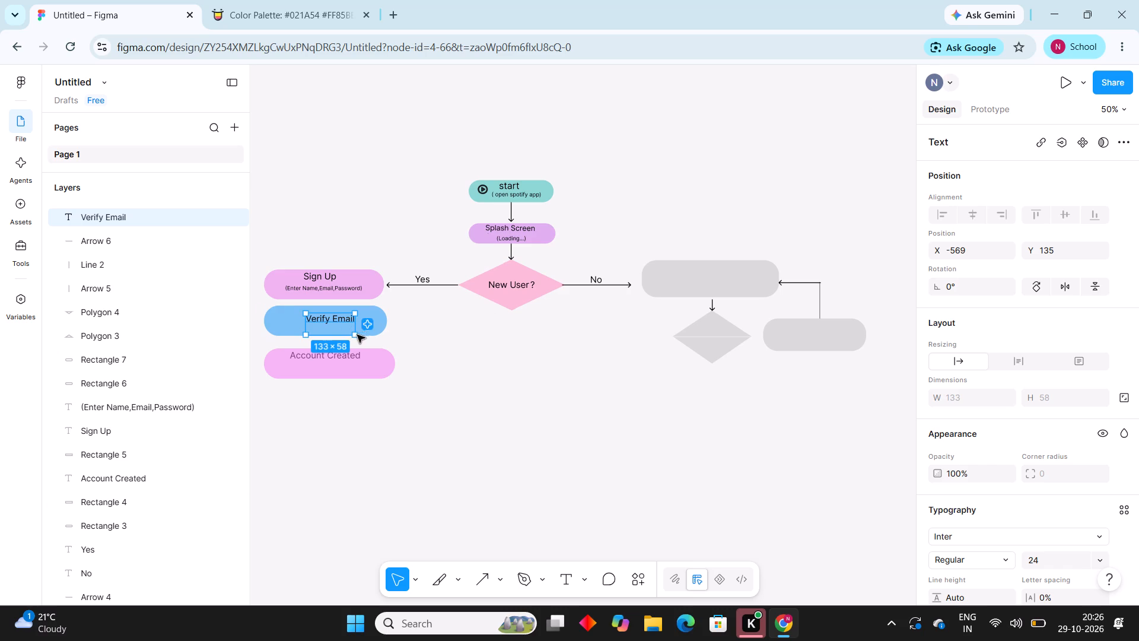
Resize the Verify Email text box to about 121 × 20 inside the blue rounded rectangle.
drag(352, 332, 361, 312)
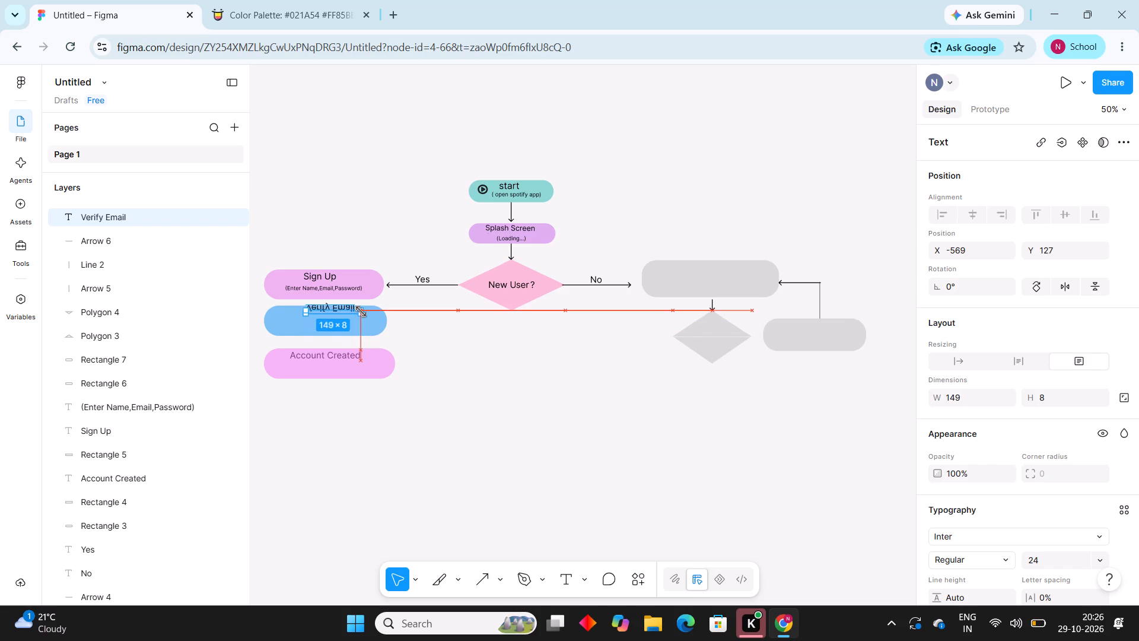
drag(361, 312, 350, 314)
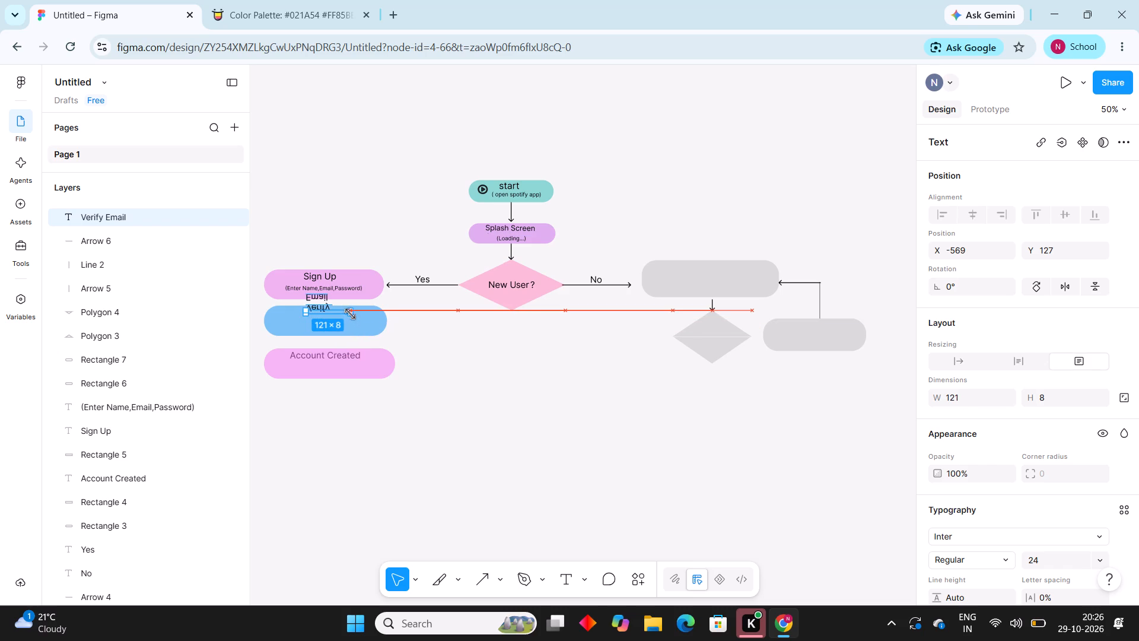
drag(350, 314, 350, 320)
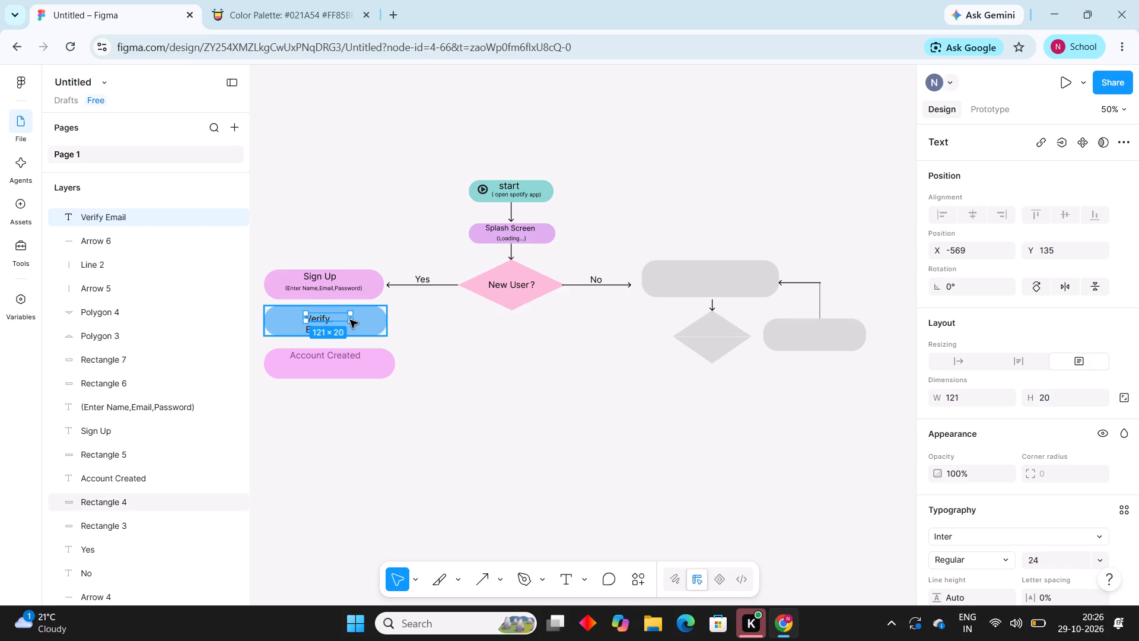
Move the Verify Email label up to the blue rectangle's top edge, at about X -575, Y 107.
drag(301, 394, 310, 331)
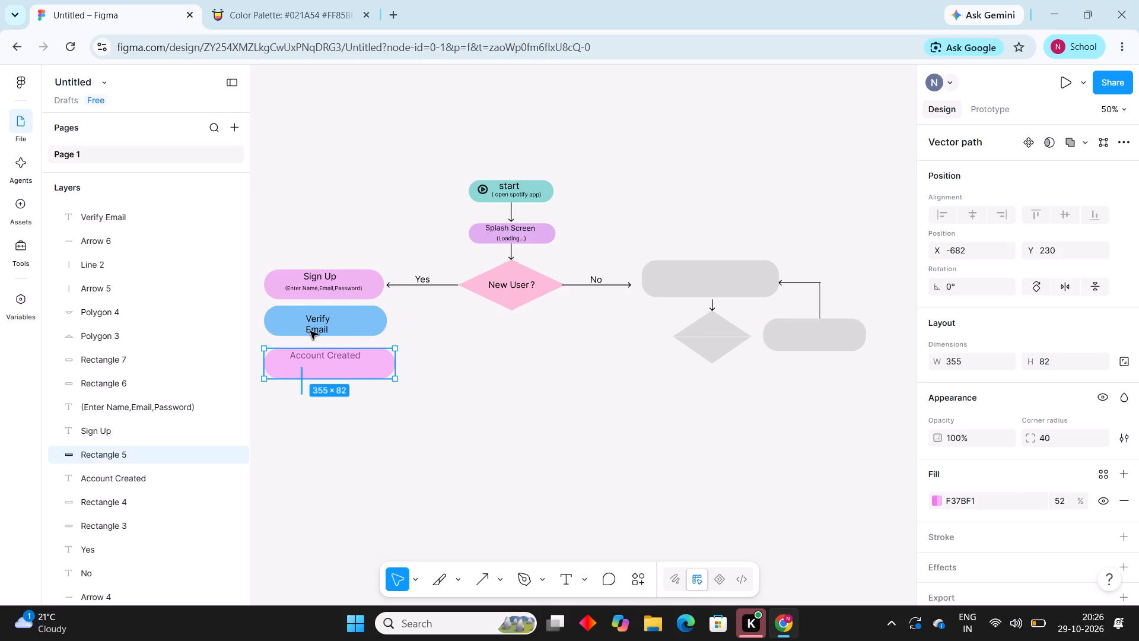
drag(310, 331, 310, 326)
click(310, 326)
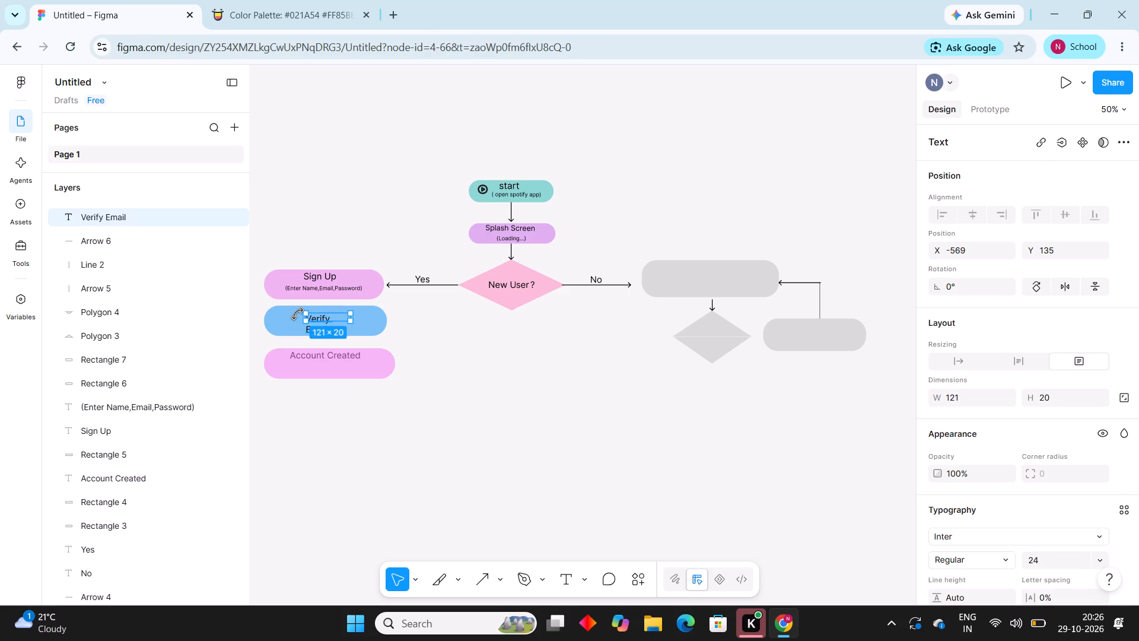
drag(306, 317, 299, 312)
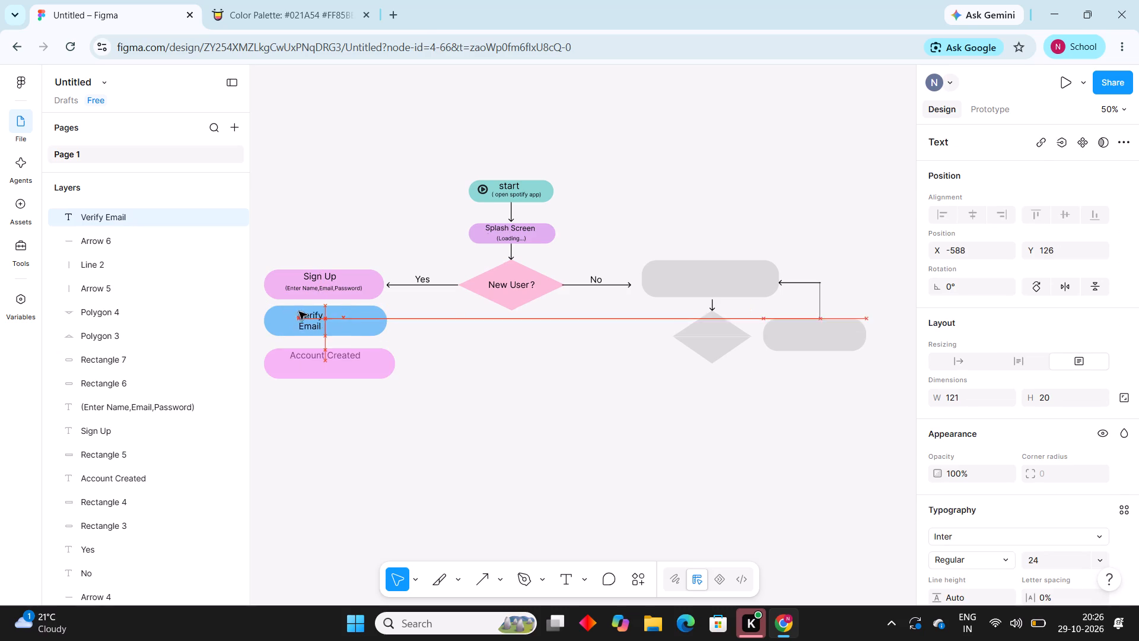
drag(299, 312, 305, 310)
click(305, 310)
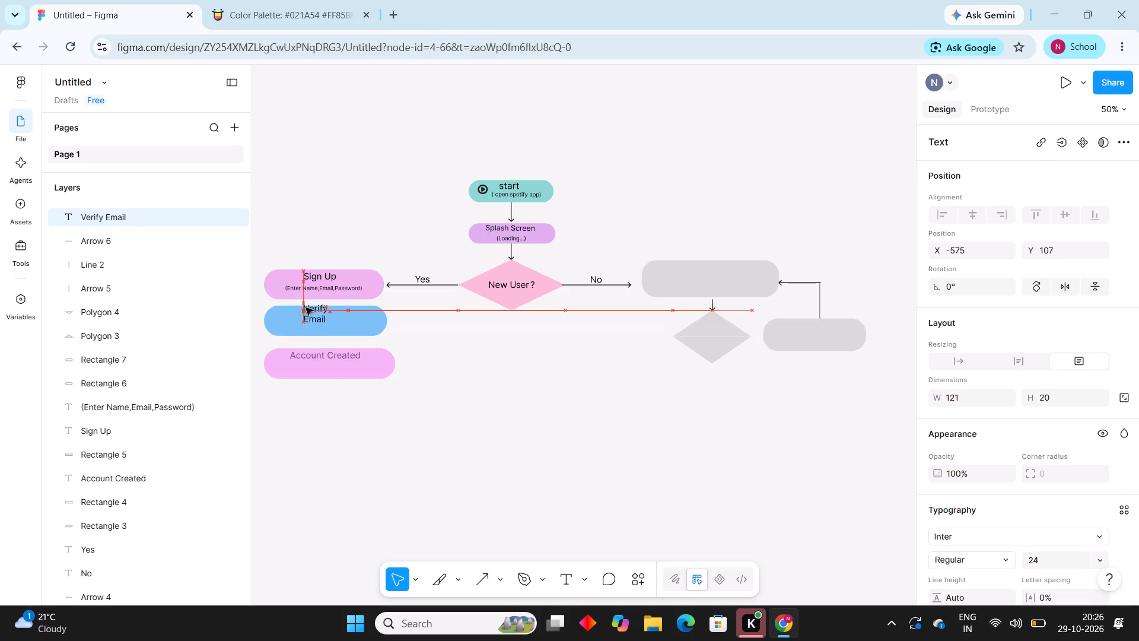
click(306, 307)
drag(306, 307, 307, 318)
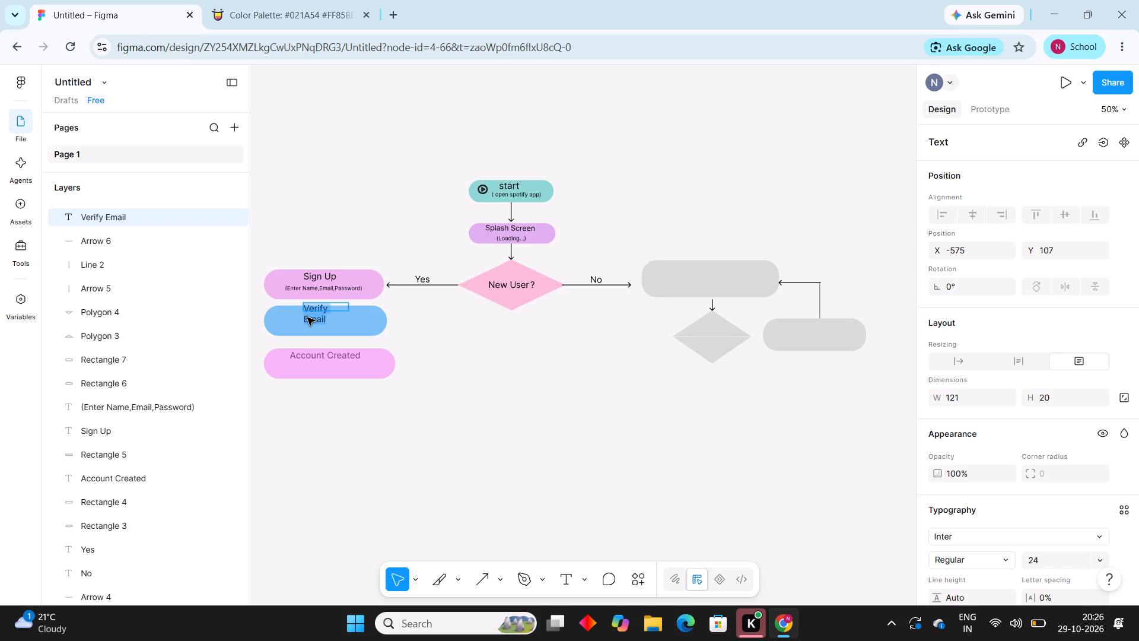
Widen the Verify Email text box to about 187 and move it to about X -598, Y 117.
click(318, 315)
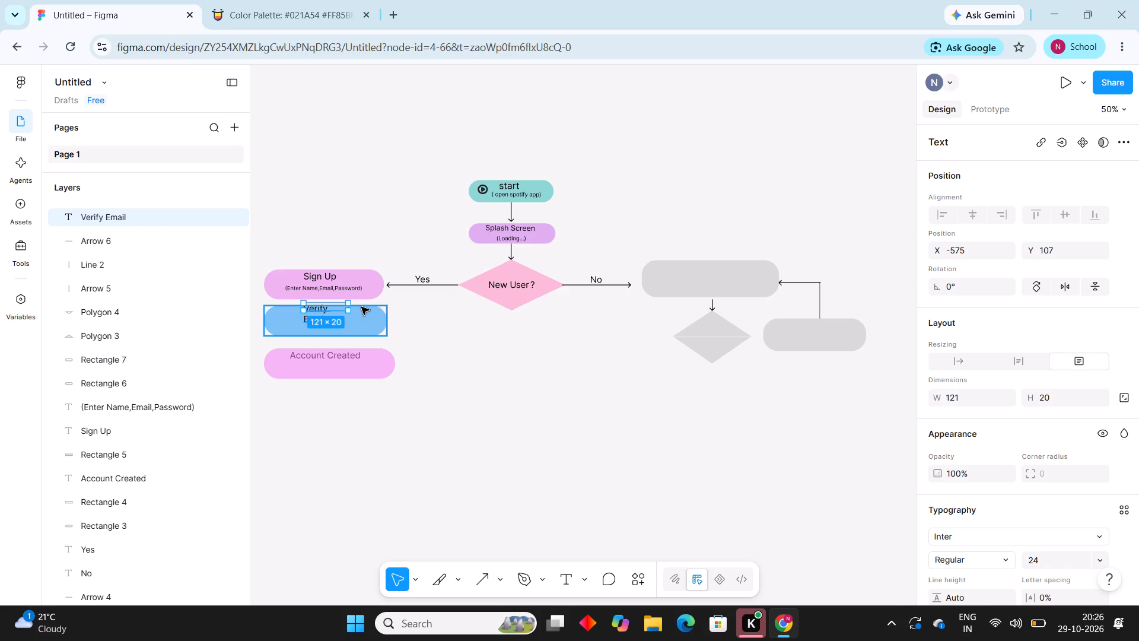
drag(349, 306, 373, 305)
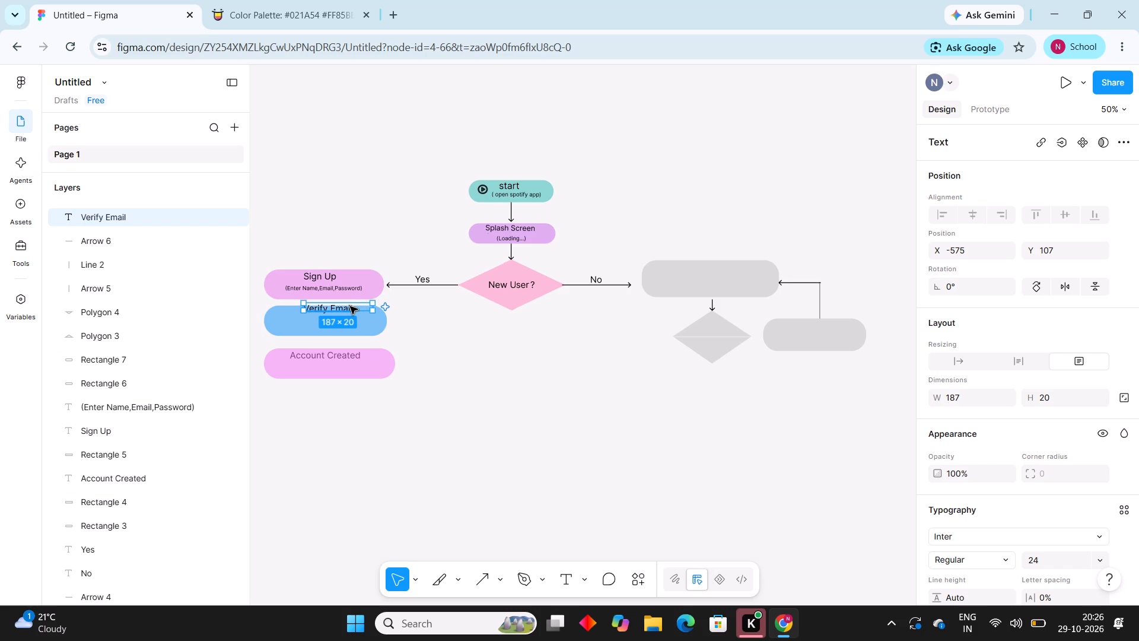
drag(350, 306, 346, 308)
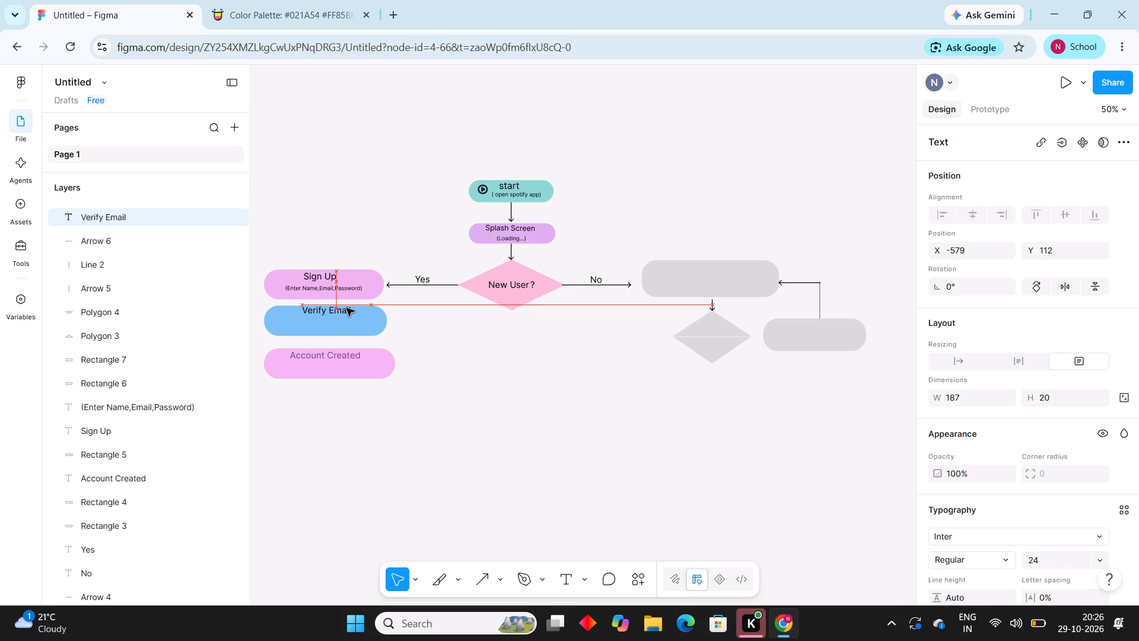
drag(346, 308, 344, 311)
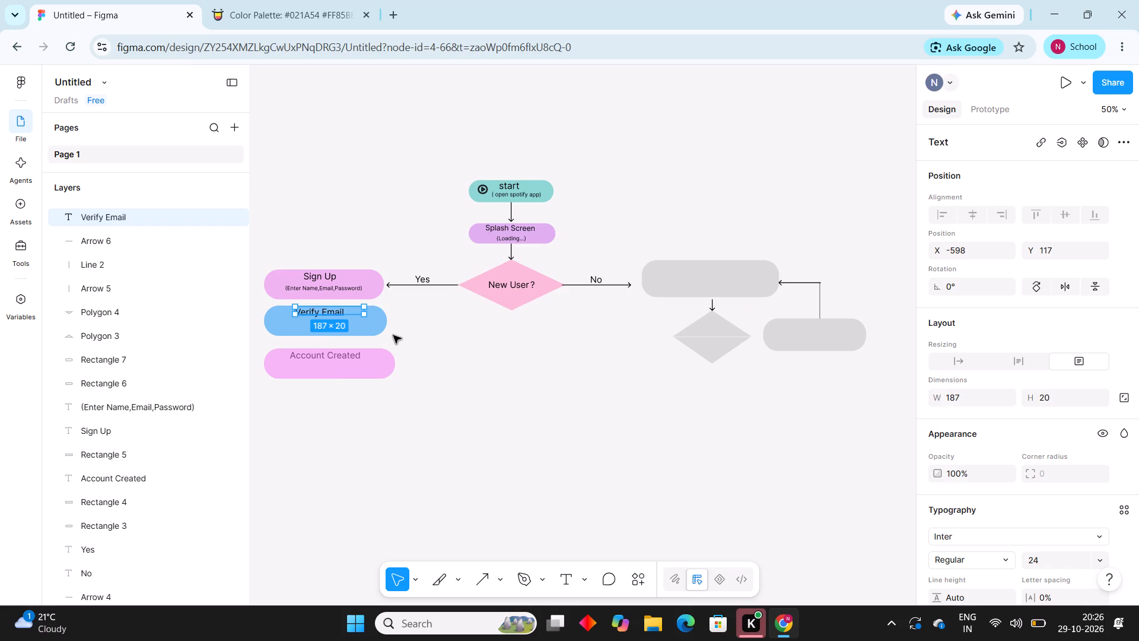
Add a text layer reading "(OTP)" beneath Verify Email in the blue rectangle, at about X -577, Y 165.
click(583, 573)
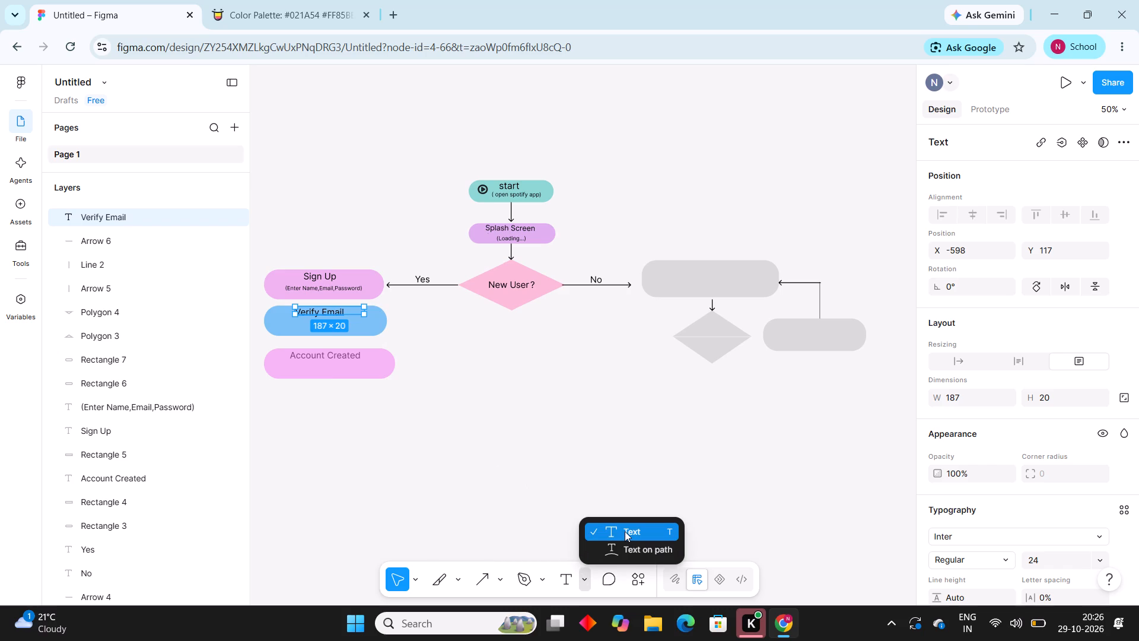
click(625, 531)
click(303, 324)
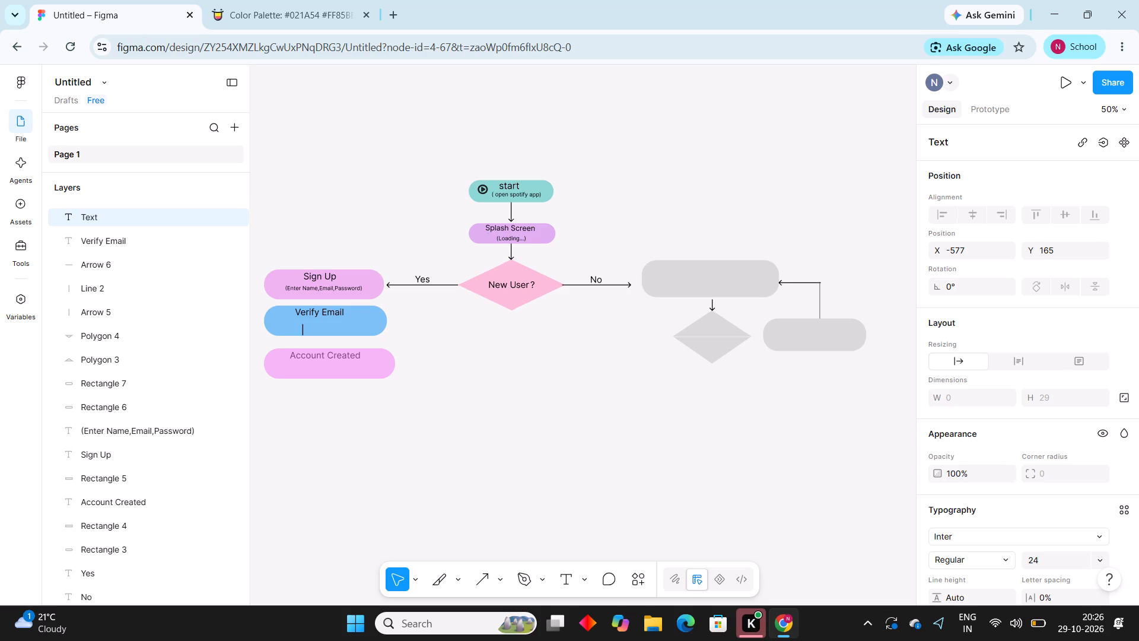
key(shift+parenleft)
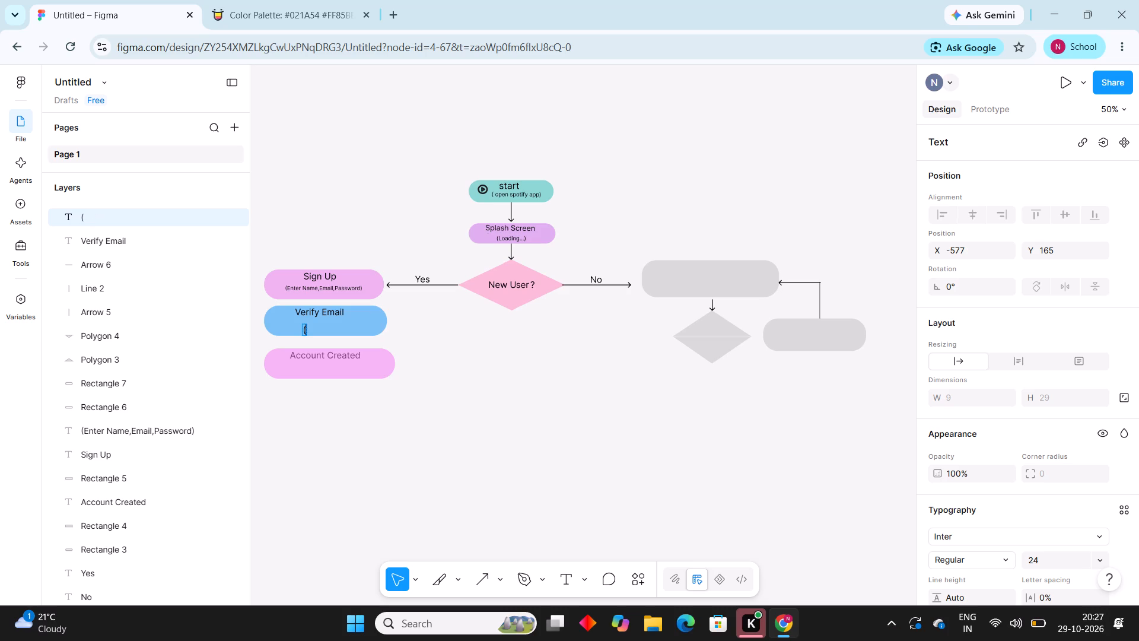
text(OTP)
key(shift+parenright)
Set the font size of the (OTP) text to 20.
click(306, 327)
drag(306, 327, 353, 332)
drag(353, 332, 648, 412)
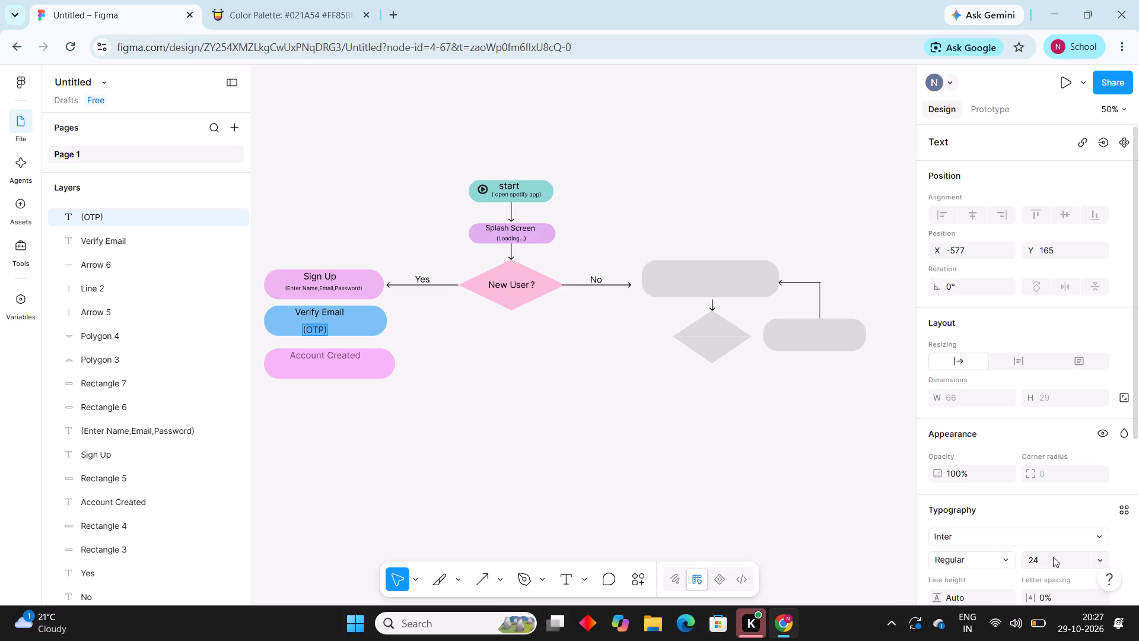
click(1053, 557)
key(BackSpace)
text(20)
drag(1023, 553, 691, 508)
click(691, 508)
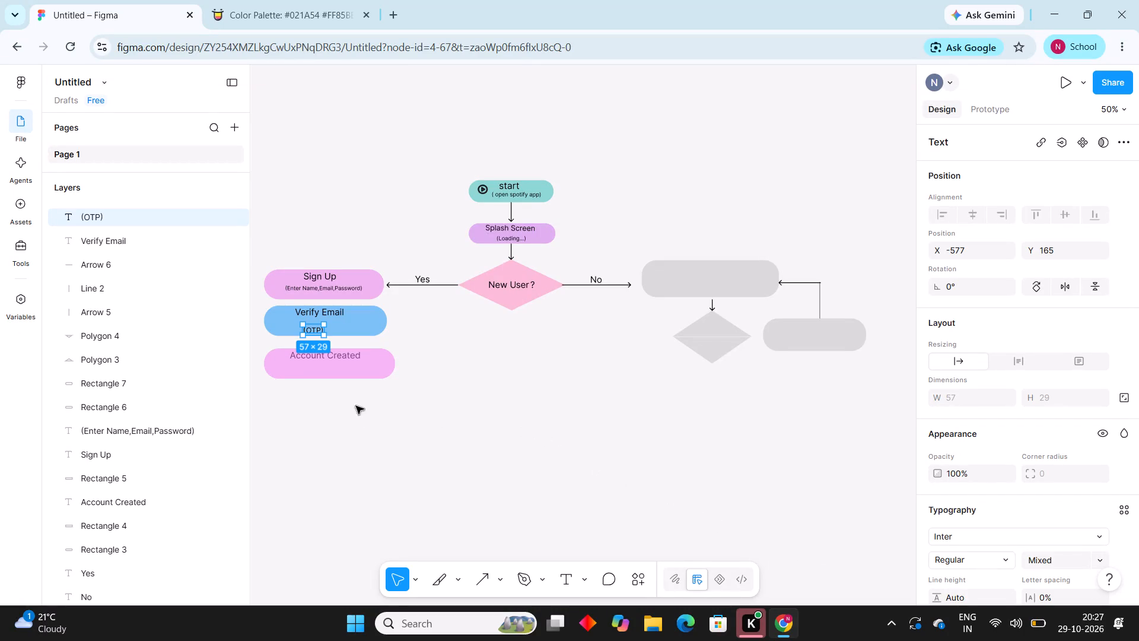
Move the (OTP) label closer beneath Verify Email, to about X -562, Y 152.
click(311, 329)
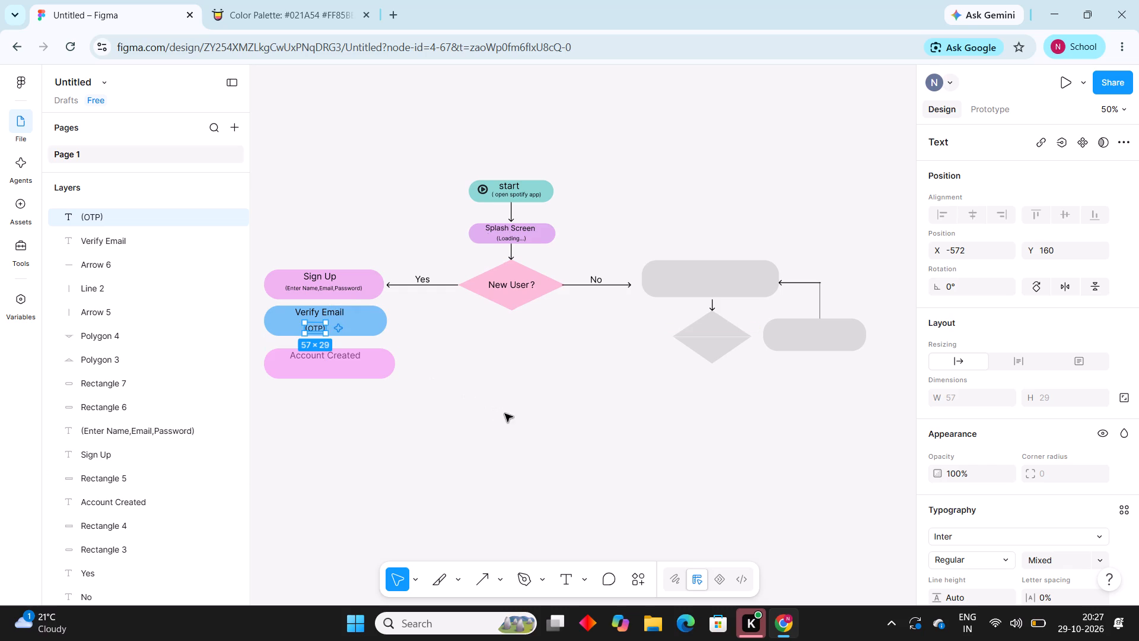
drag(495, 443, 498, 459)
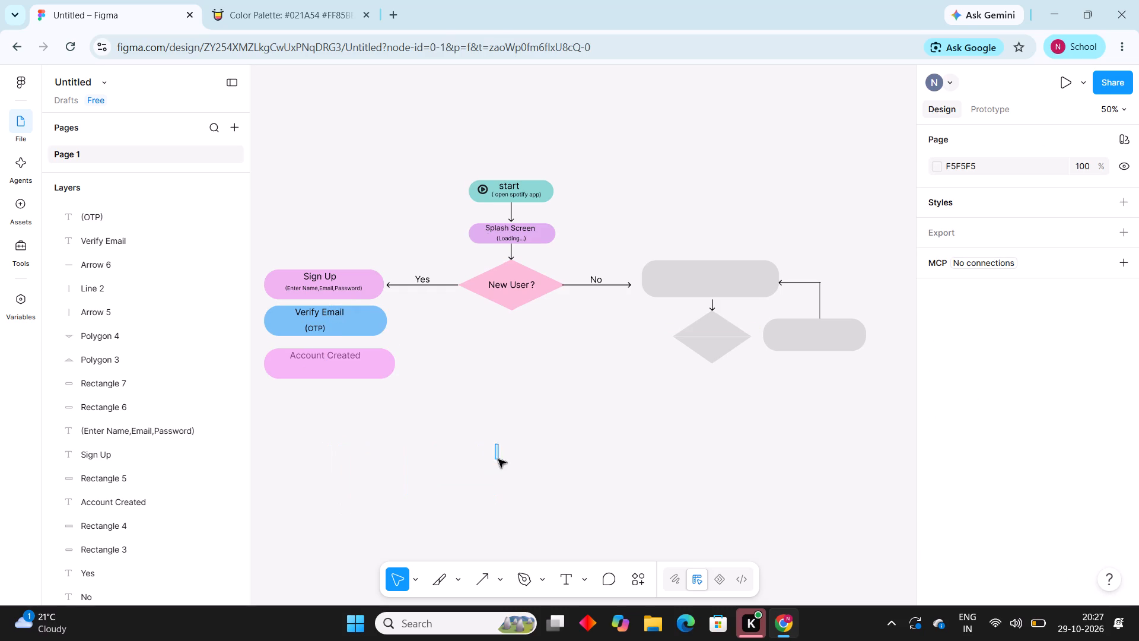
drag(498, 459, 508, 462)
click(508, 462)
click(317, 328)
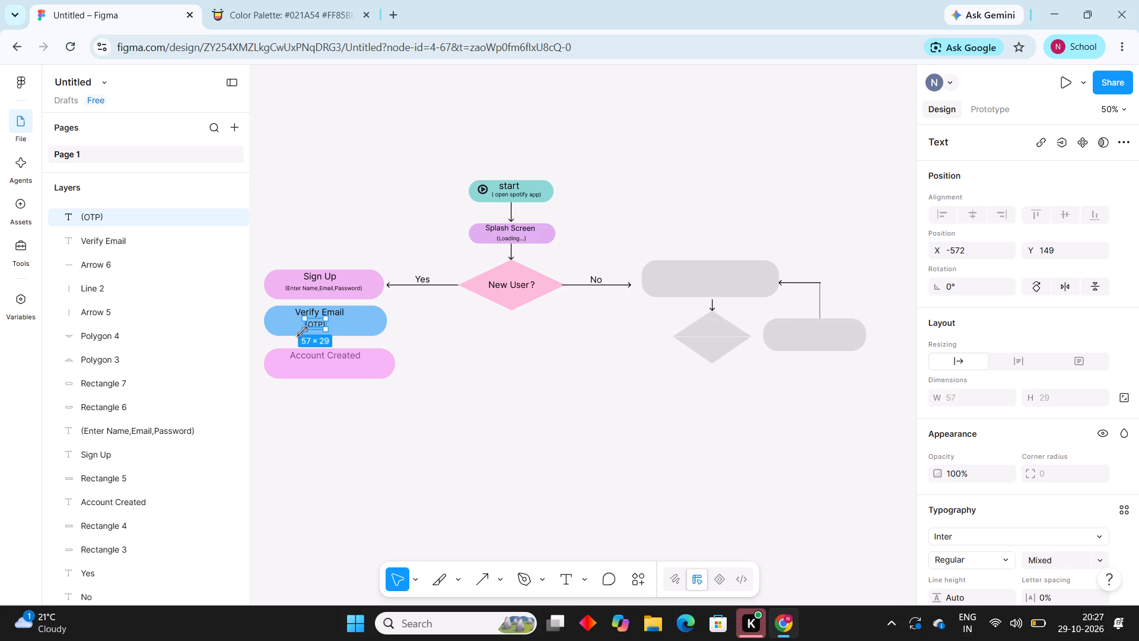
click(310, 323)
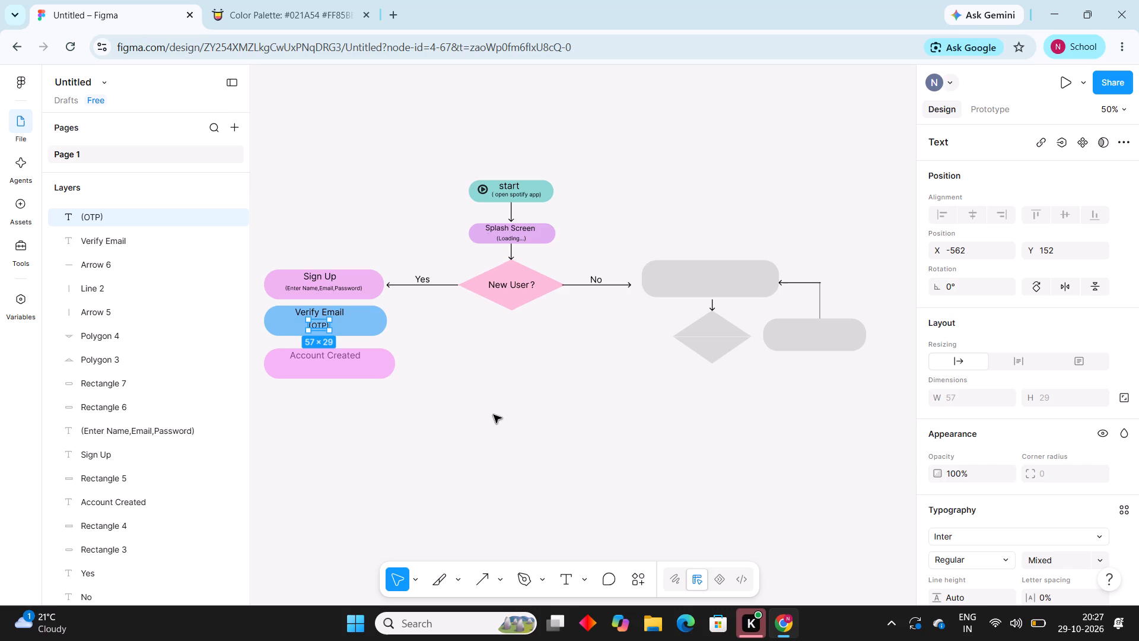
scroll(494, 415, left, 1)
click(438, 423)
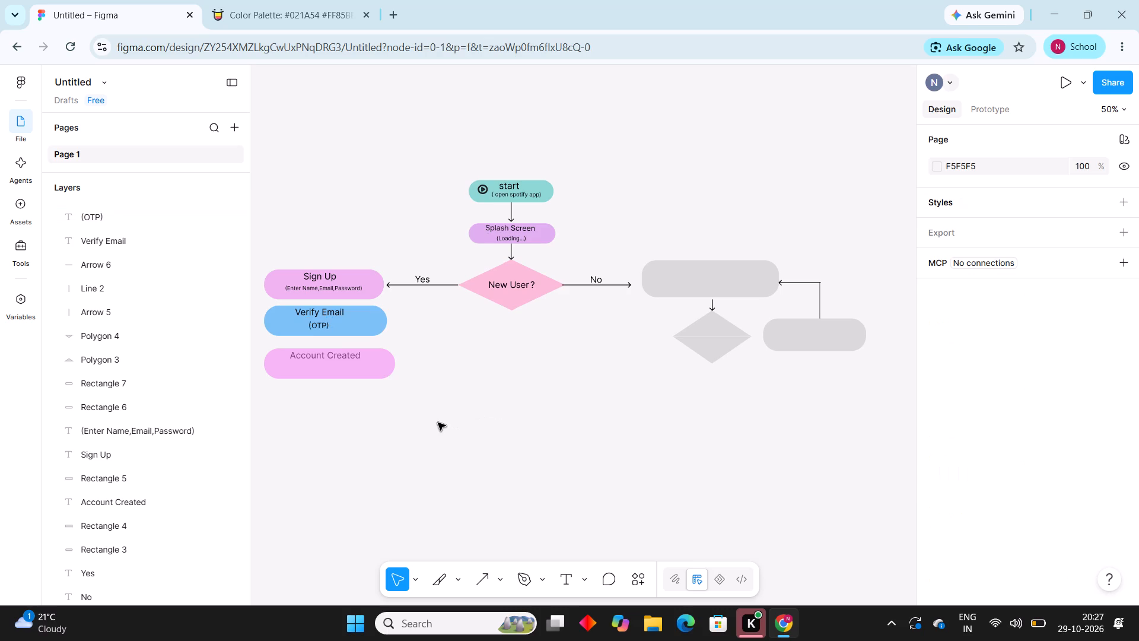
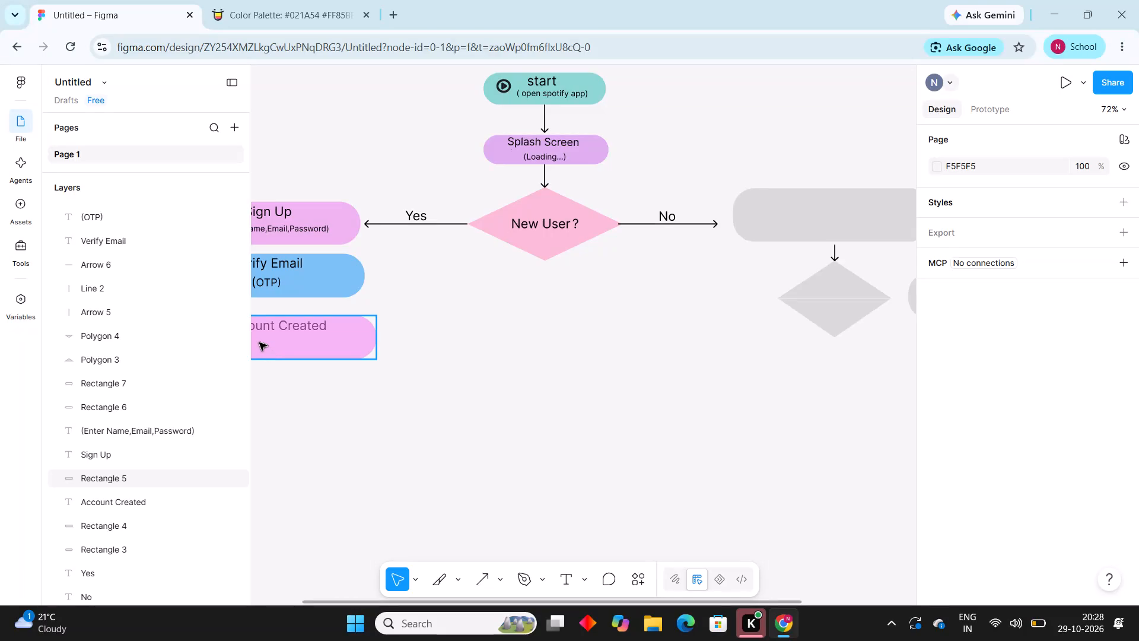
Add a text layer reading "(Go to Login)" beneath Account Created in the lower pink rectangle, at about X -549, Y 277.
click(259, 342)
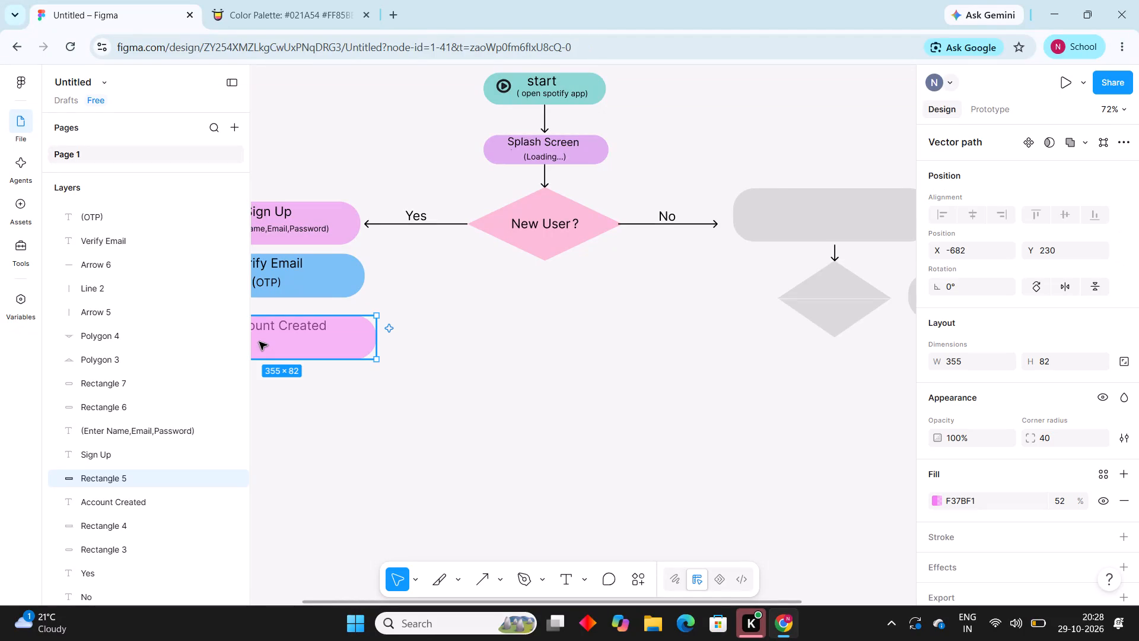
click(581, 575)
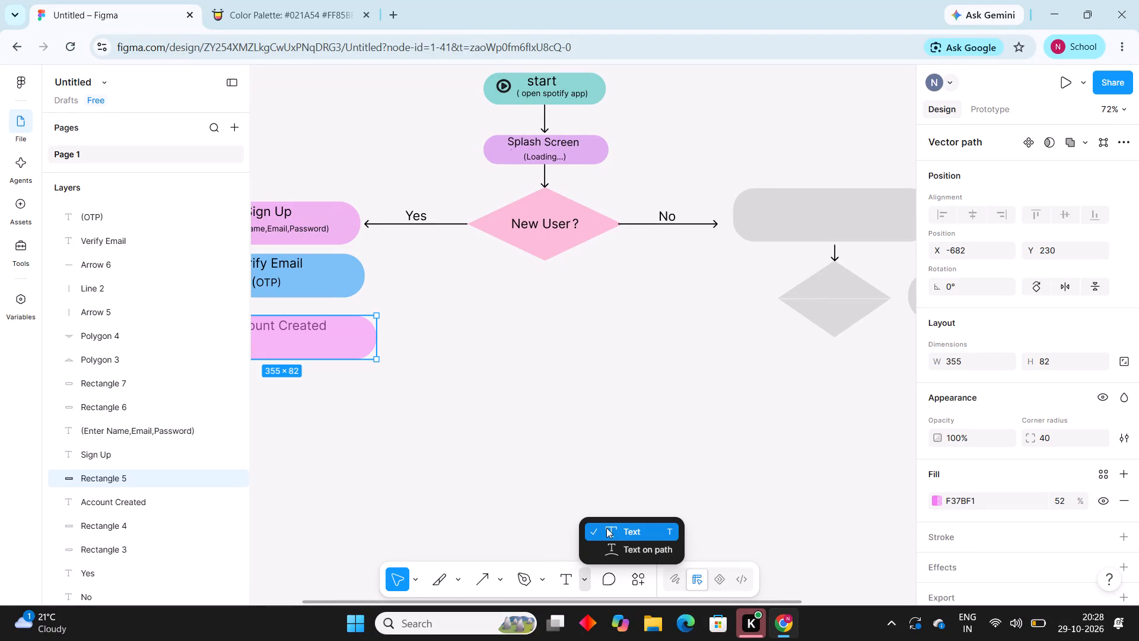
click(606, 528)
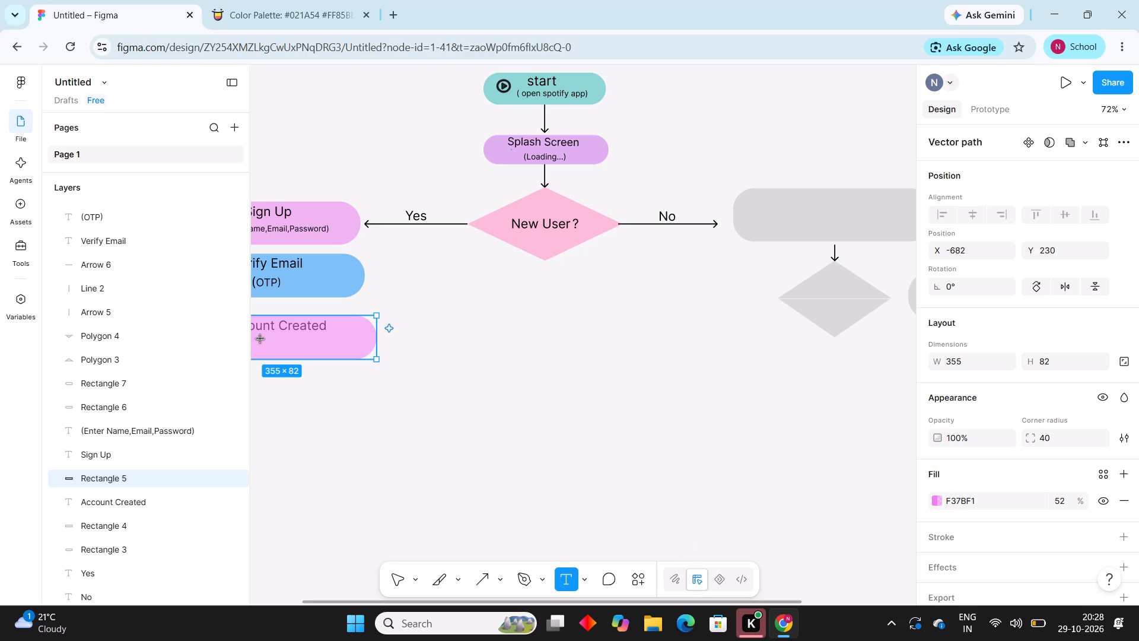
click(258, 341)
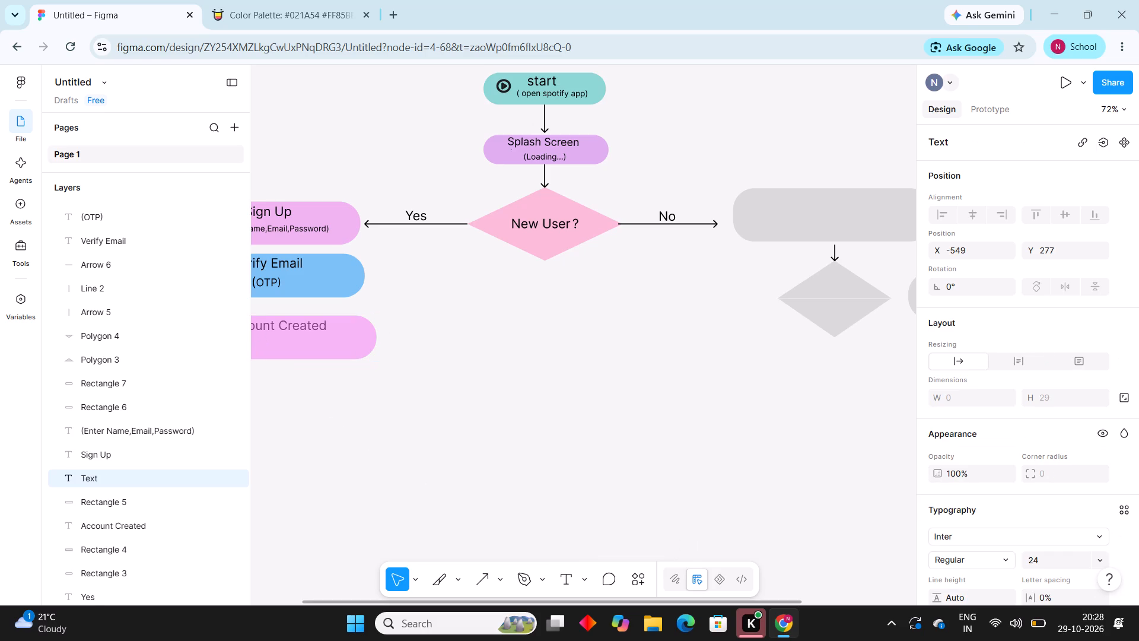
key(shift+parenleft)
key(g)
text(o t)
key(o)
key(space)
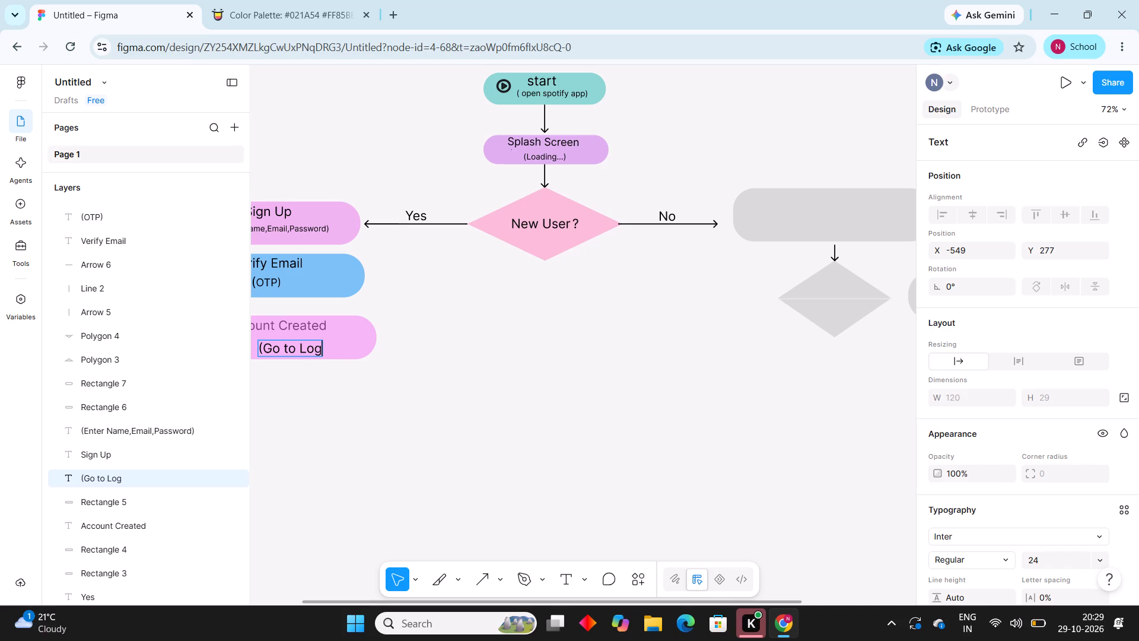
key(n)
key(shift+parenright)
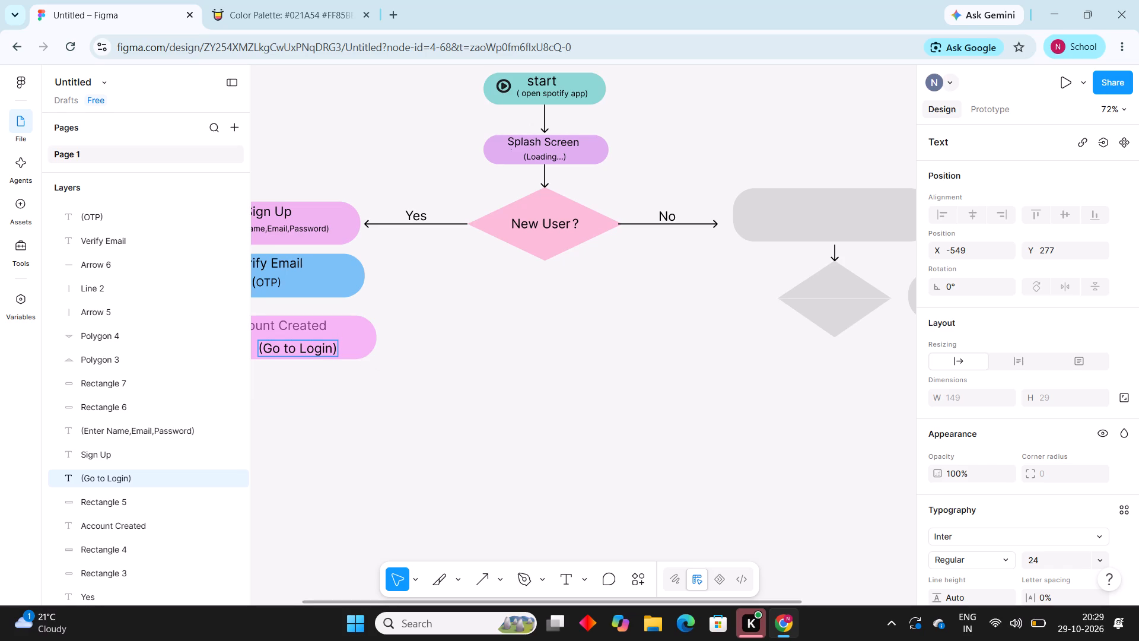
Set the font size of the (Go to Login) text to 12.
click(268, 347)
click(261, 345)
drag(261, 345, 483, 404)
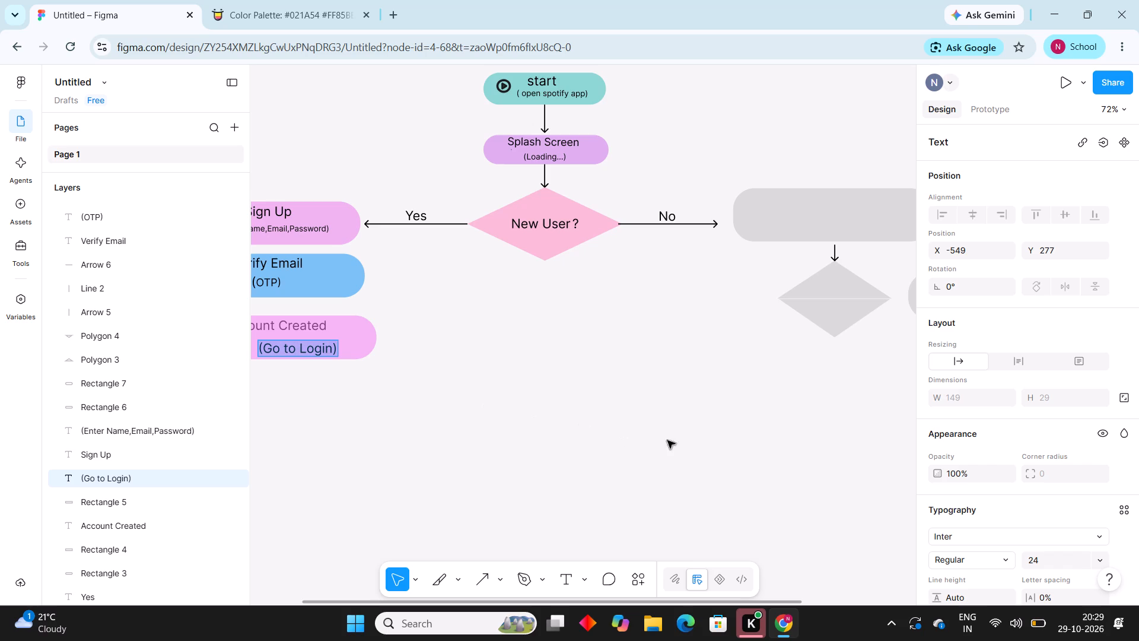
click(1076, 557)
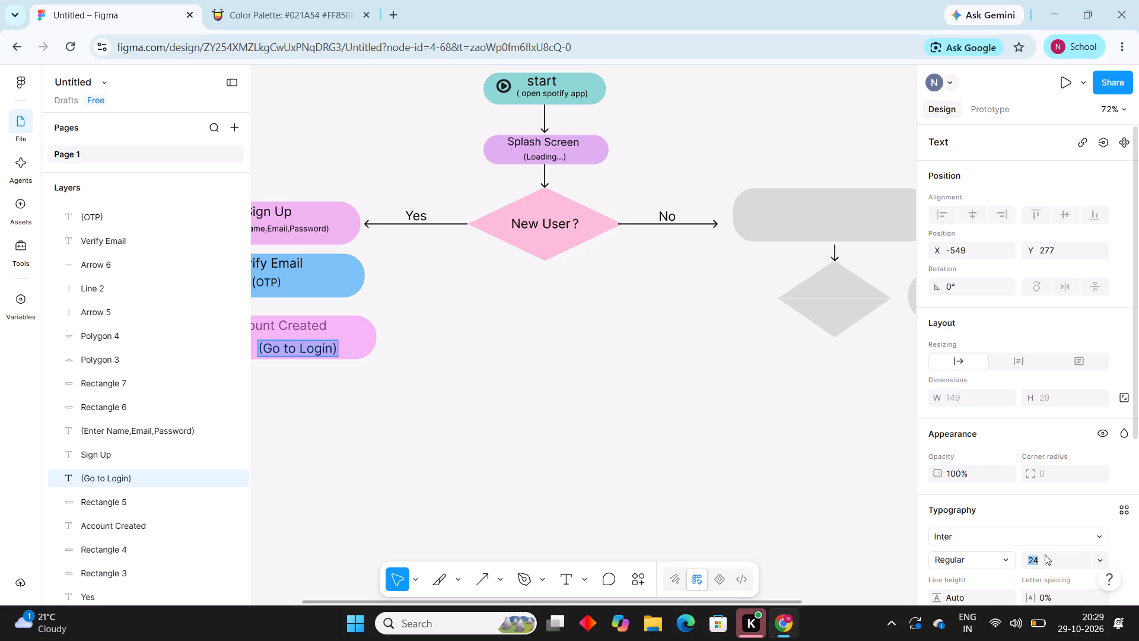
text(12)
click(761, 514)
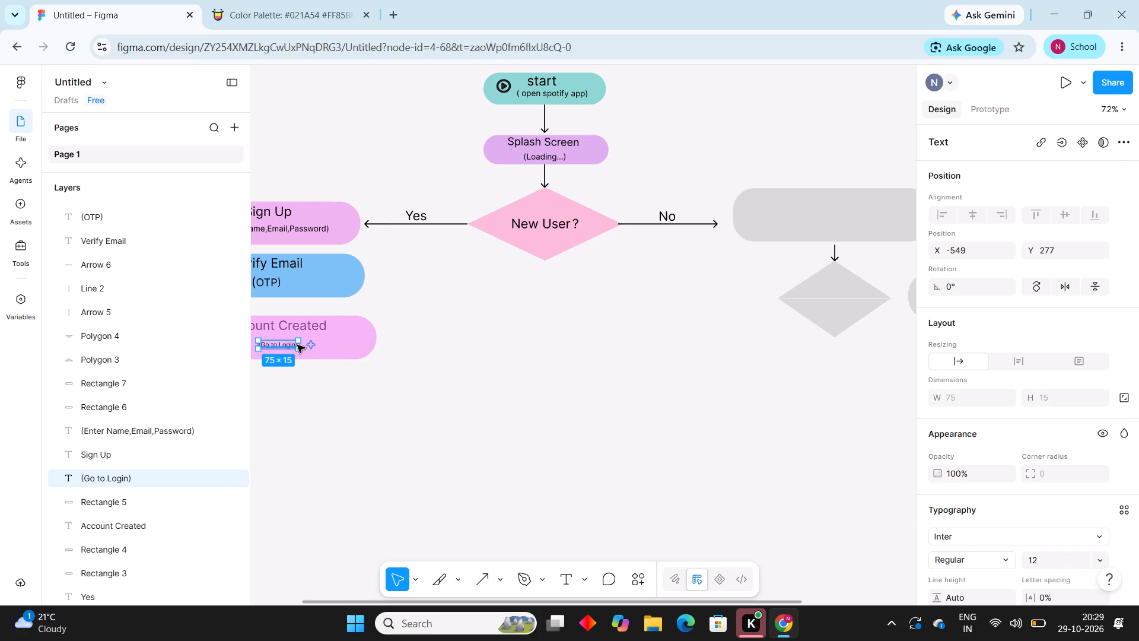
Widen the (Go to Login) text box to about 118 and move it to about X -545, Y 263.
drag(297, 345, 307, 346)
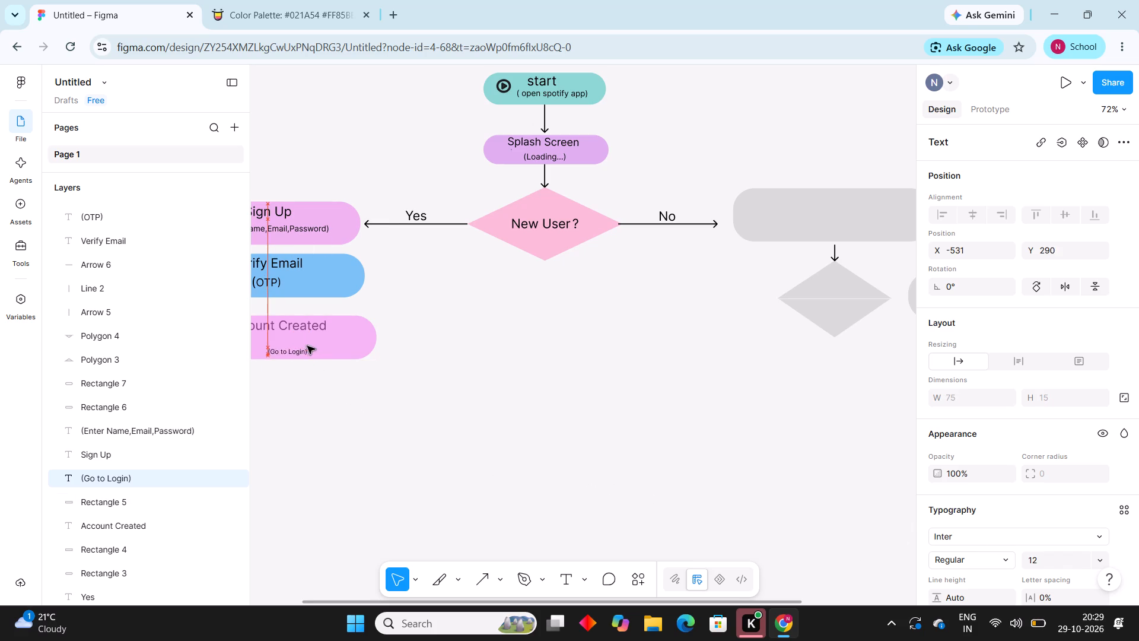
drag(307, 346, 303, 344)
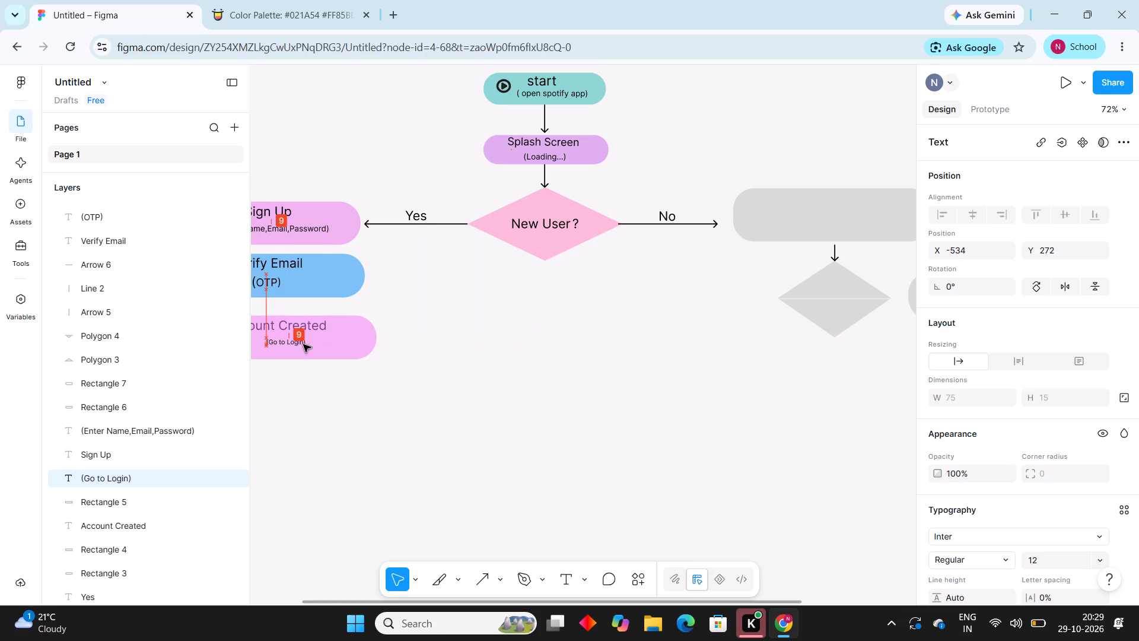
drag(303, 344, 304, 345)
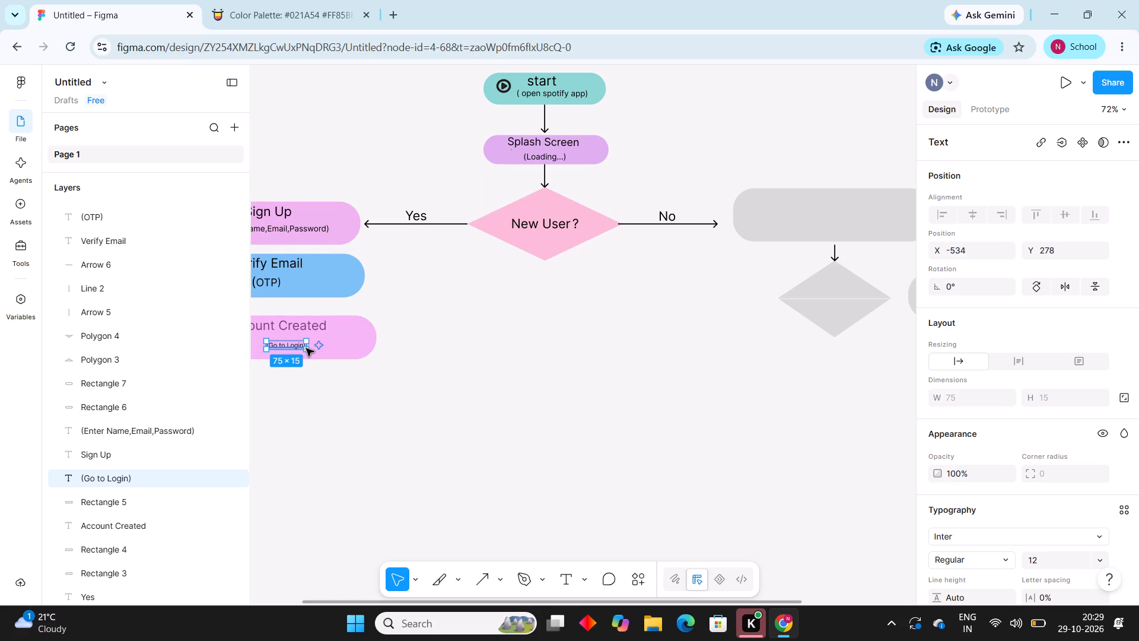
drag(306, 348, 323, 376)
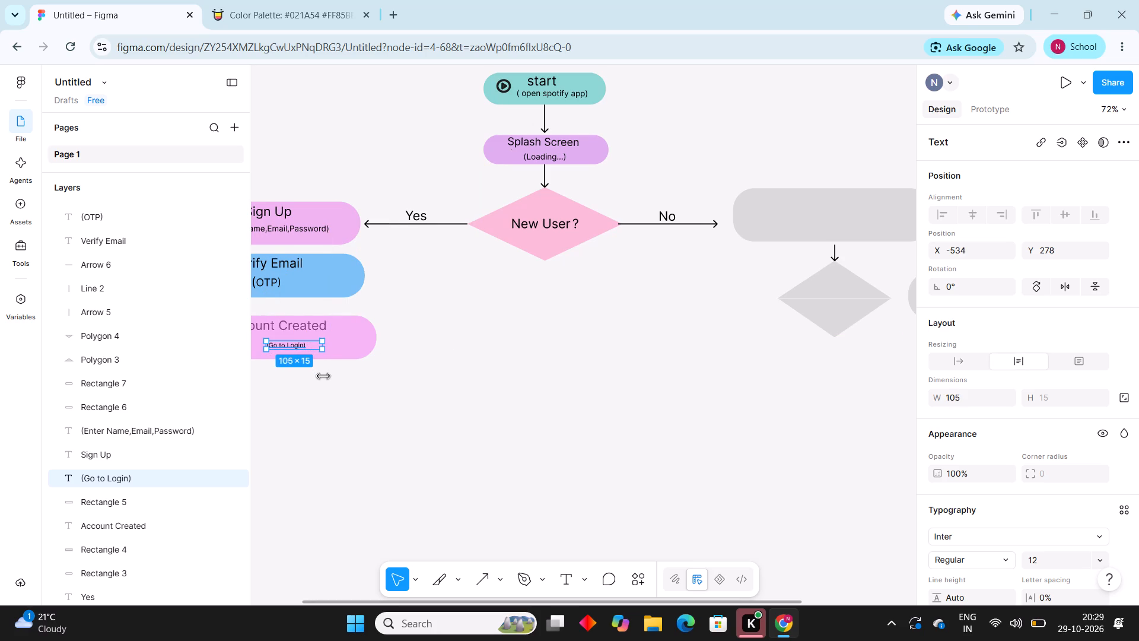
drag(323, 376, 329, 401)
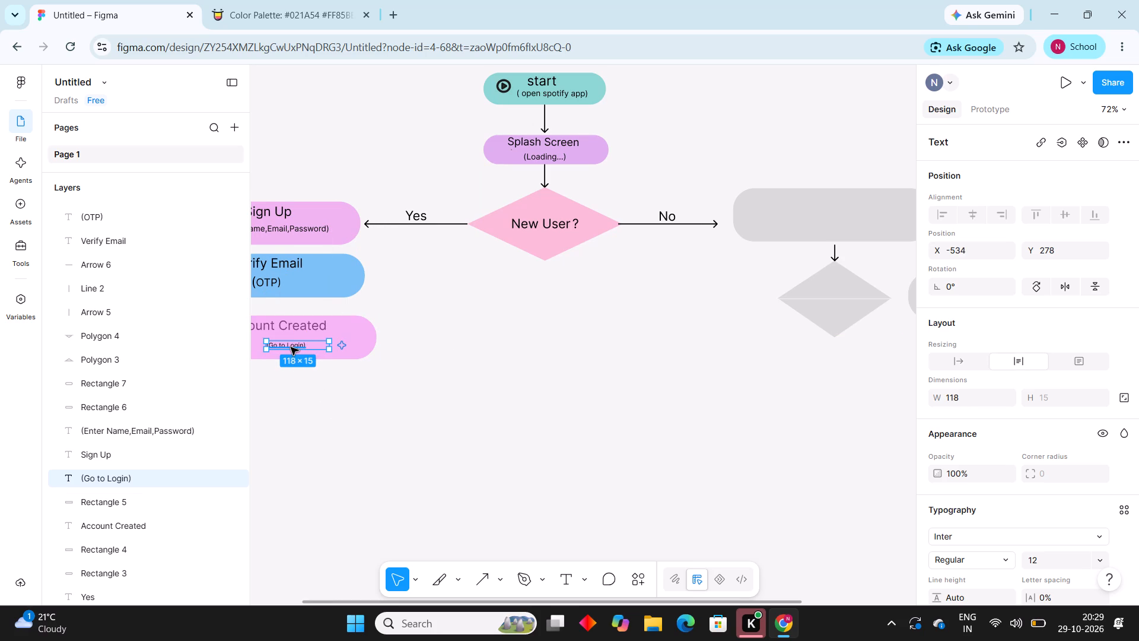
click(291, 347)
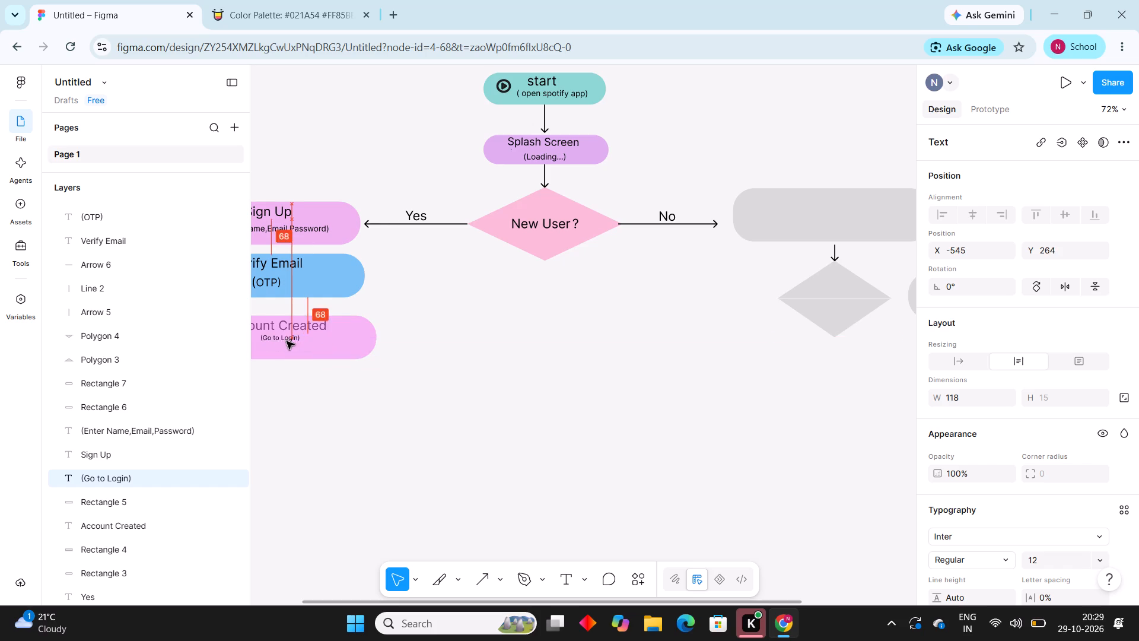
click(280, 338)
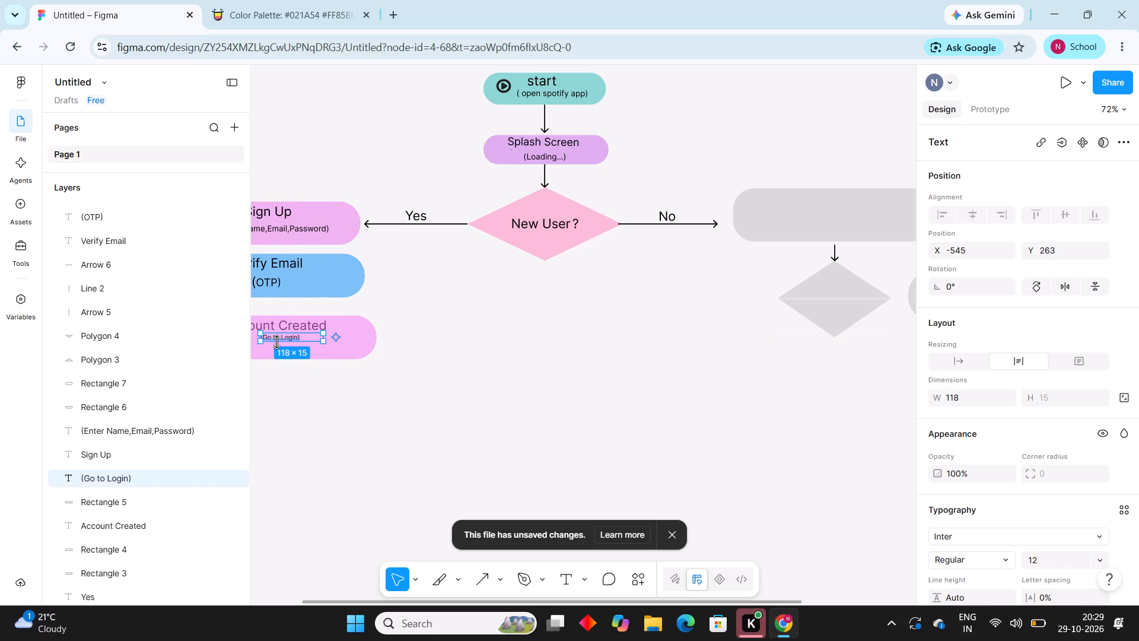
Resize the (Go to Login) text box to about 125 × 23 and place it at about X -545, Y 283.
drag(276, 341, 273, 360)
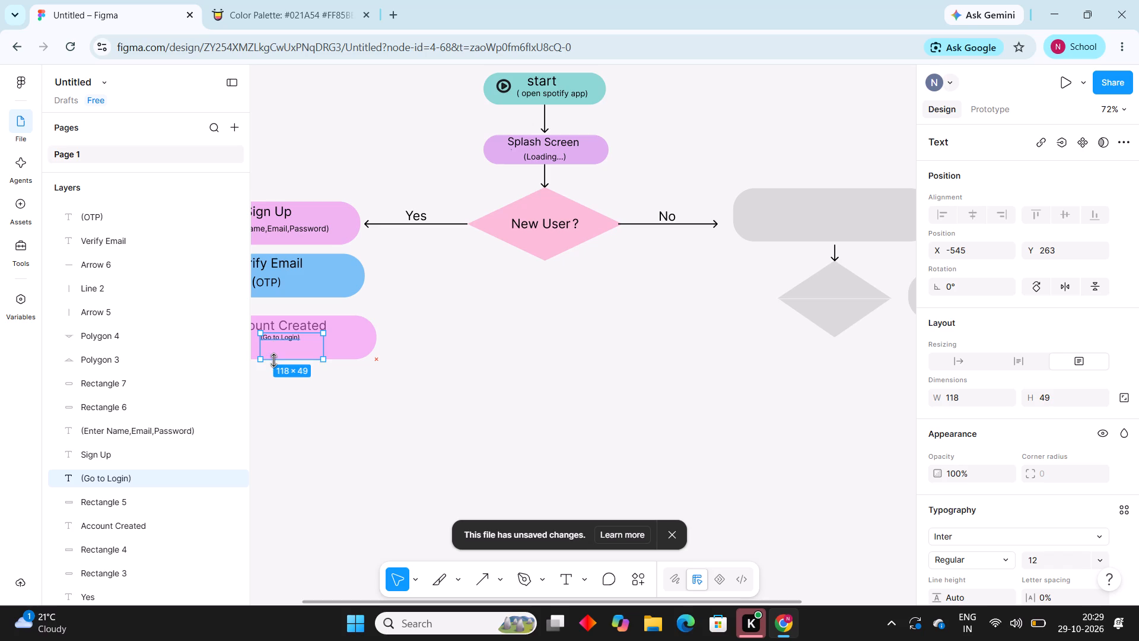
drag(273, 360, 273, 357)
drag(269, 337, 289, 347)
drag(289, 347, 269, 347)
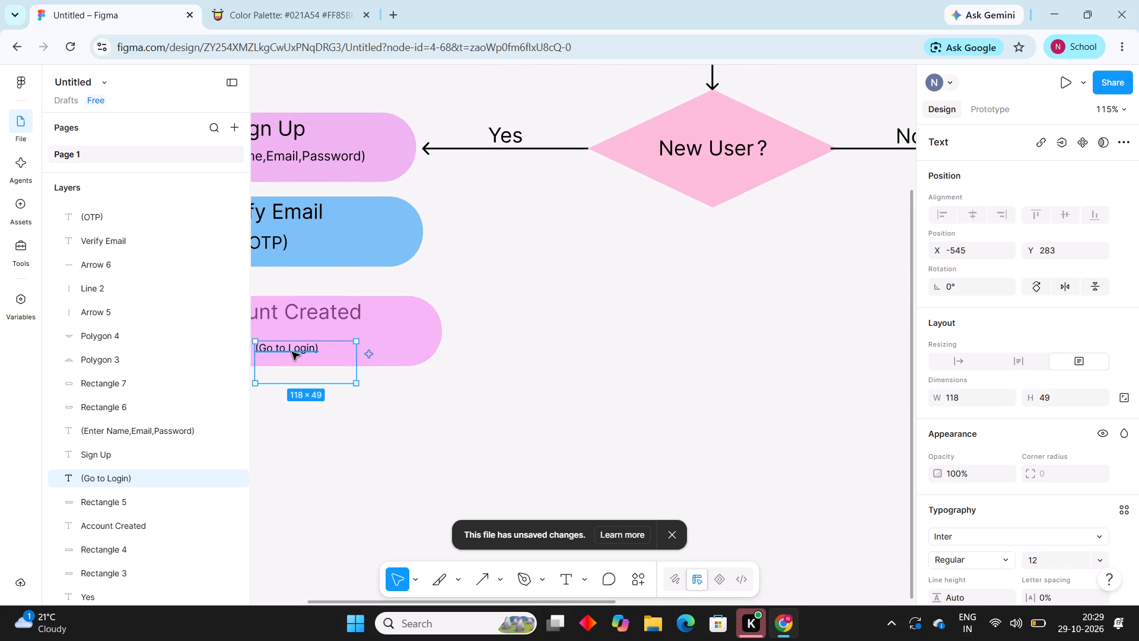
drag(355, 385, 359, 361)
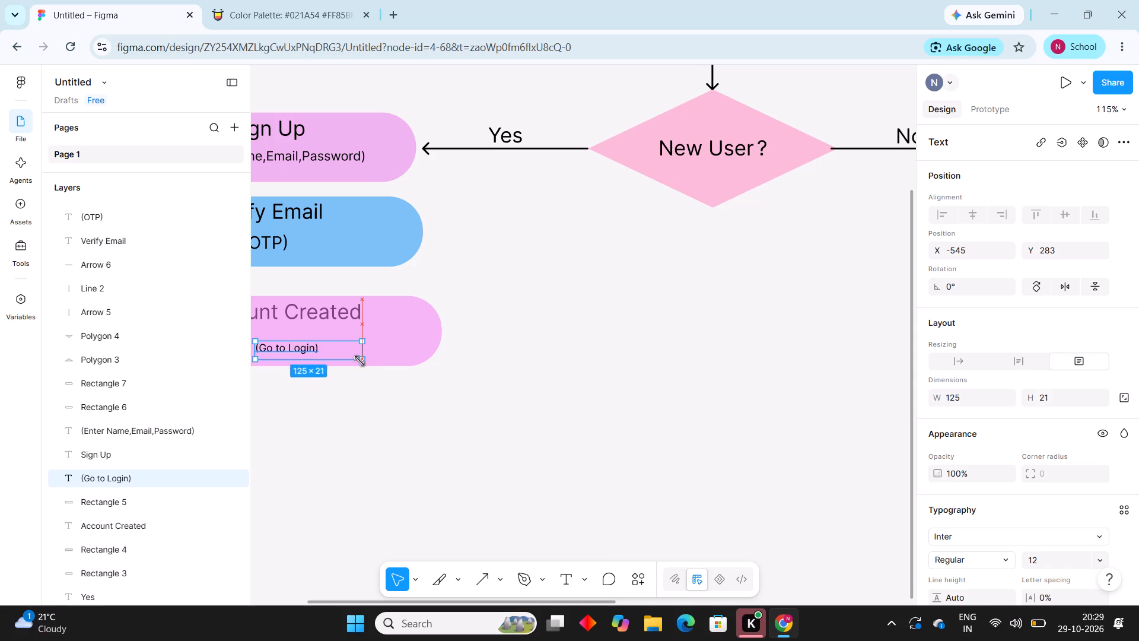
drag(359, 361, 359, 361)
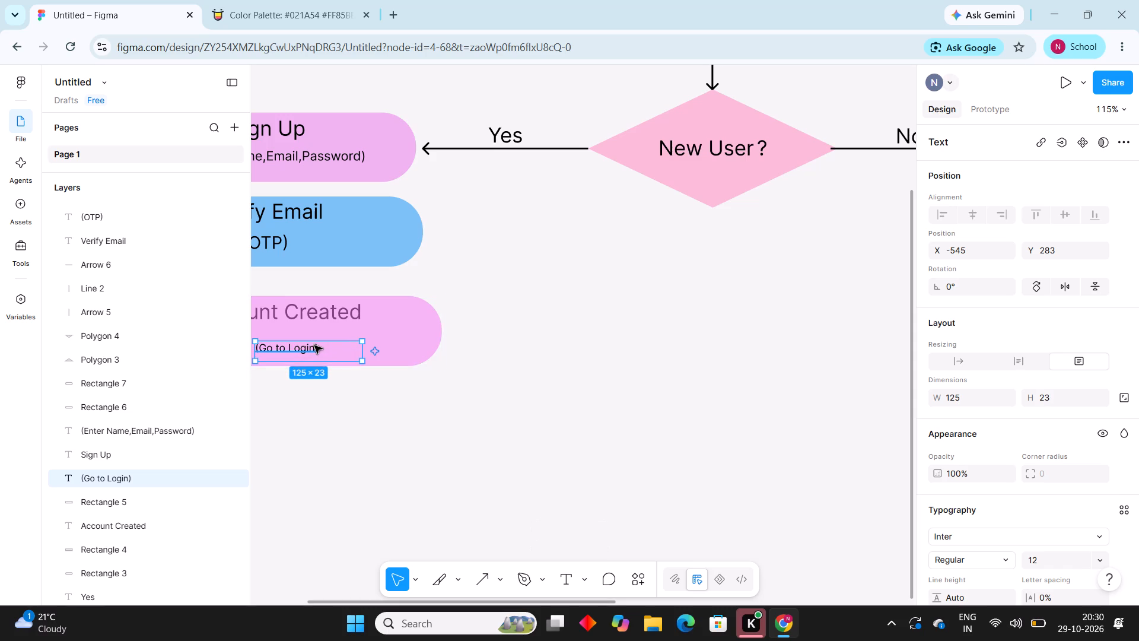
Set the font size of the (Go to Login) text to 17.
click(314, 345)
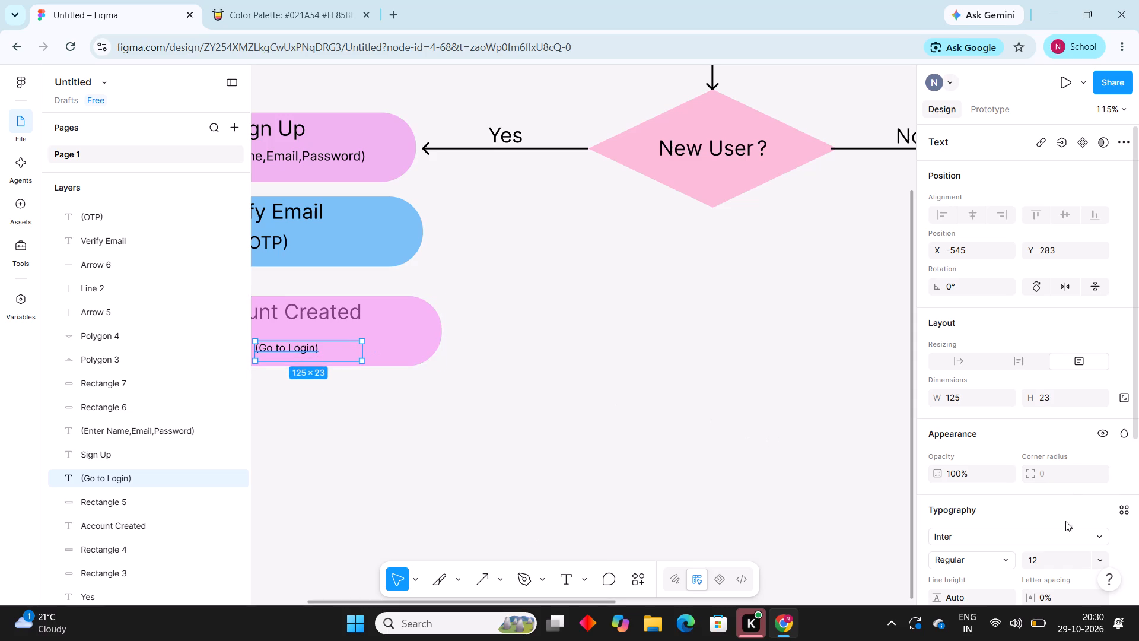
click(1080, 554)
key(1)
key(7)
click(930, 474)
click(860, 469)
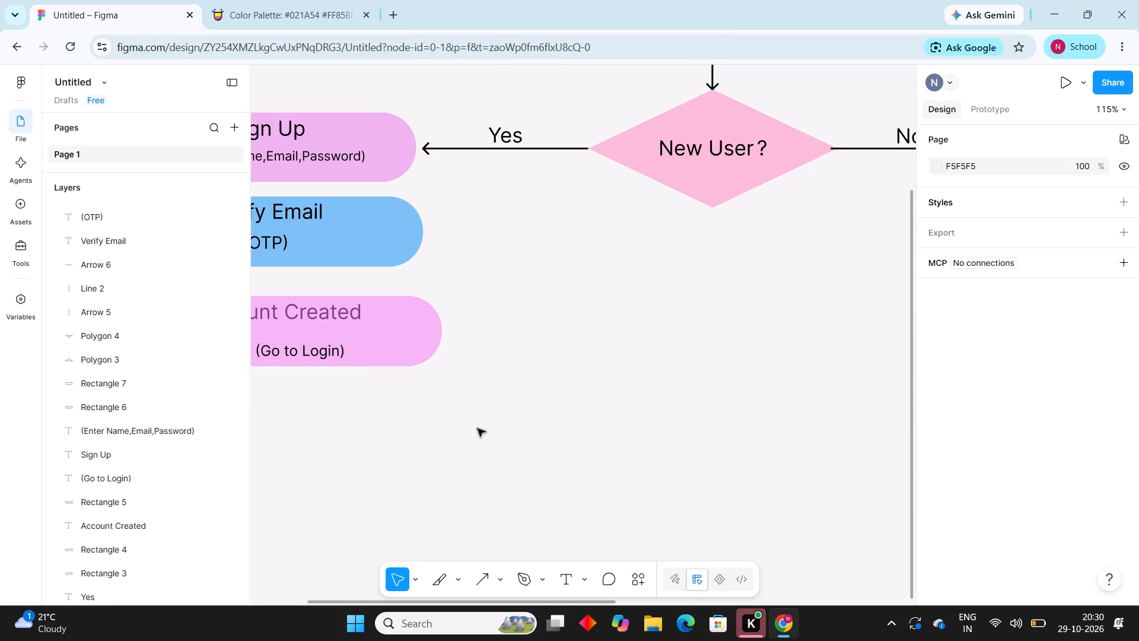
Move the (Go to Login) label closer beneath Account Created, to about X -567, Y 263.
drag(320, 353, 313, 340)
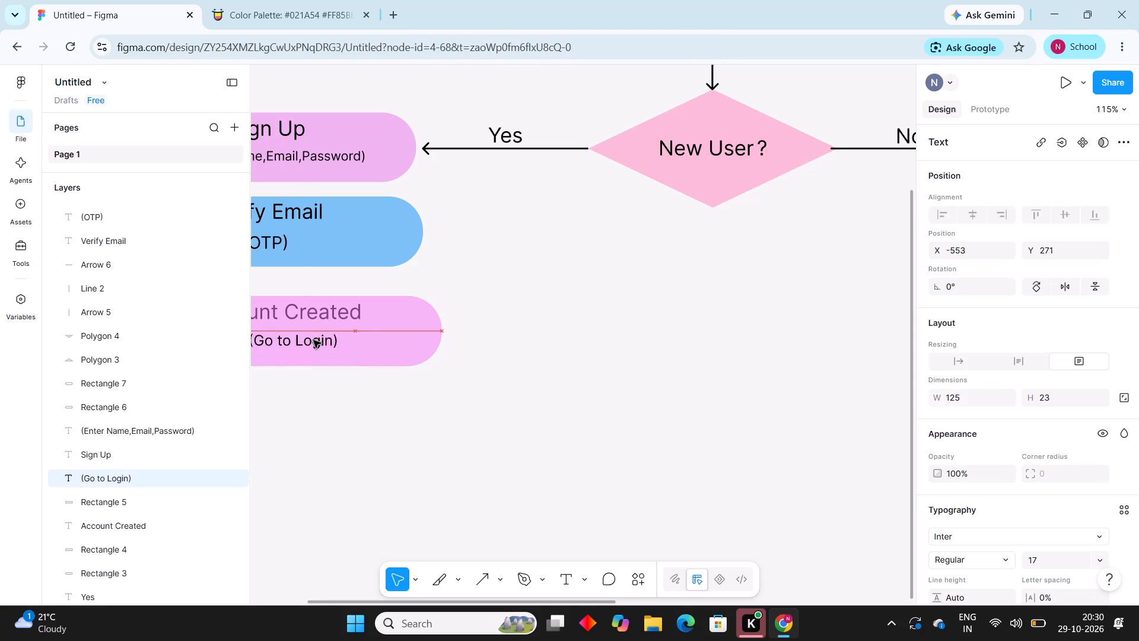
drag(313, 340, 305, 338)
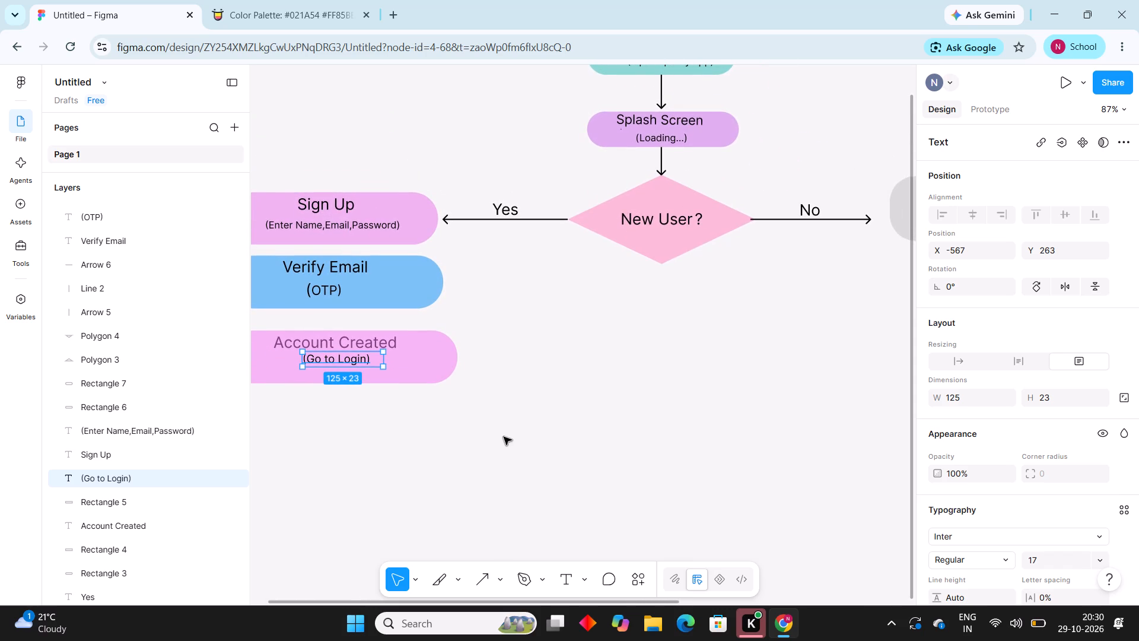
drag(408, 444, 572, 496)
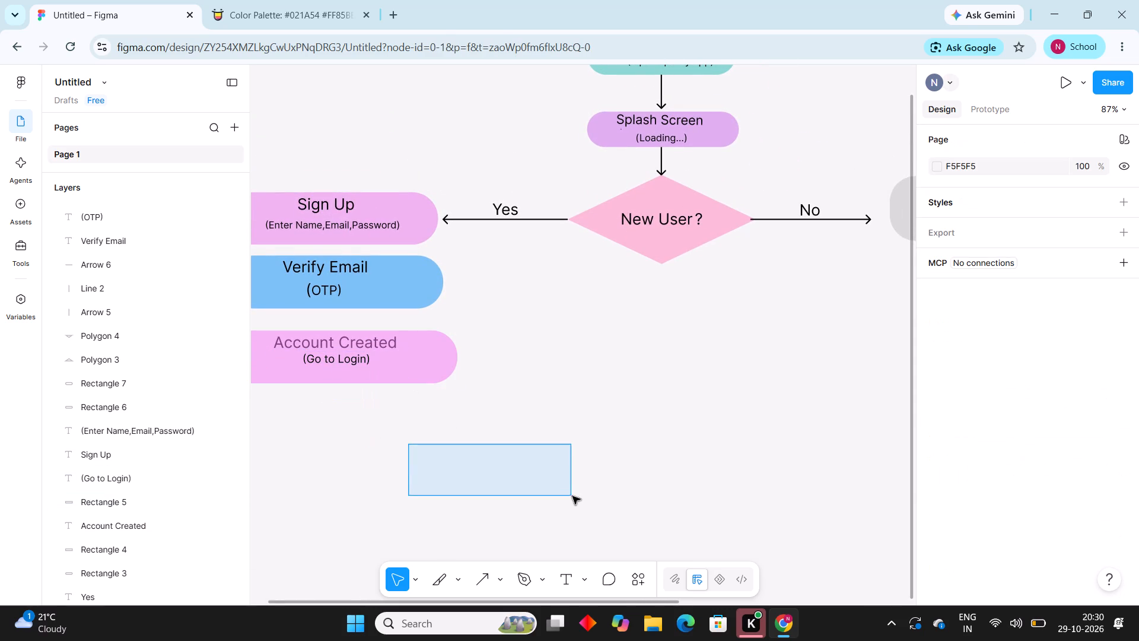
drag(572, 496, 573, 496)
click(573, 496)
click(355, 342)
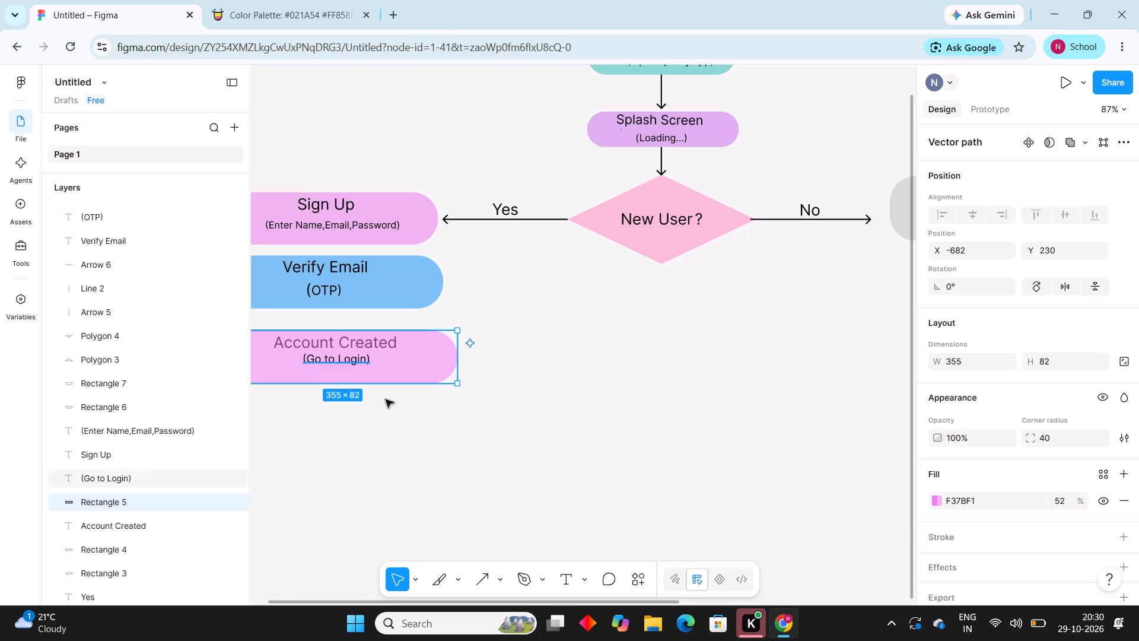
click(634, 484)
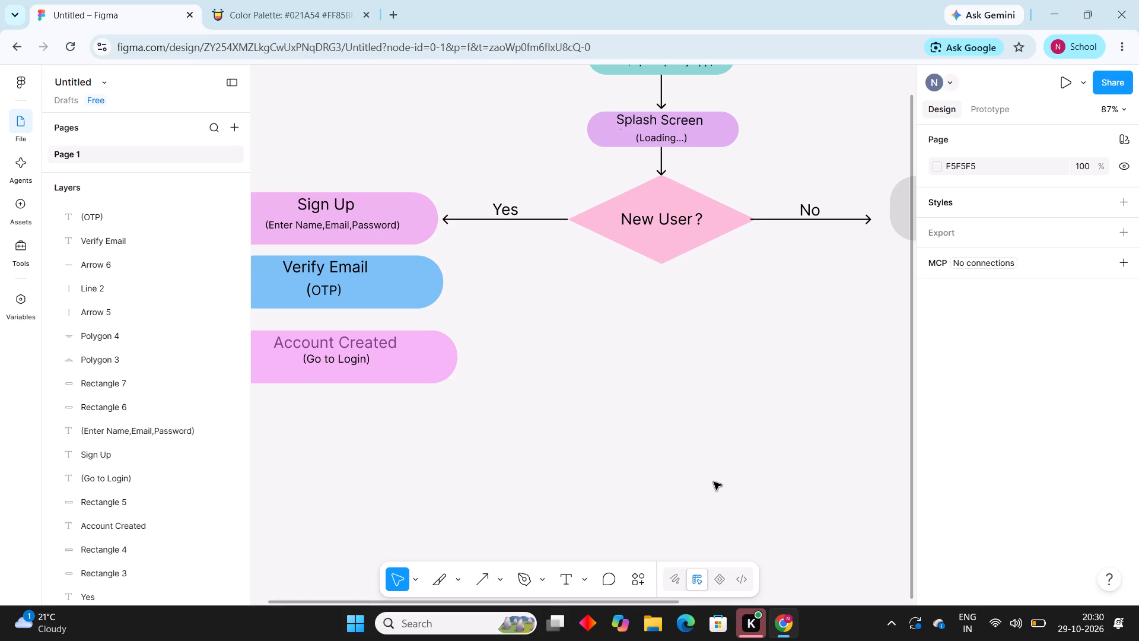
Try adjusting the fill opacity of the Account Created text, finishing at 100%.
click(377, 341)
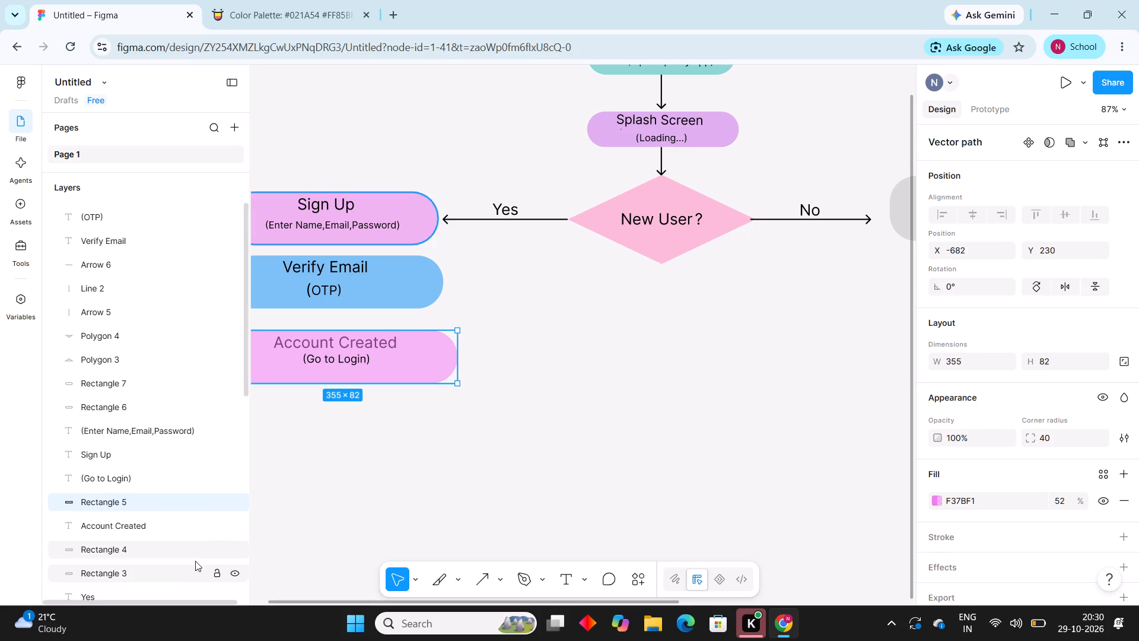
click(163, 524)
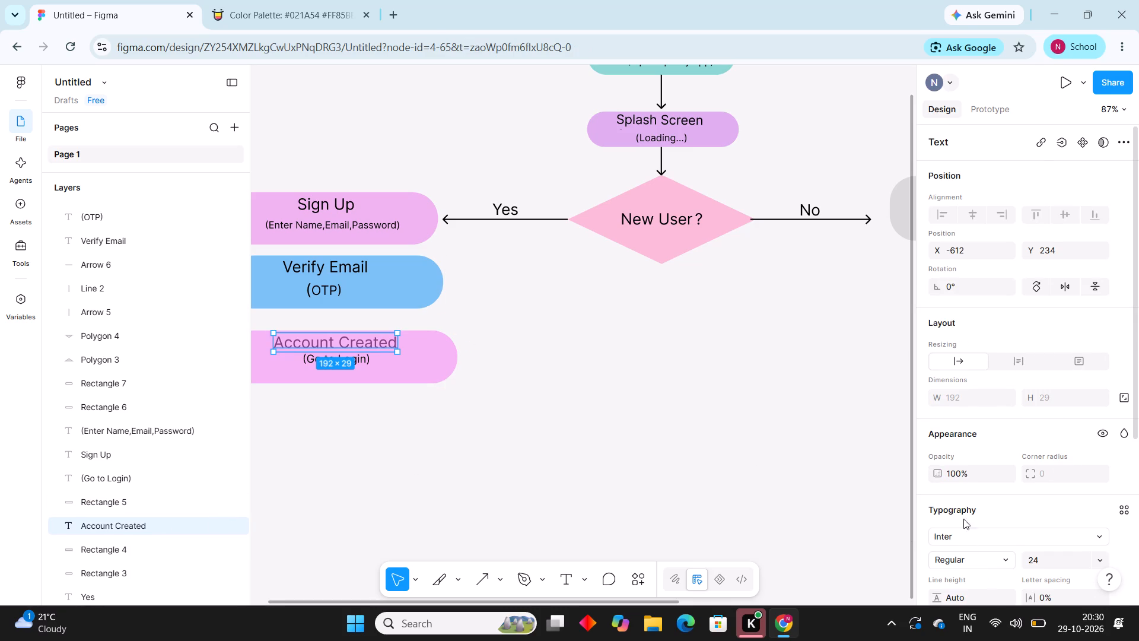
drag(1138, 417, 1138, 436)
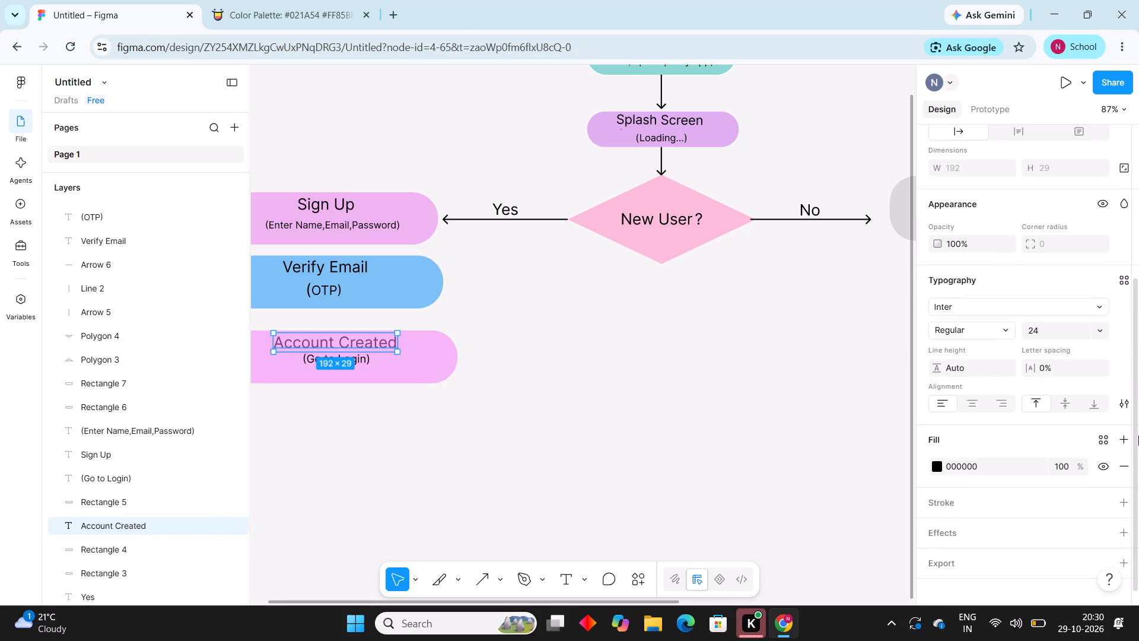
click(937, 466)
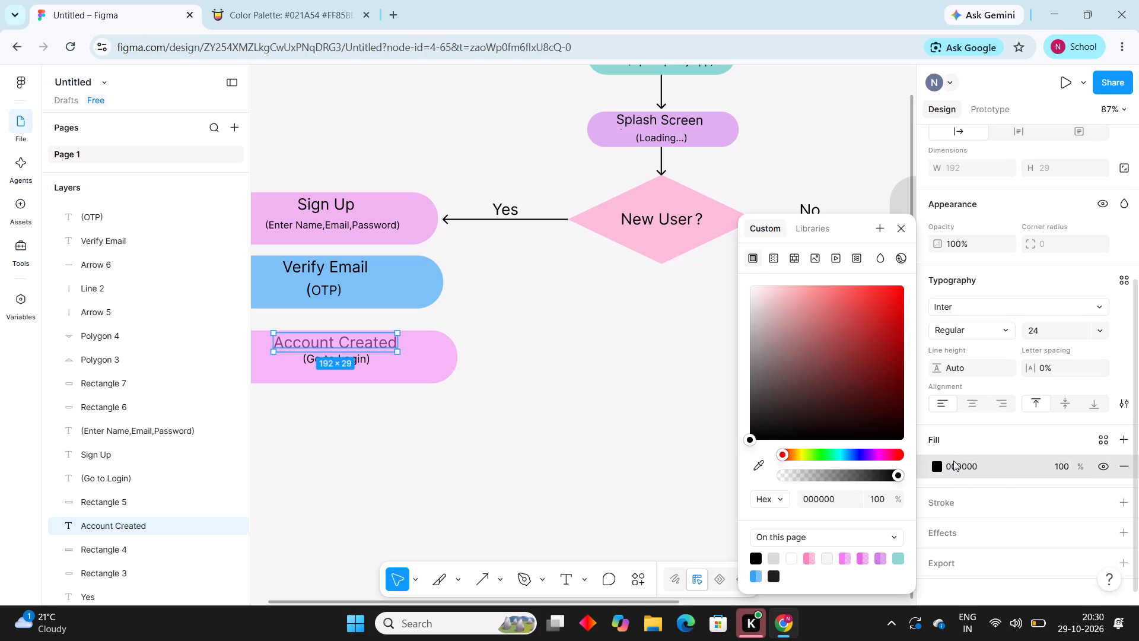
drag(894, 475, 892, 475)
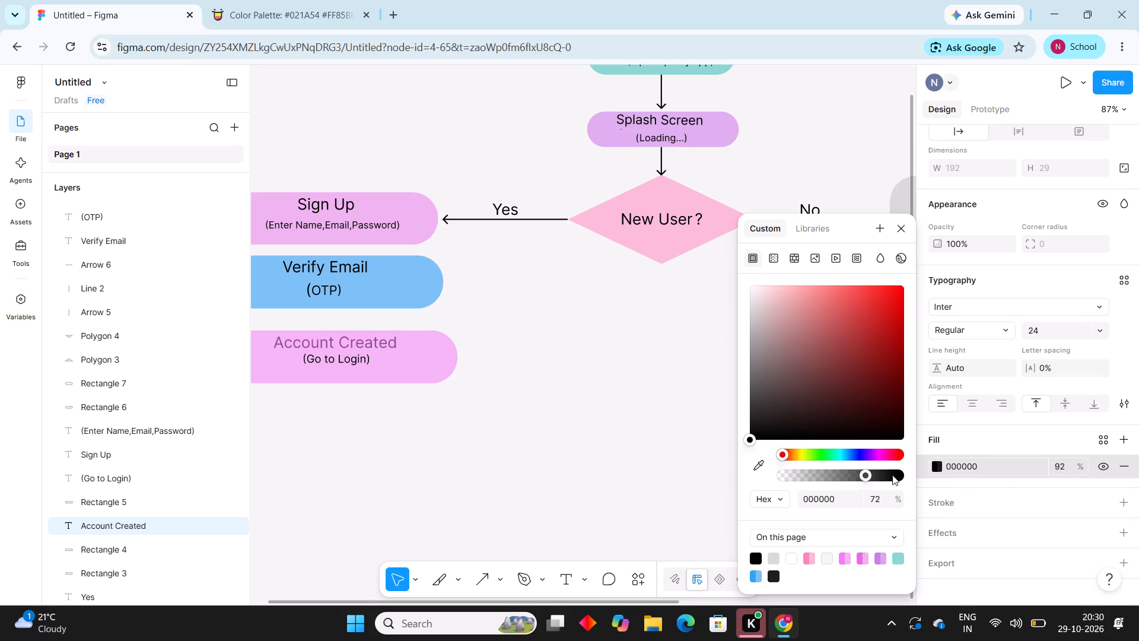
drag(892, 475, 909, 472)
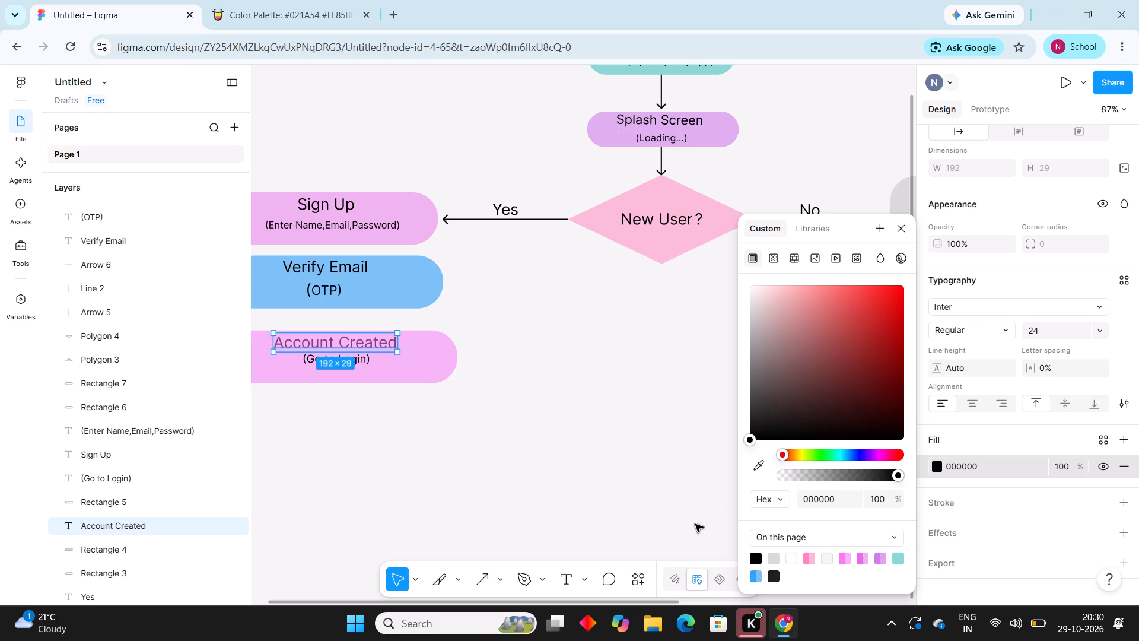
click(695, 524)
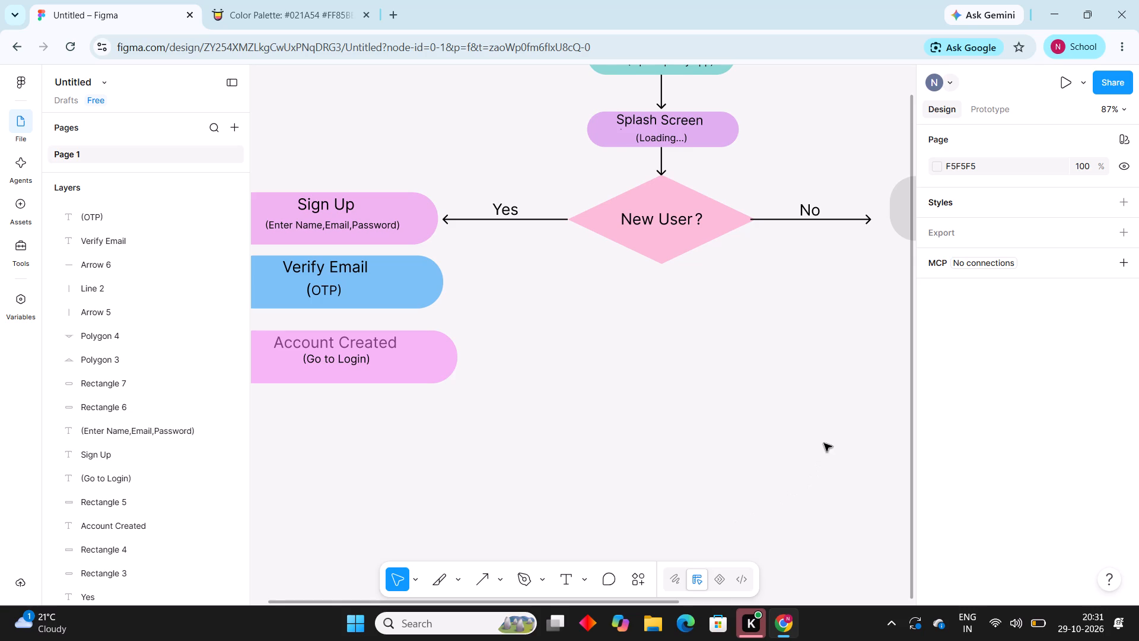
Fill the empty rounded rectangle at the end of the No arrow with the existing page colour CE7DE6 at 65% opacity.
scroll(824, 443, left, 4)
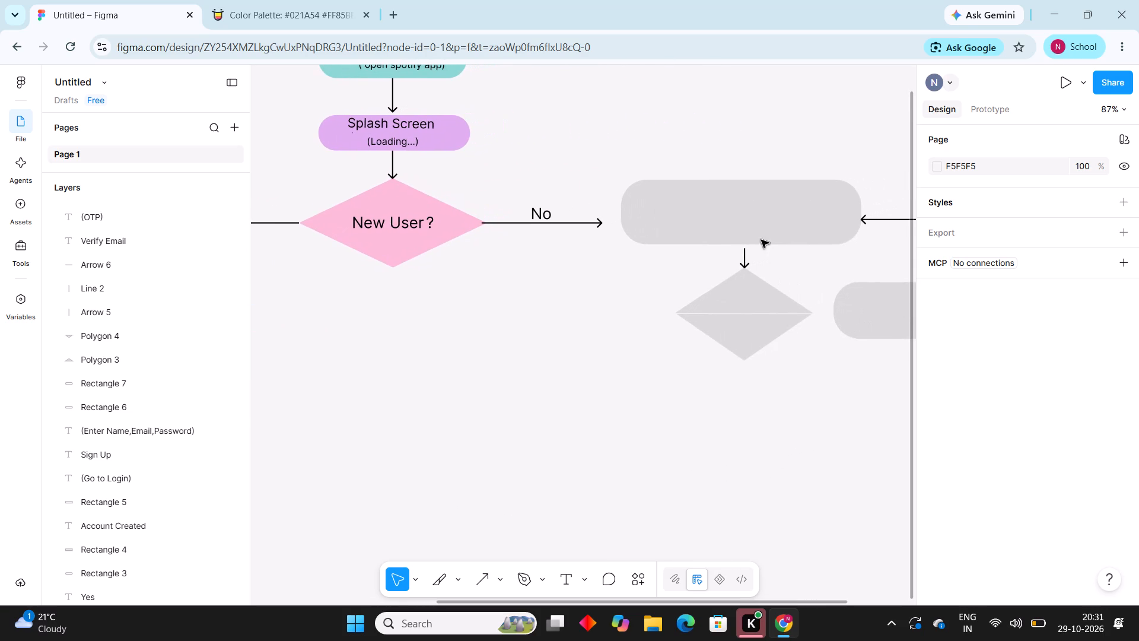
click(742, 221)
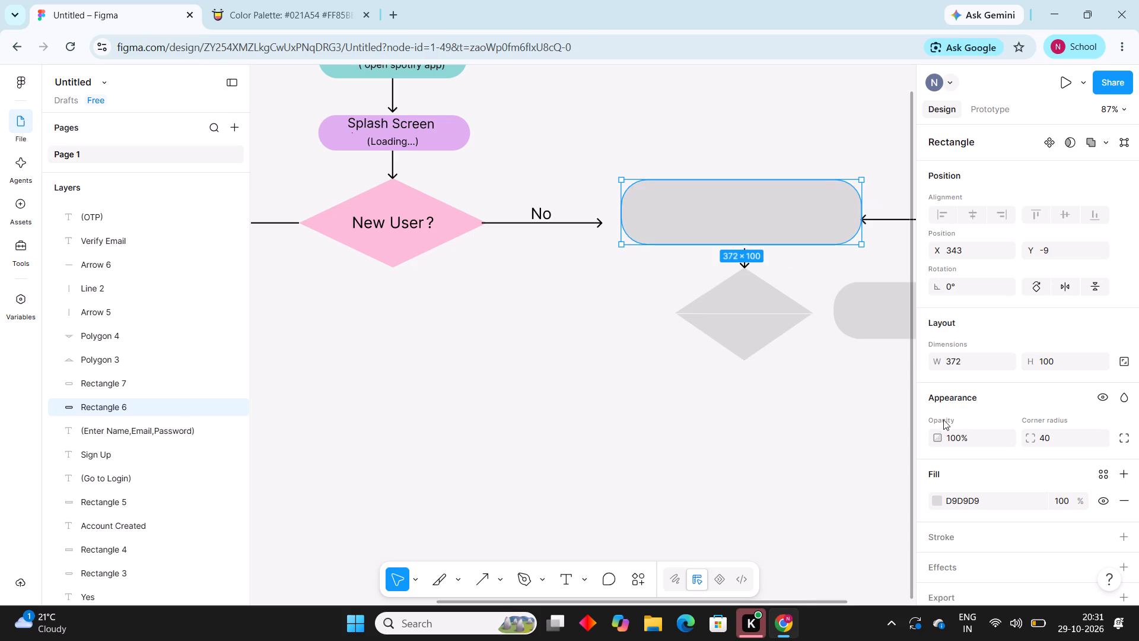
click(937, 496)
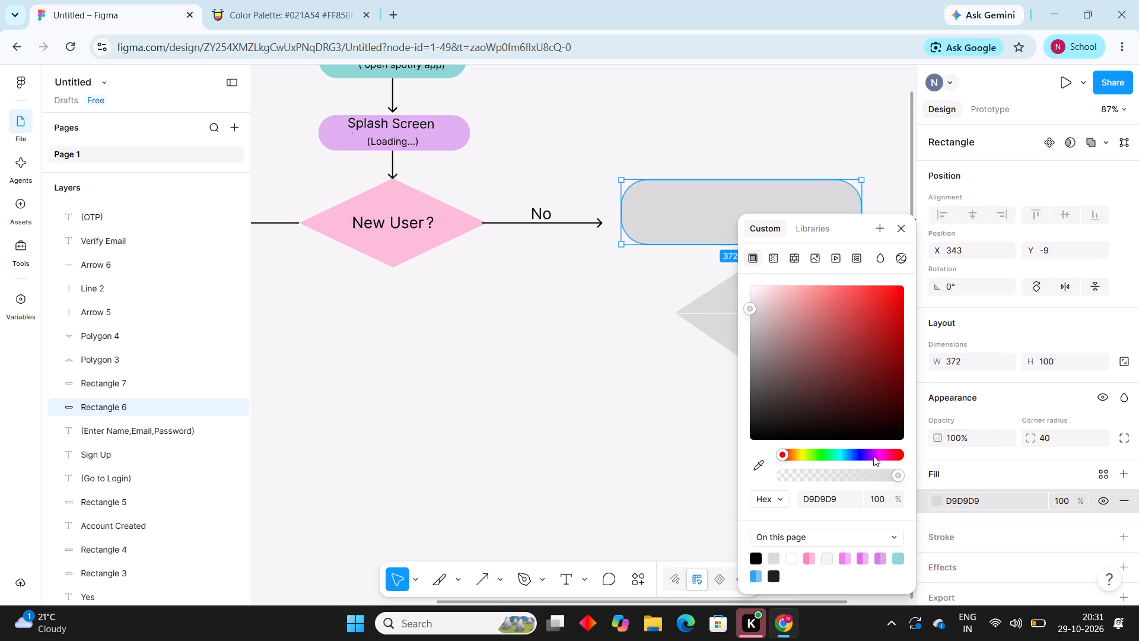
click(877, 453)
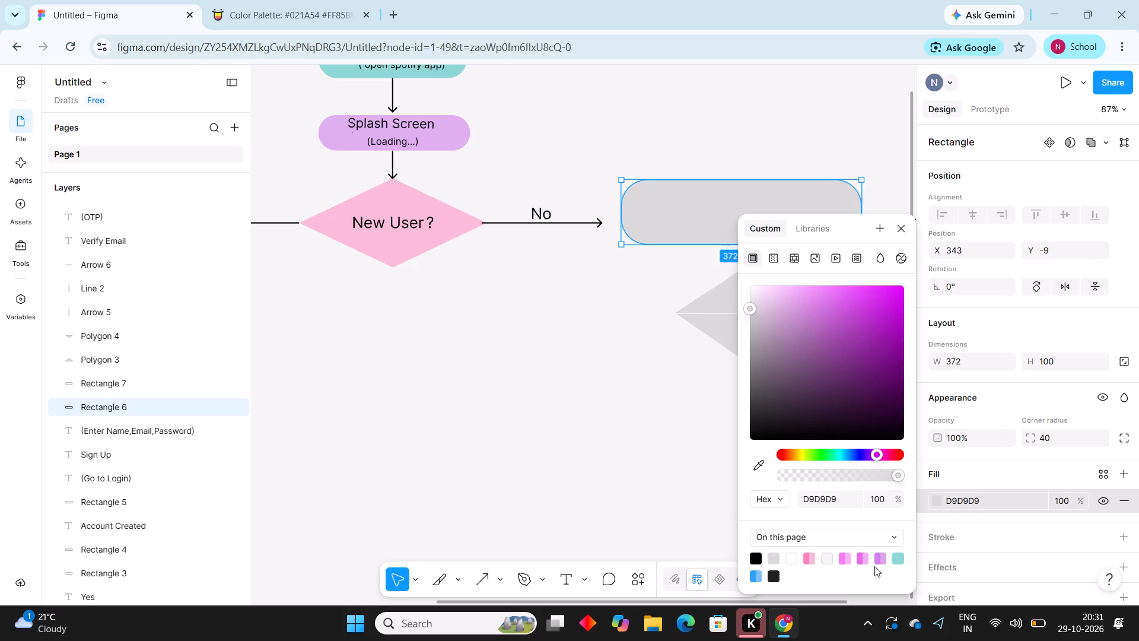
click(867, 555)
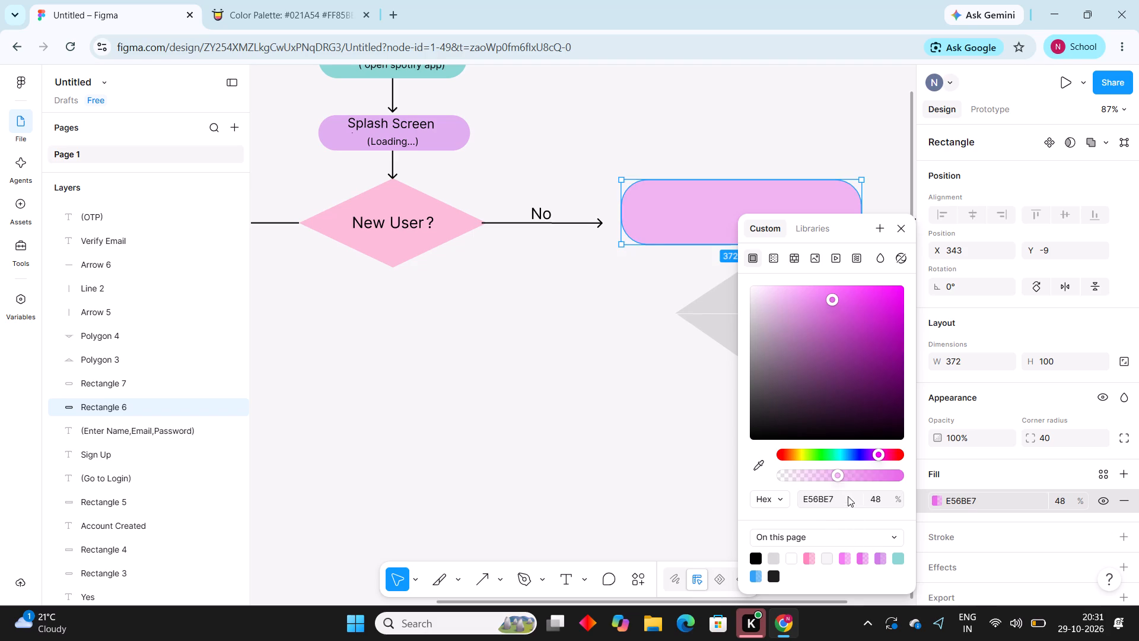
drag(836, 474, 852, 474)
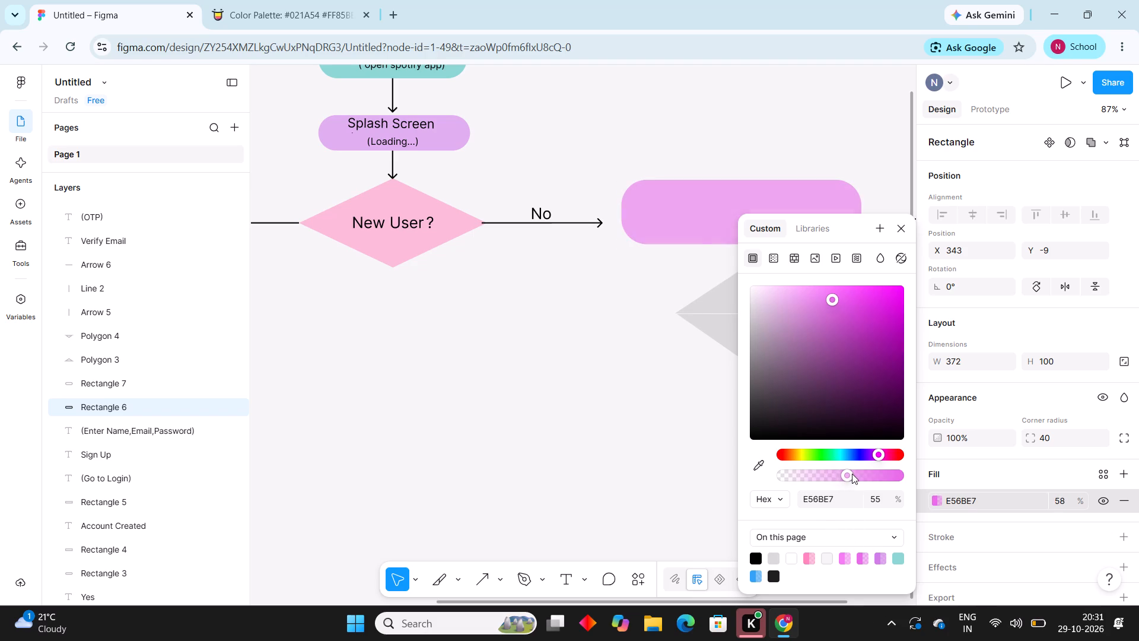
drag(852, 474, 860, 474)
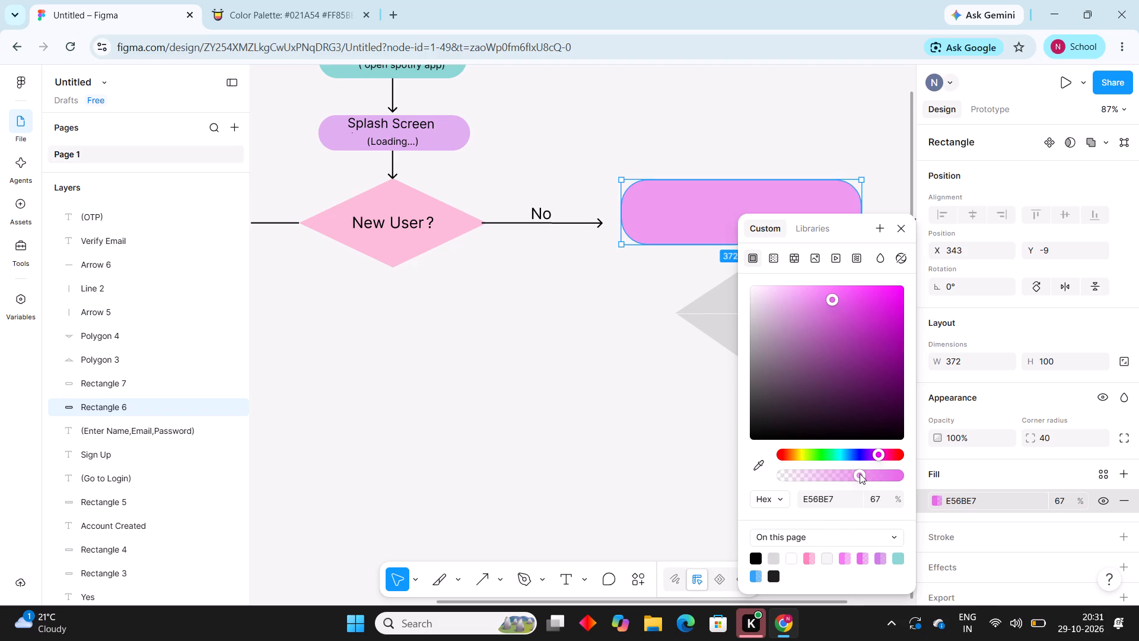
drag(860, 474, 857, 474)
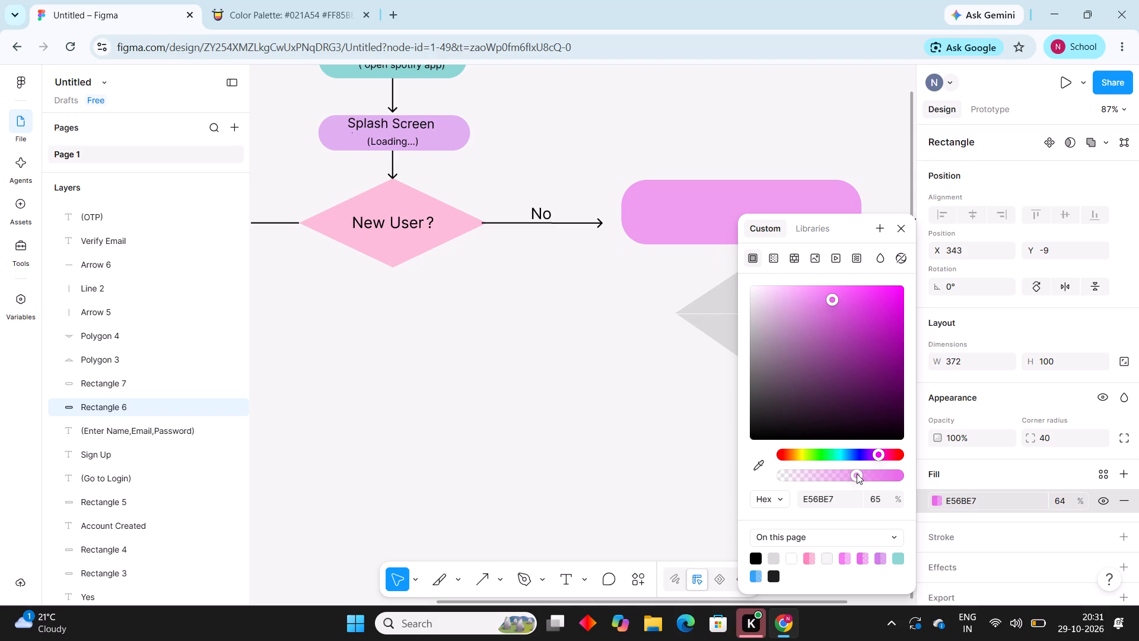
drag(857, 474, 857, 473)
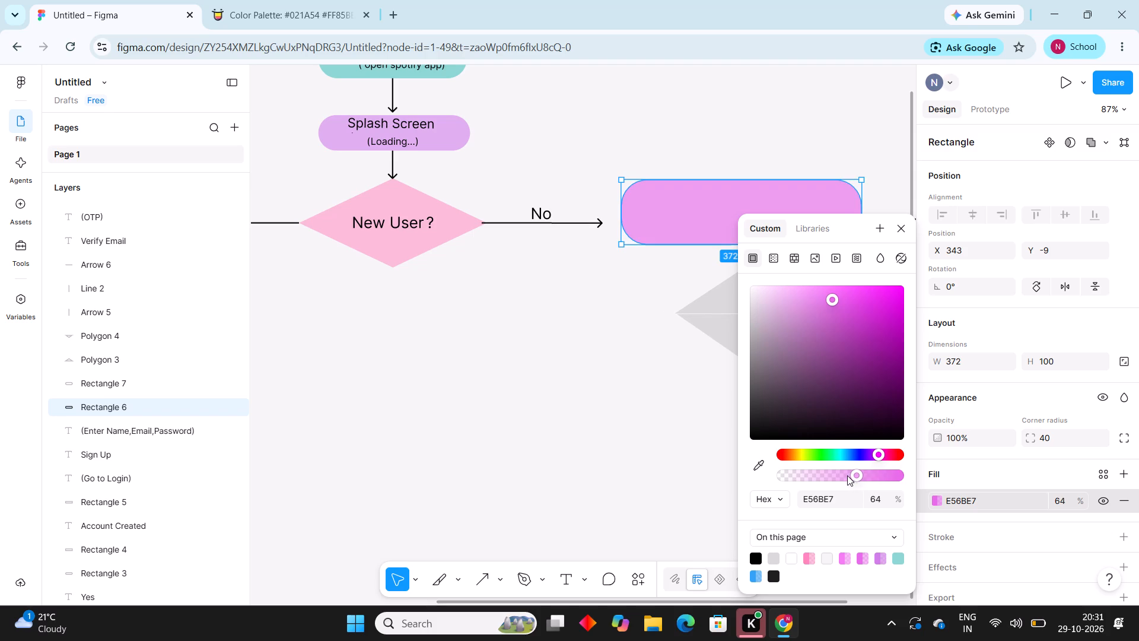
click(848, 474)
click(876, 561)
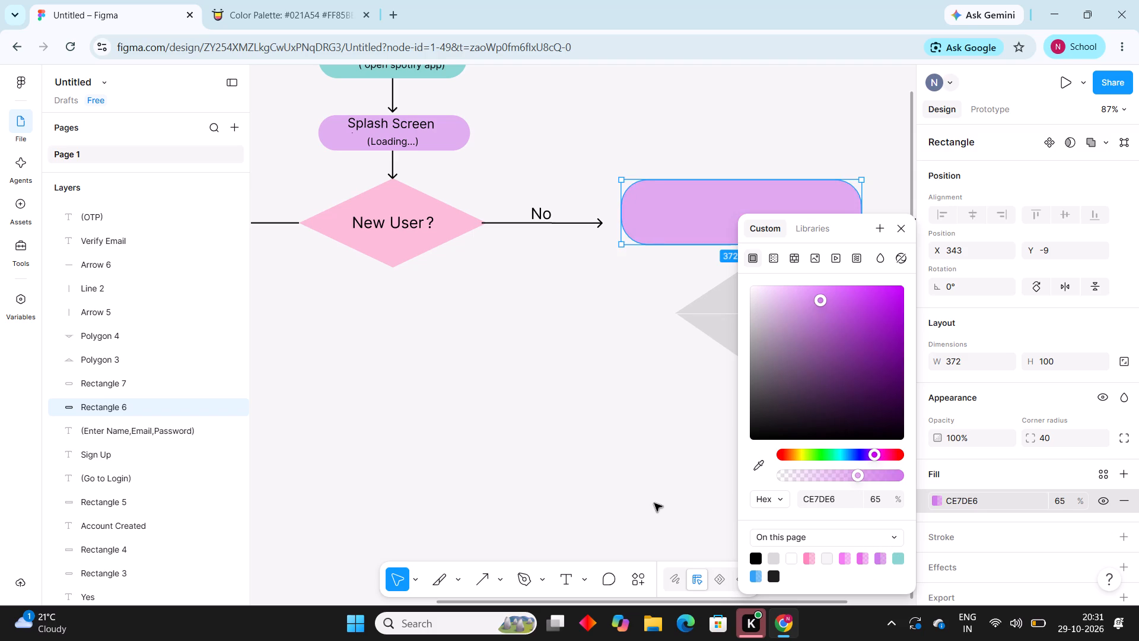
click(654, 503)
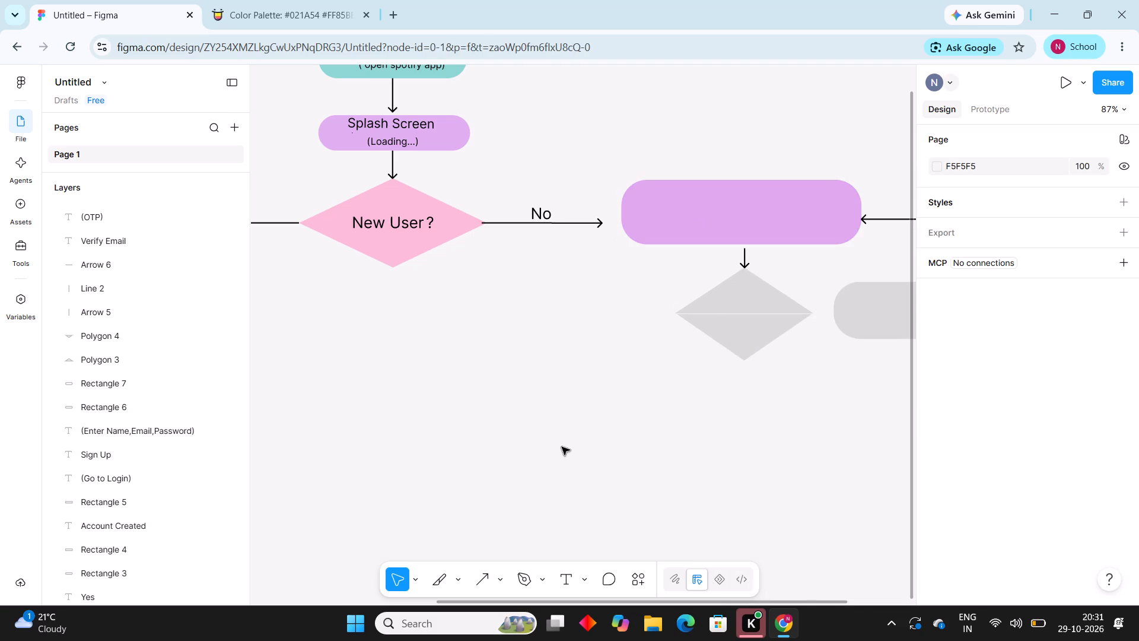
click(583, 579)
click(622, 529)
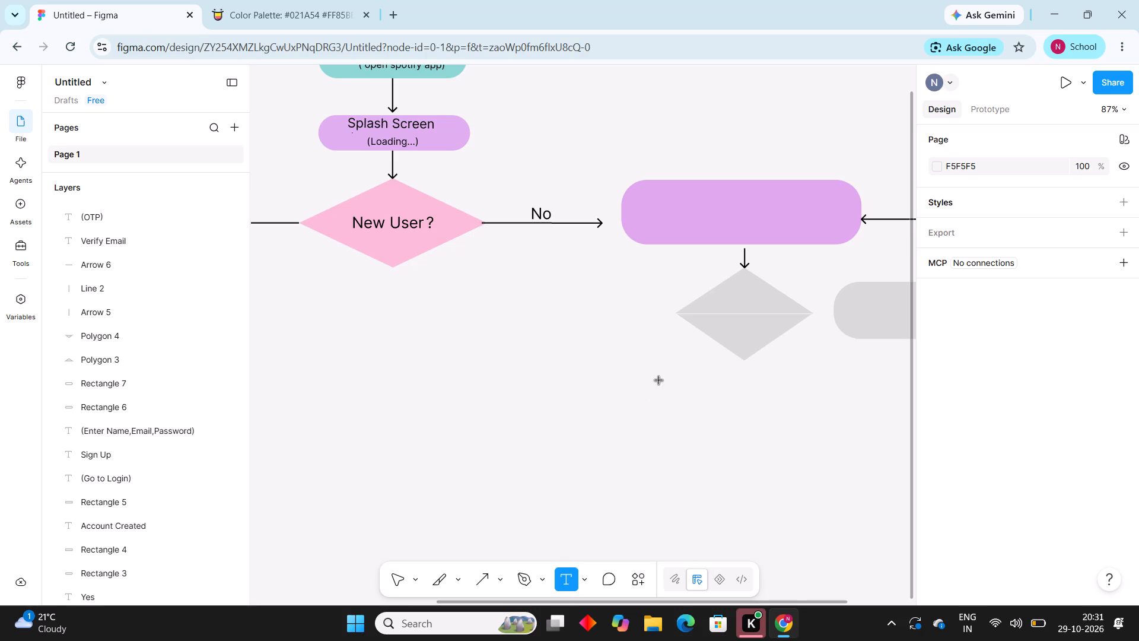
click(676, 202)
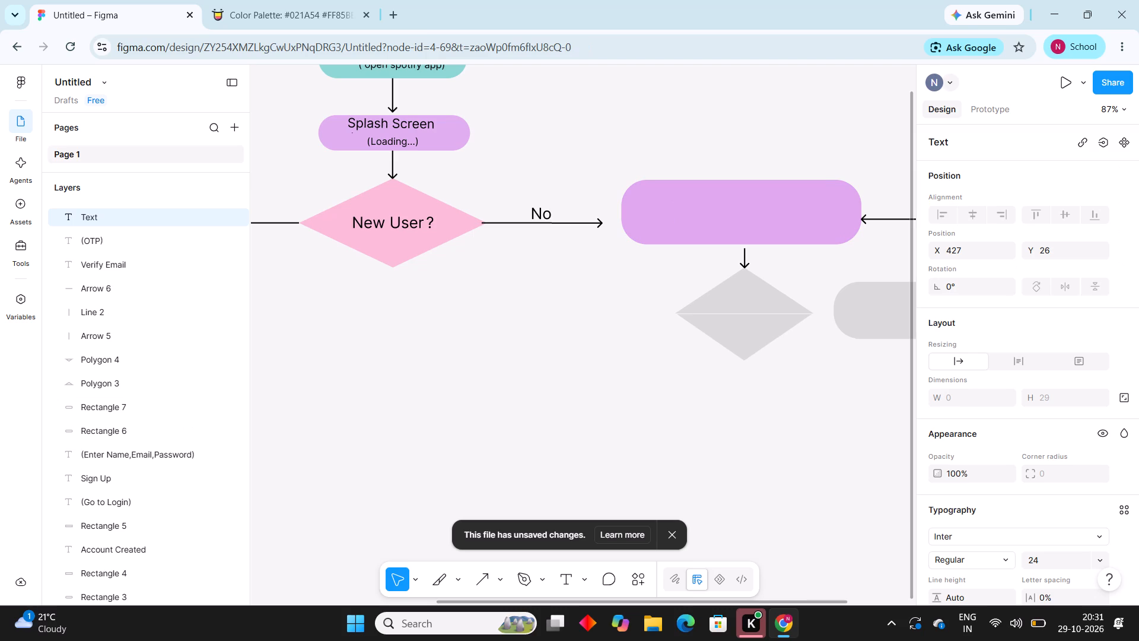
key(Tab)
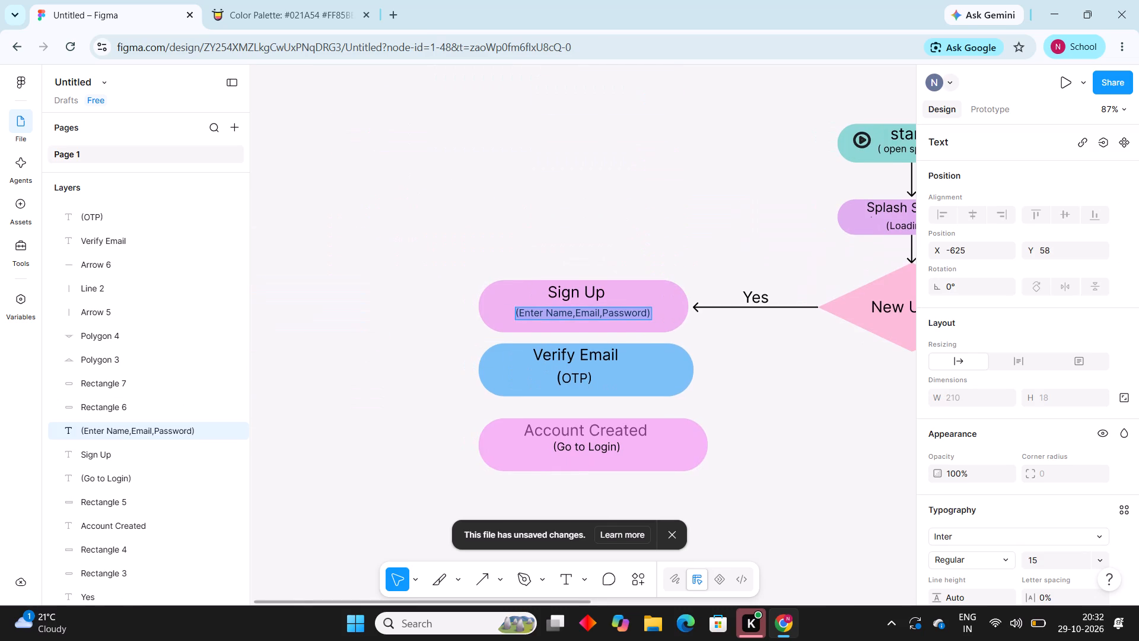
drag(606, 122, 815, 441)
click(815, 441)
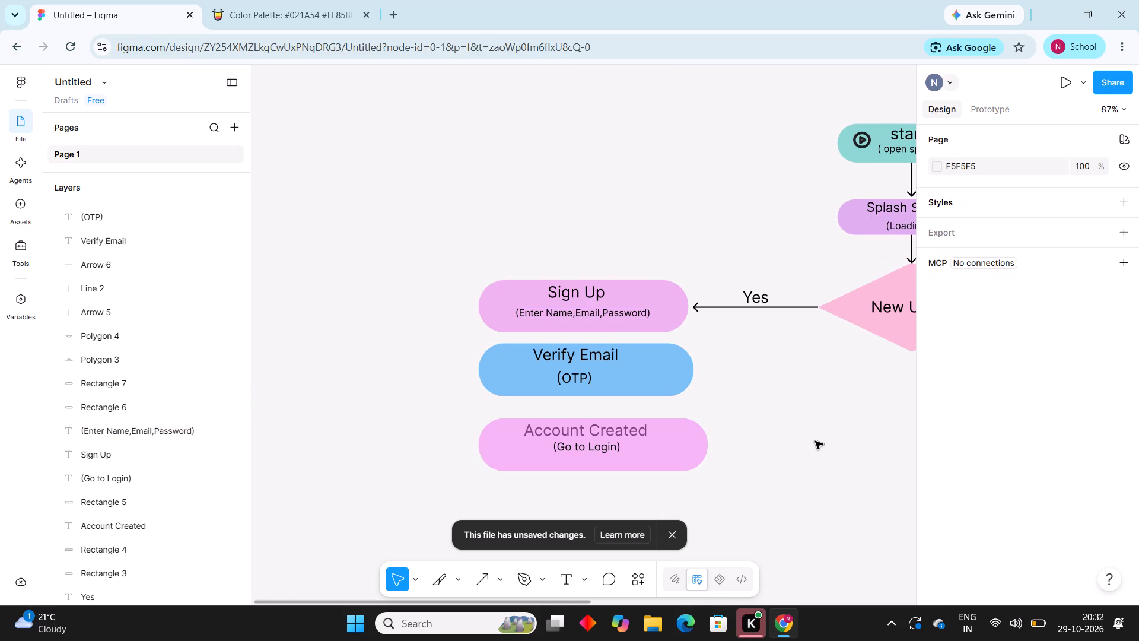
Add the text "Log In" inside the purple rounded rectangle on the No branch, at about X 433, Y 31.
scroll(844, 440, left, 5)
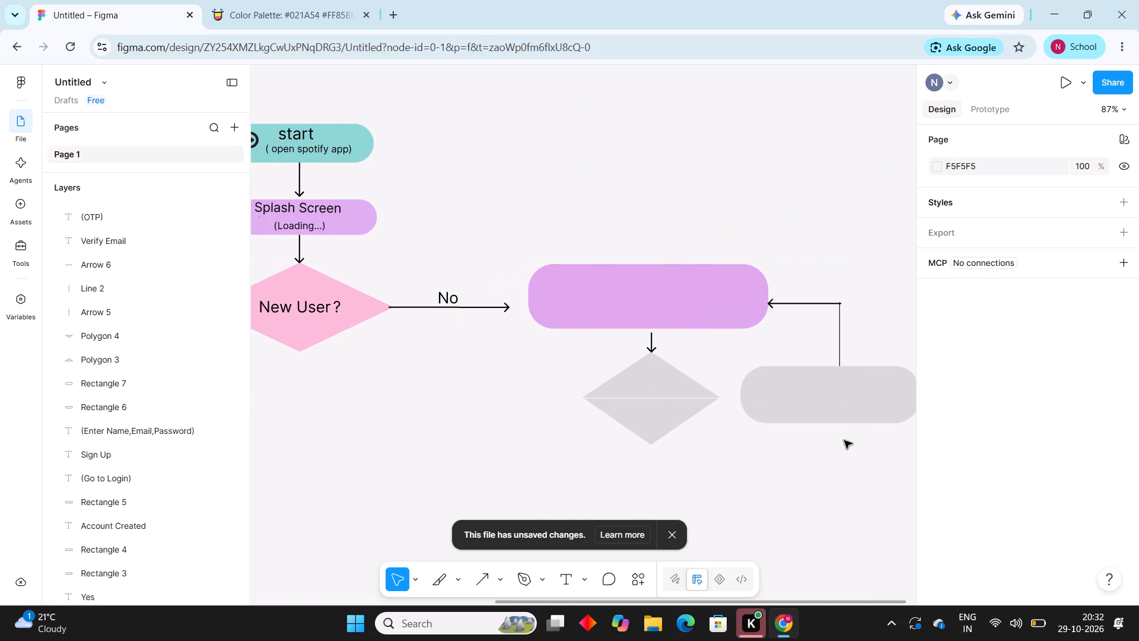
click(584, 578)
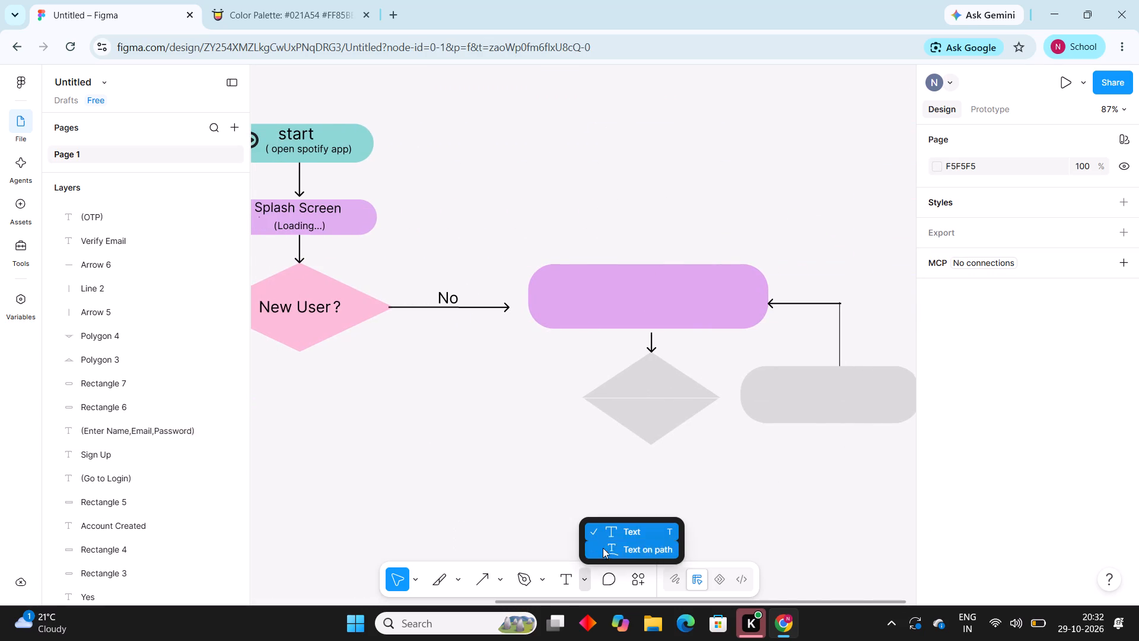
click(615, 529)
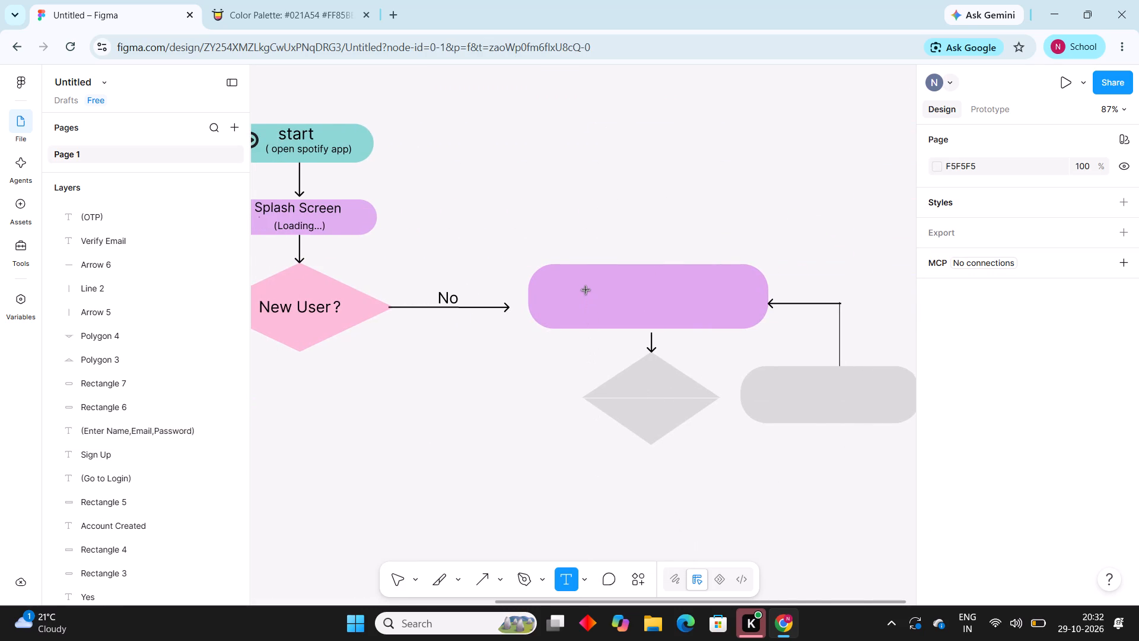
click(586, 290)
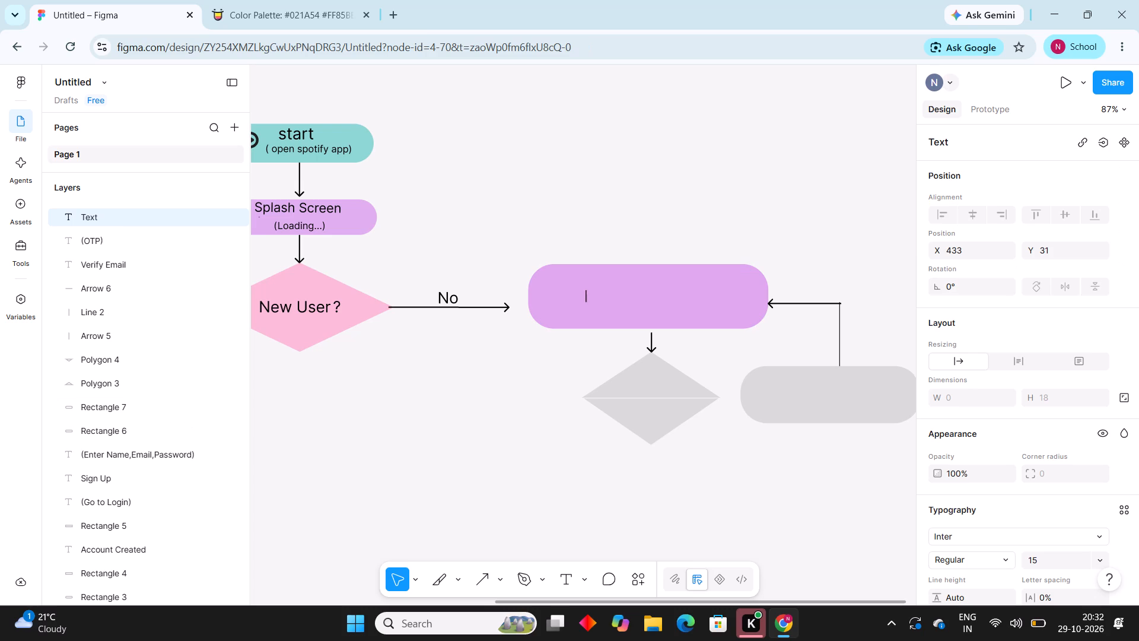
key(l)
key(o)
text(g)
key(space)
key(i)
key(n)
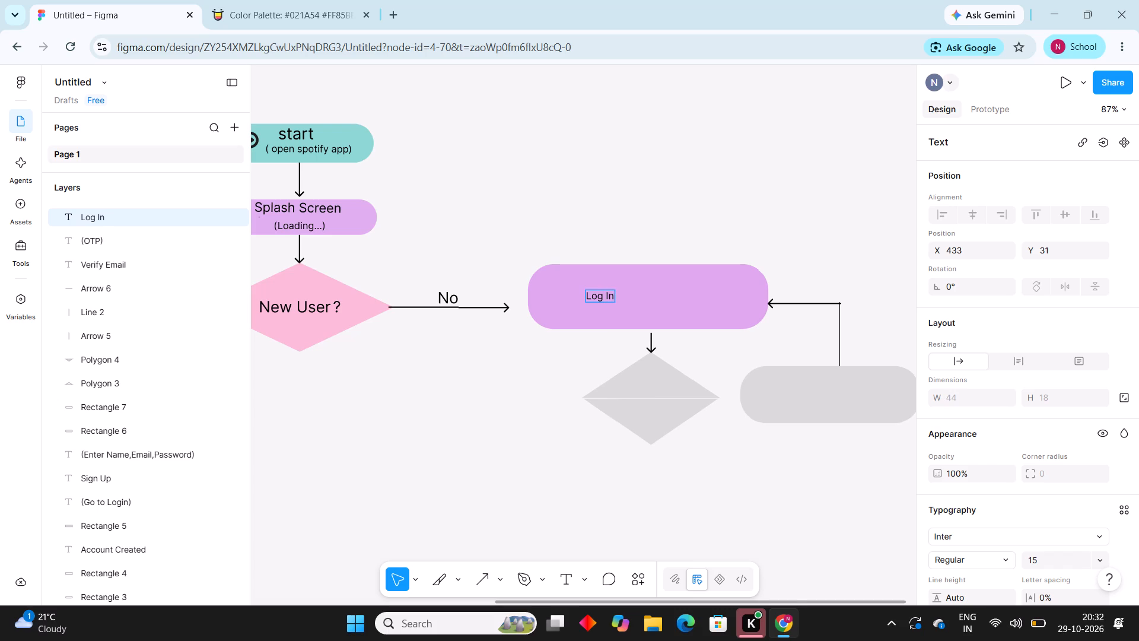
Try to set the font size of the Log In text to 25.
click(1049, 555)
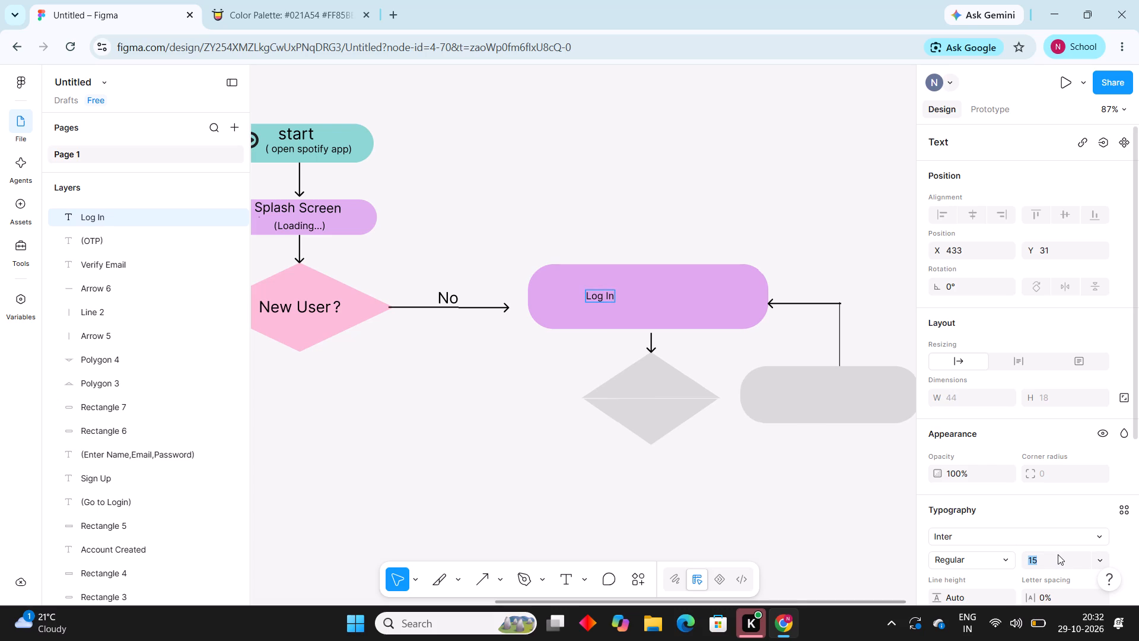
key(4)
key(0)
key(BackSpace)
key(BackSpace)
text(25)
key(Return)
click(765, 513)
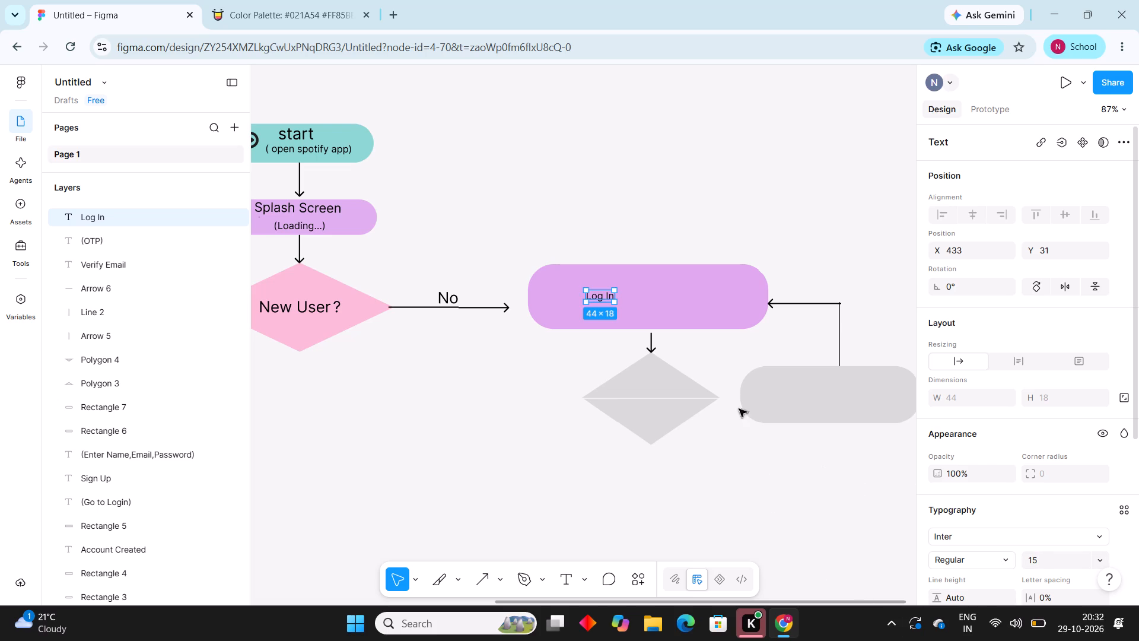
Set the font size of the Log In text in the purple rounded rectangle to 30.
click(600, 297)
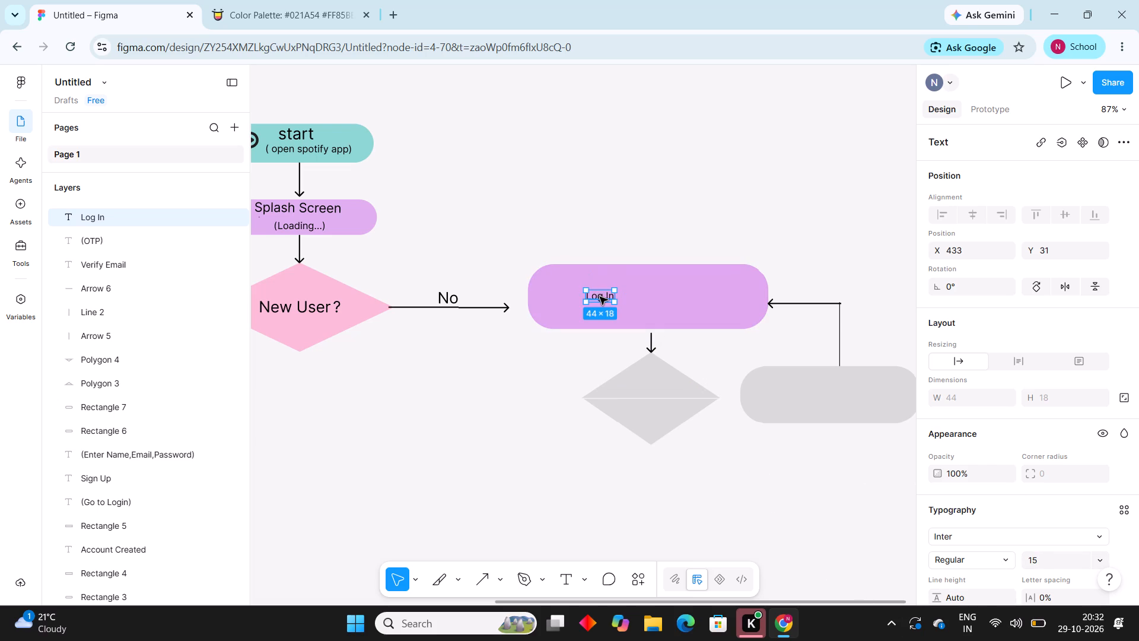
click(596, 293)
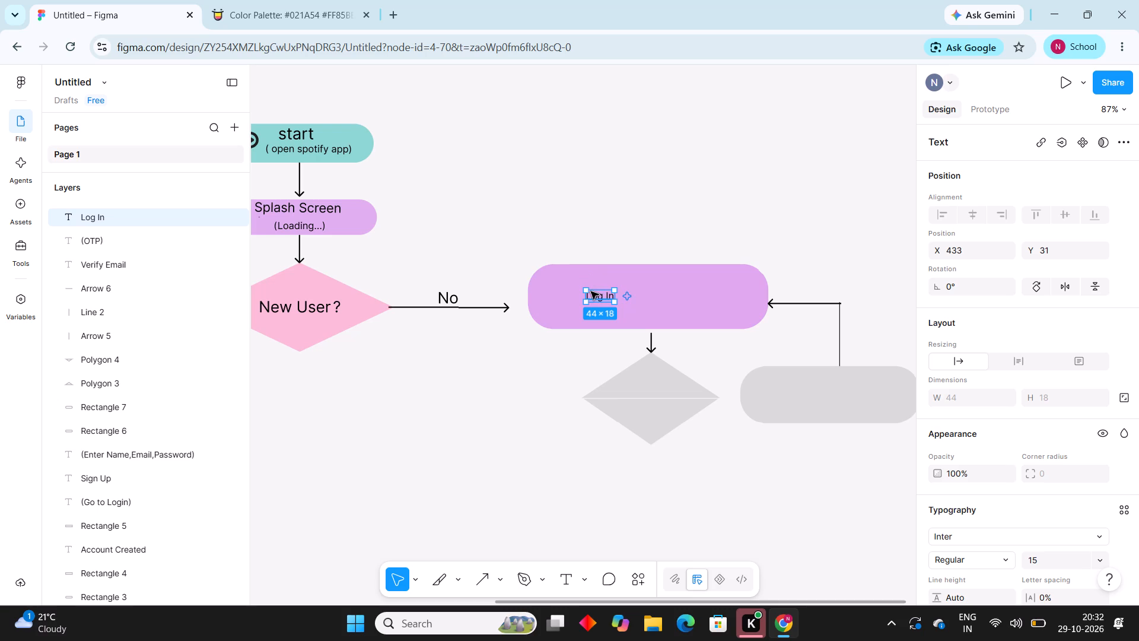
click(589, 293)
drag(589, 293, 965, 489)
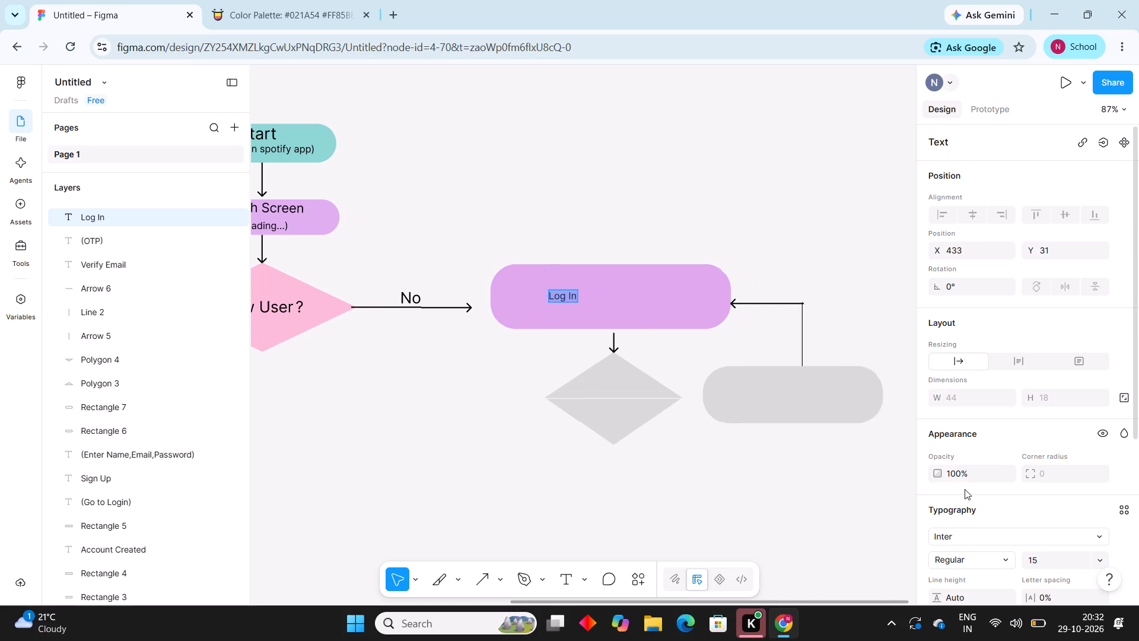
click(1089, 559)
text(30)
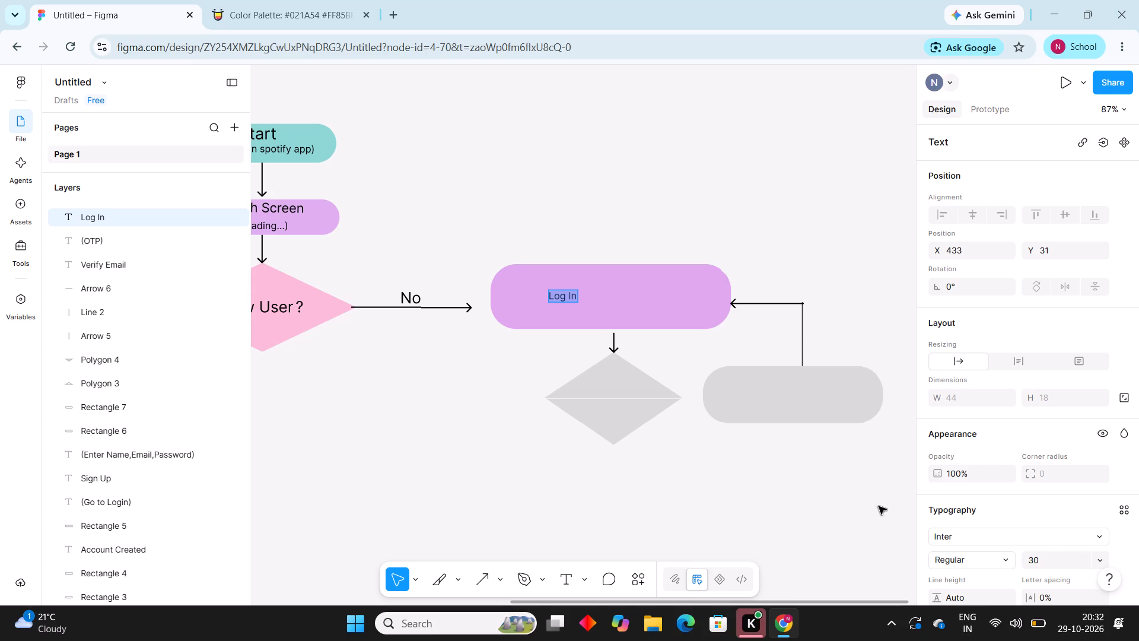
click(859, 501)
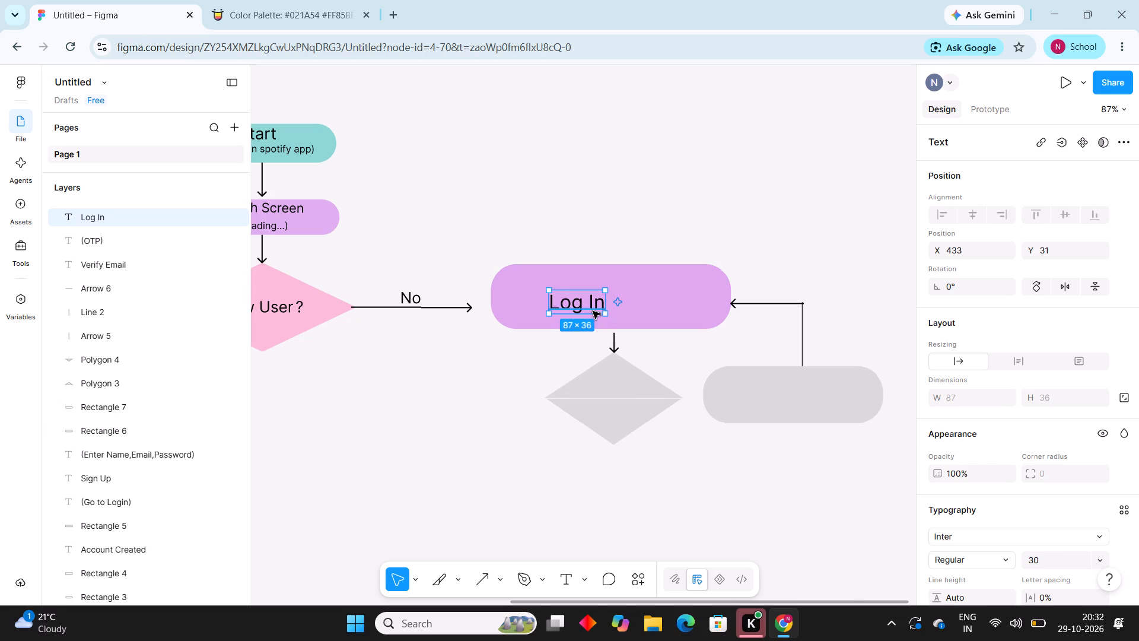
Move the Log In text to the top centre of the purple rounded rectangle, at about X 473, Y -9.
drag(591, 303, 618, 278)
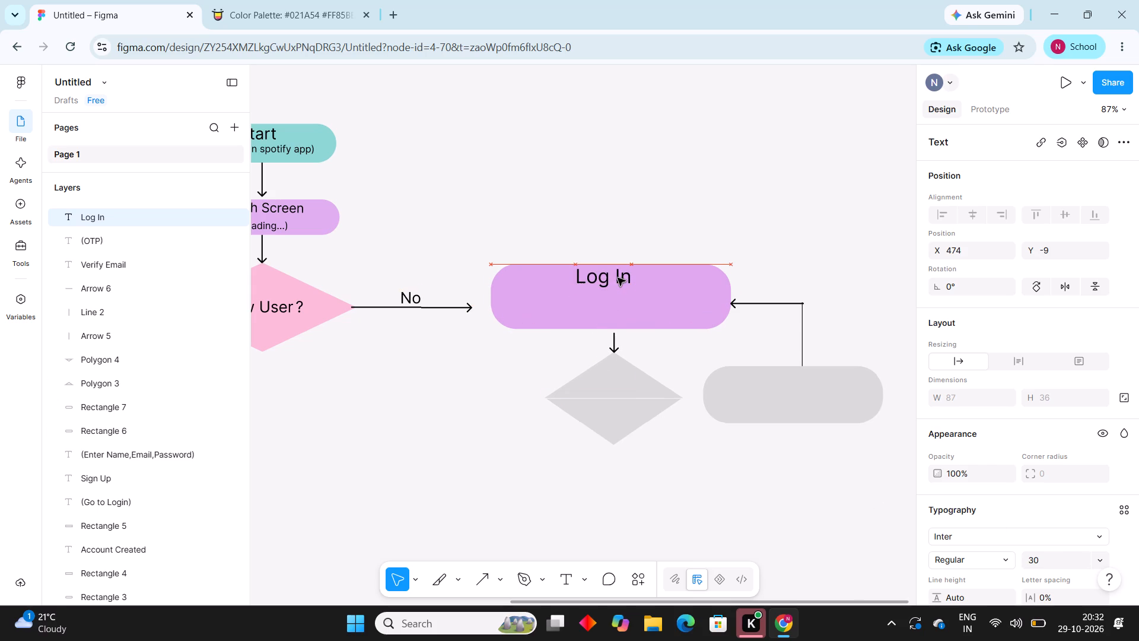
drag(618, 278, 617, 277)
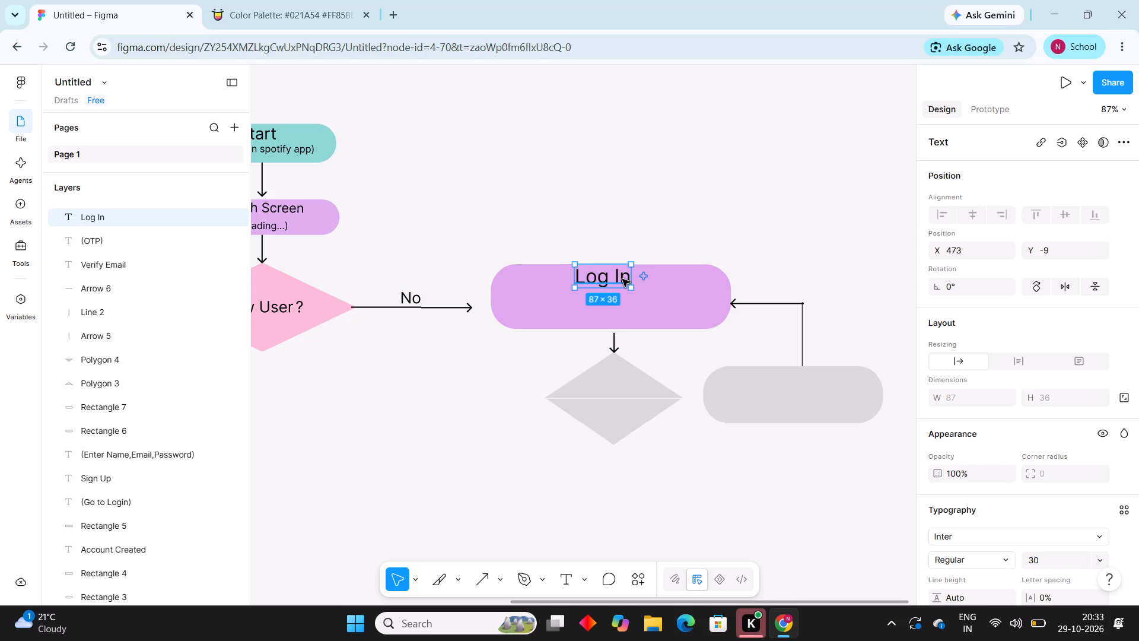
Resize the Log In text box to about 199 × 38, keeping the label on one line.
drag(626, 288, 626, 280)
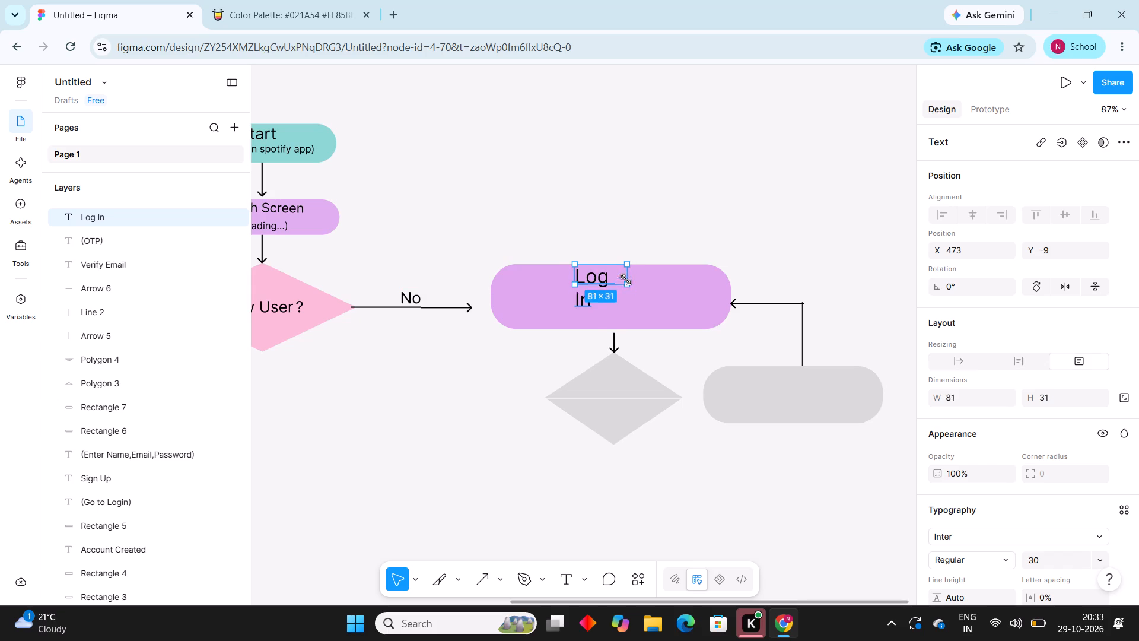
drag(626, 280, 660, 274)
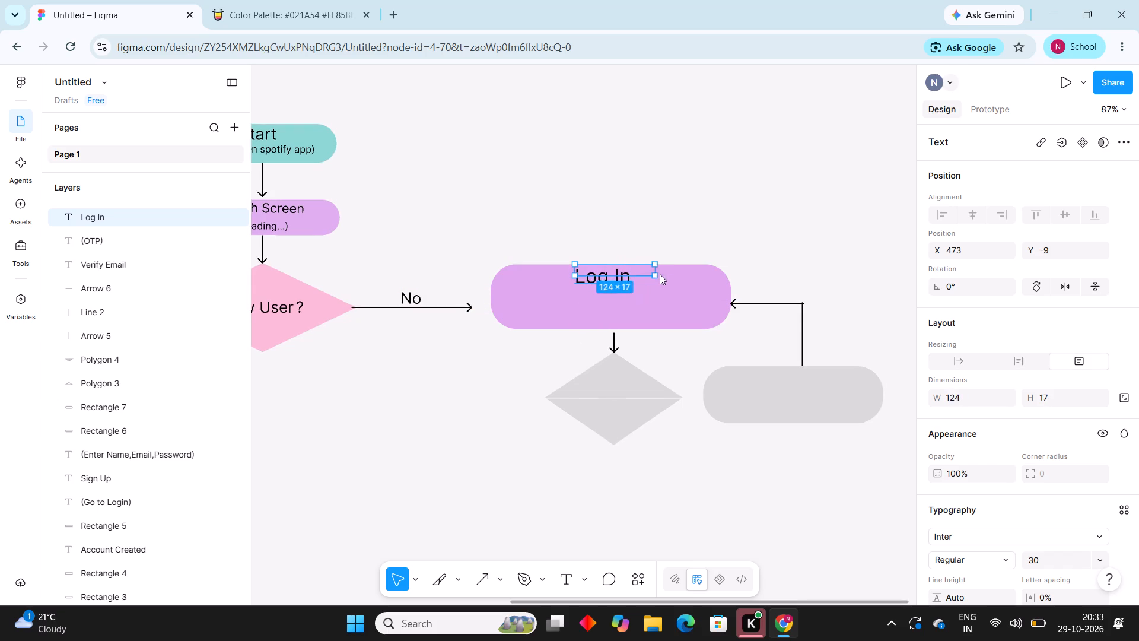
drag(660, 274, 705, 286)
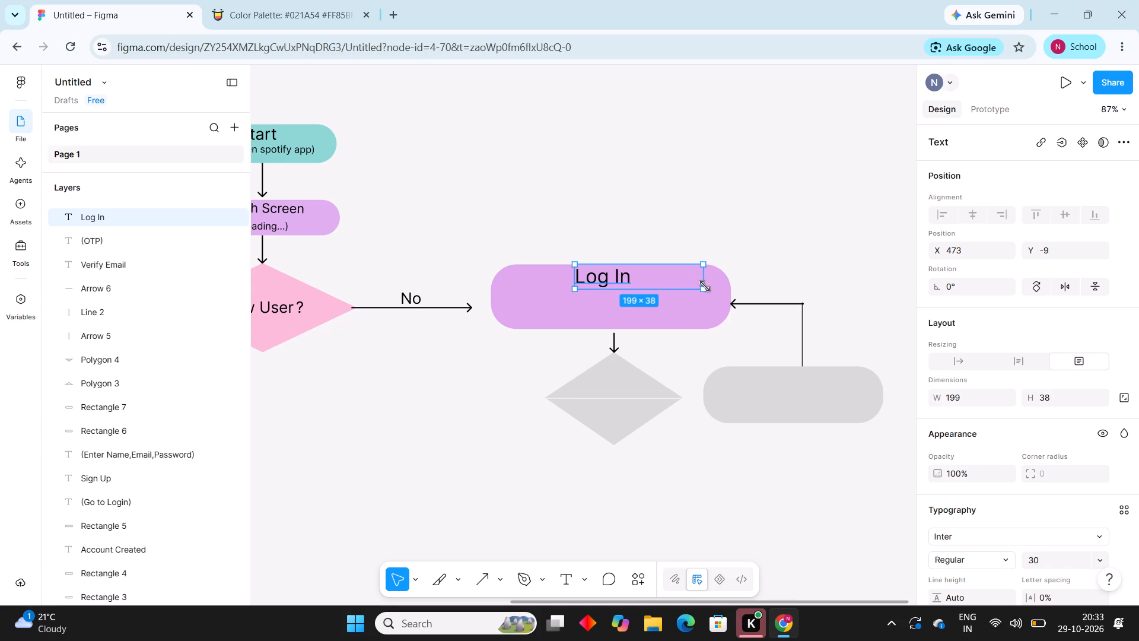
drag(705, 286, 705, 287)
click(428, 398)
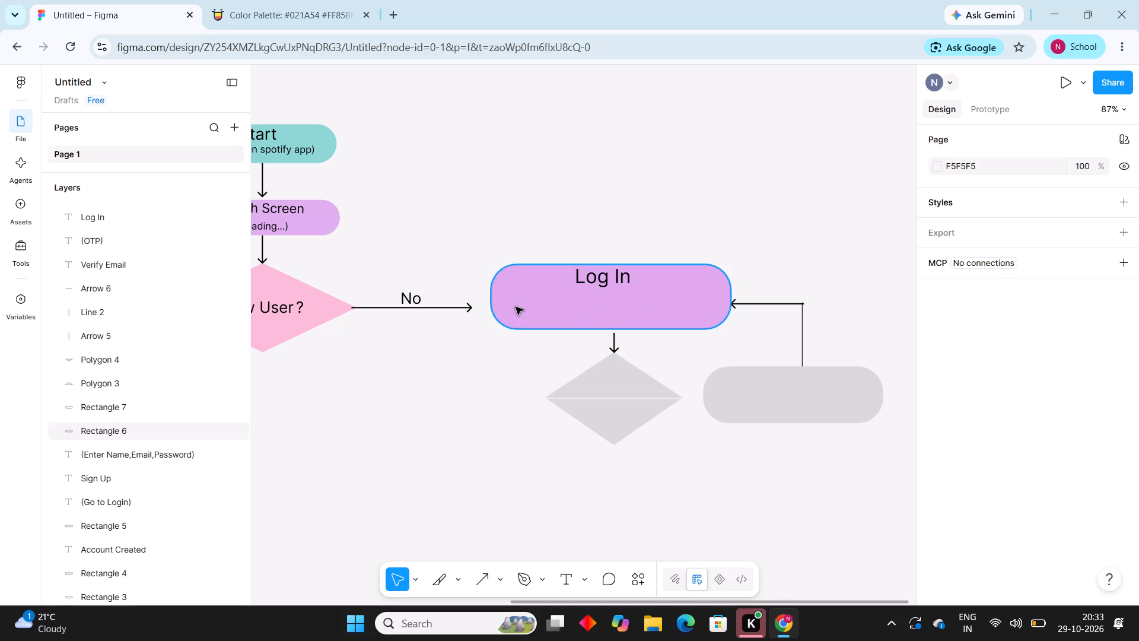
Add the text "(Email / Phone + Password)" beneath Log In inside the purple rounded rectangle.
click(581, 577)
click(606, 528)
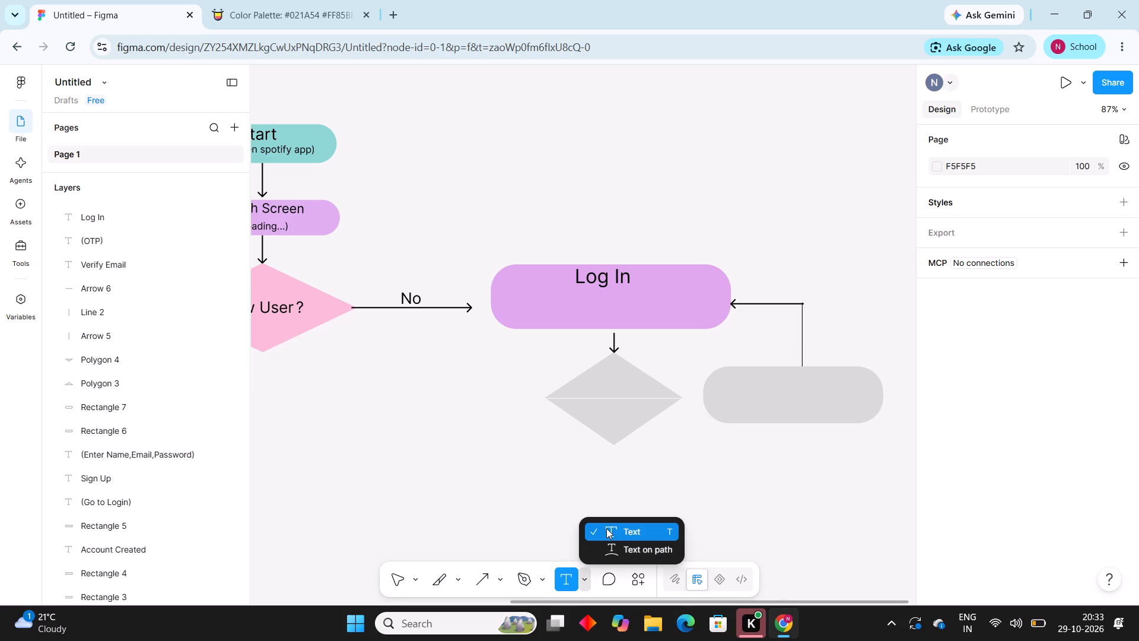
click(562, 299)
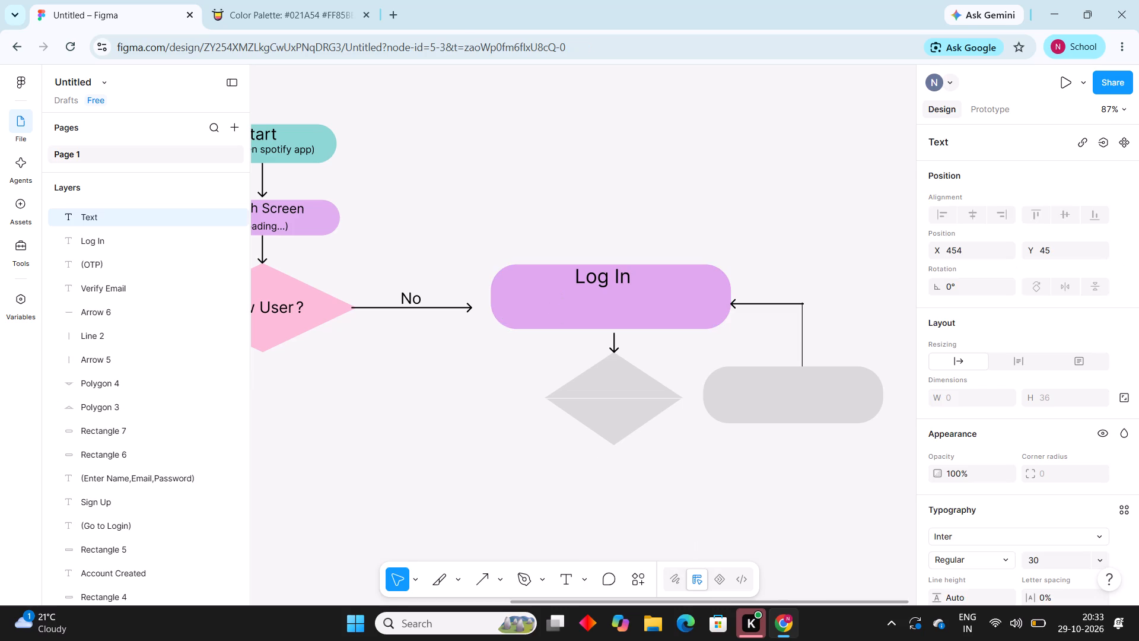
key(shift+parenleft)
key(e)
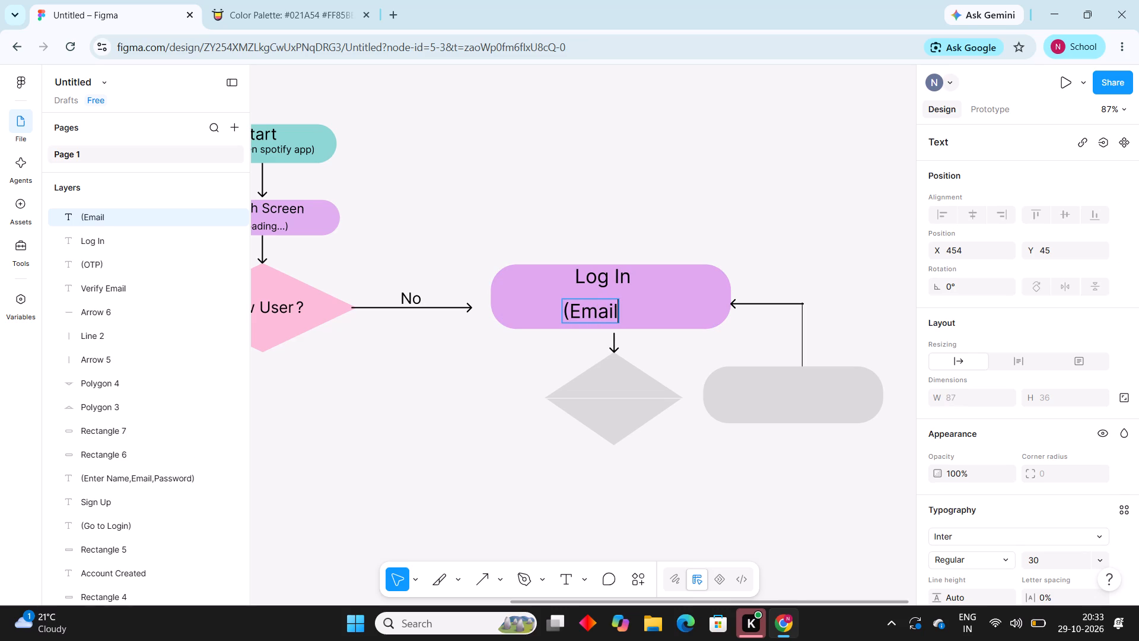
key(space)
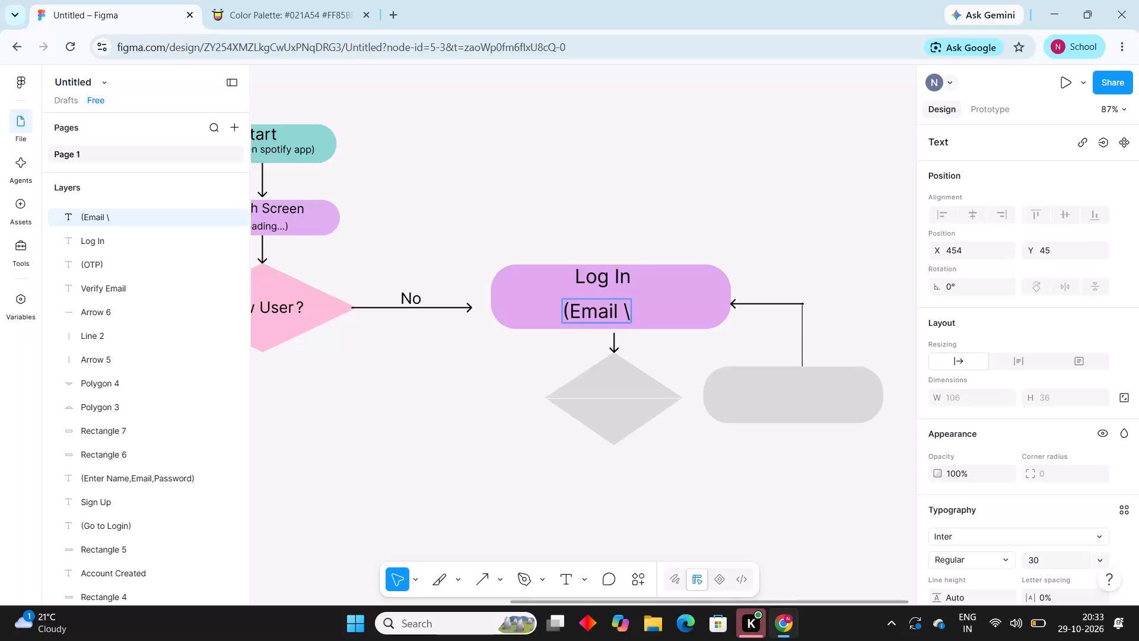
key(BackSpace)
key(backslash)
key(BackSpace)
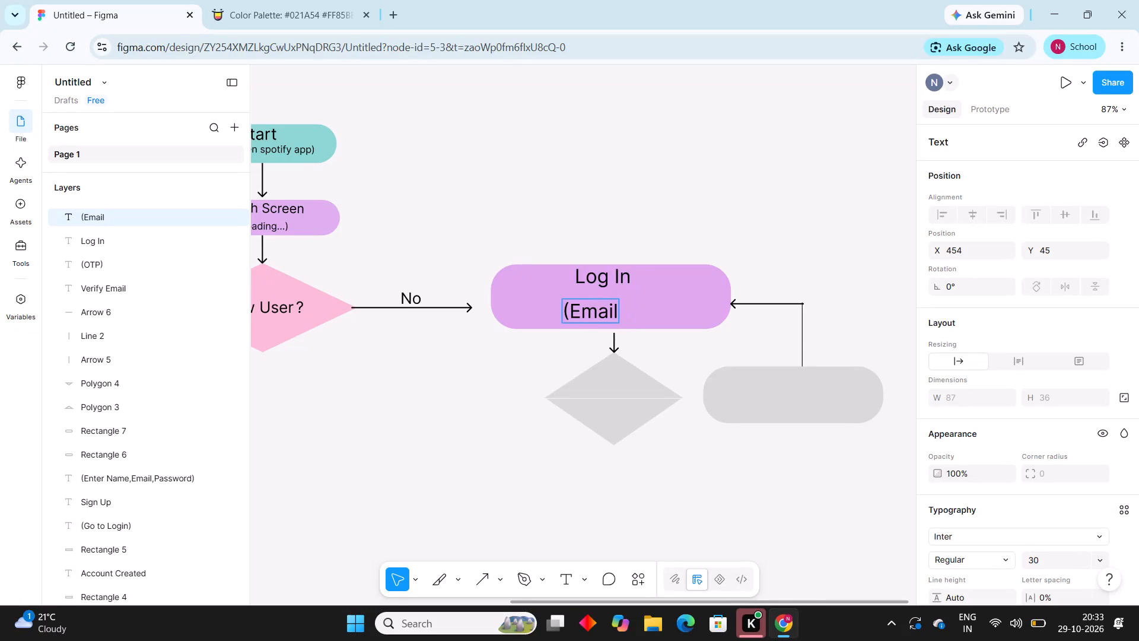
key(slash)
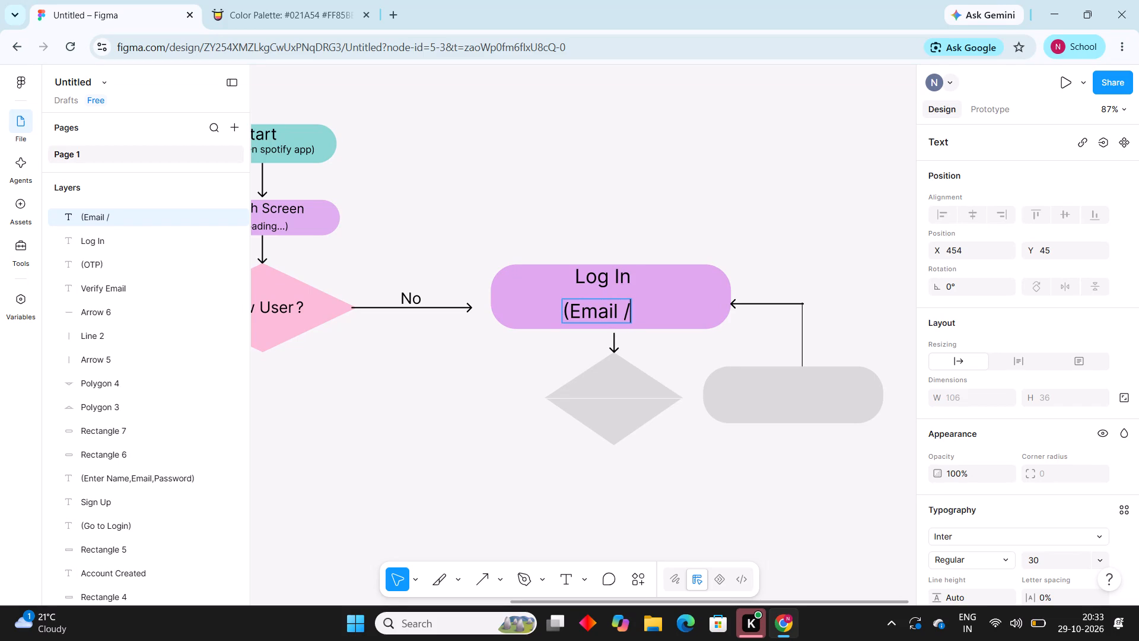
key(space)
key(p)
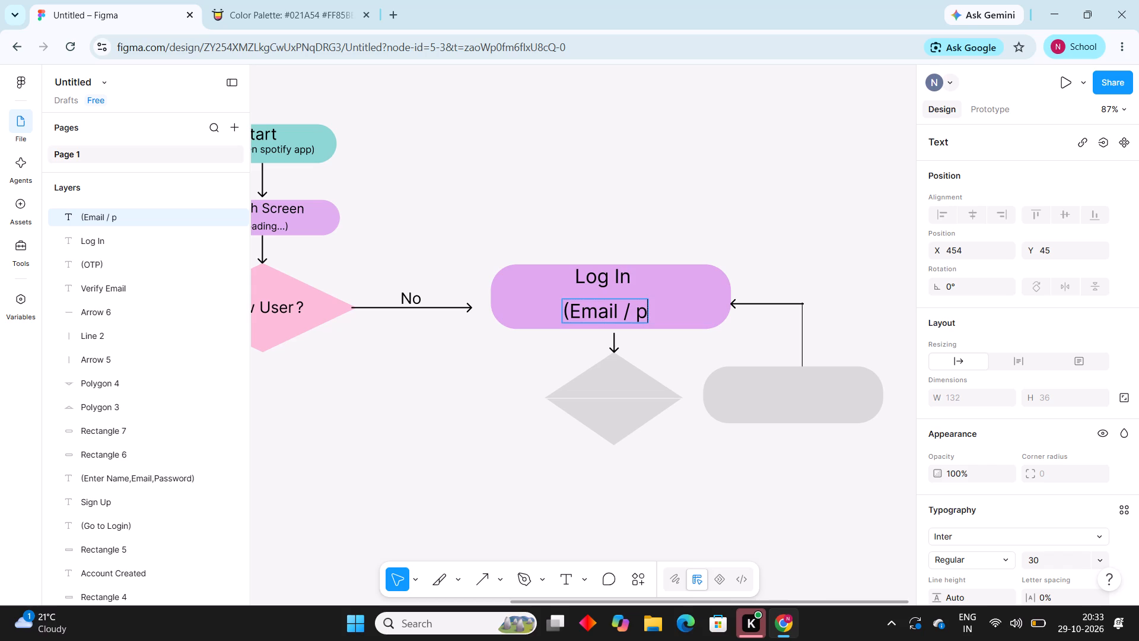
key(BackSpace)
key(p)
text(hone)
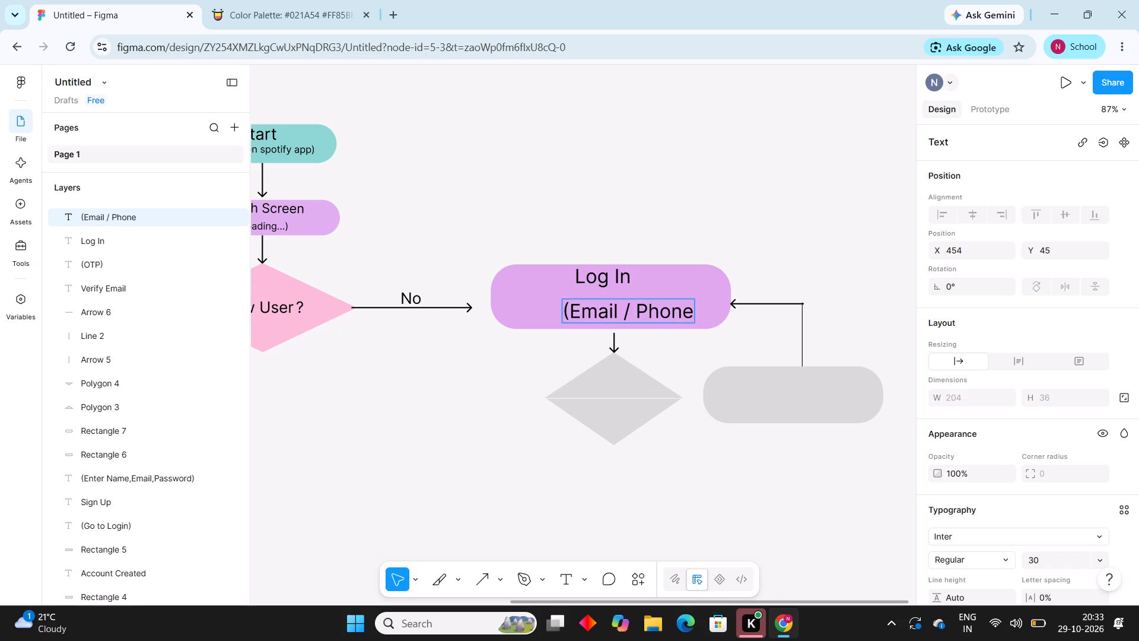
Complete the unfinished caption beneath Log In so that it reads "(Email / Phone + Password)".
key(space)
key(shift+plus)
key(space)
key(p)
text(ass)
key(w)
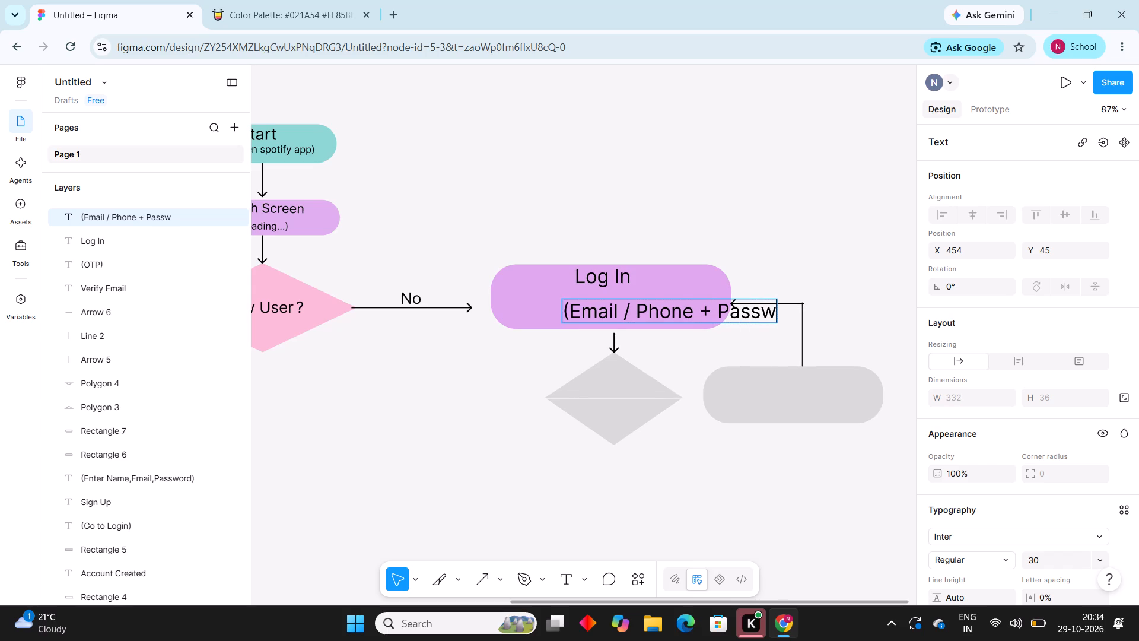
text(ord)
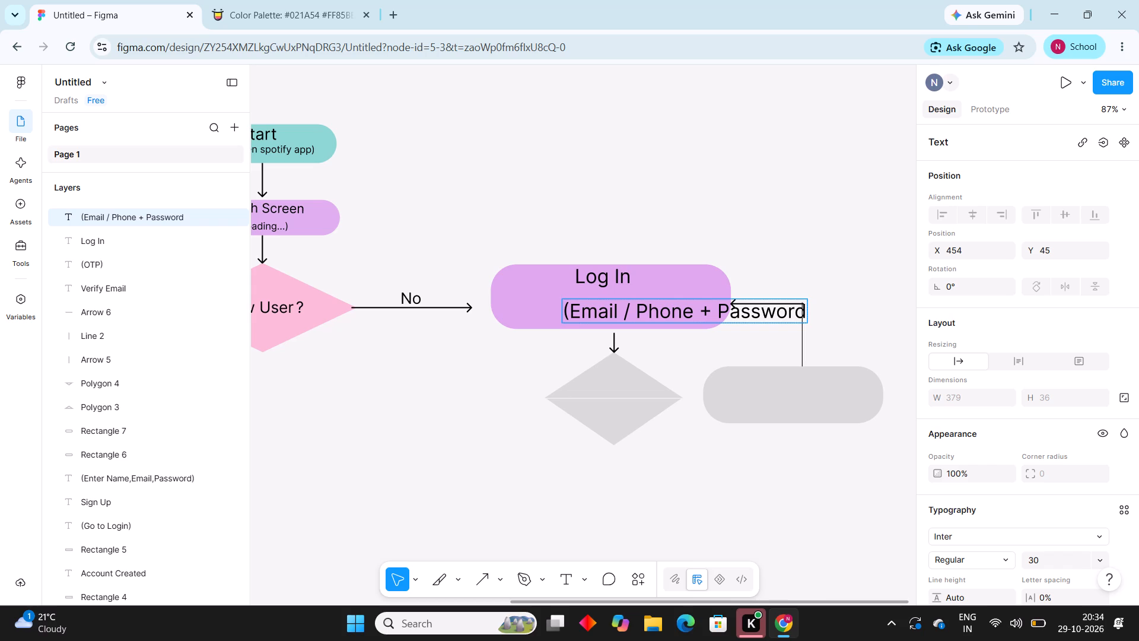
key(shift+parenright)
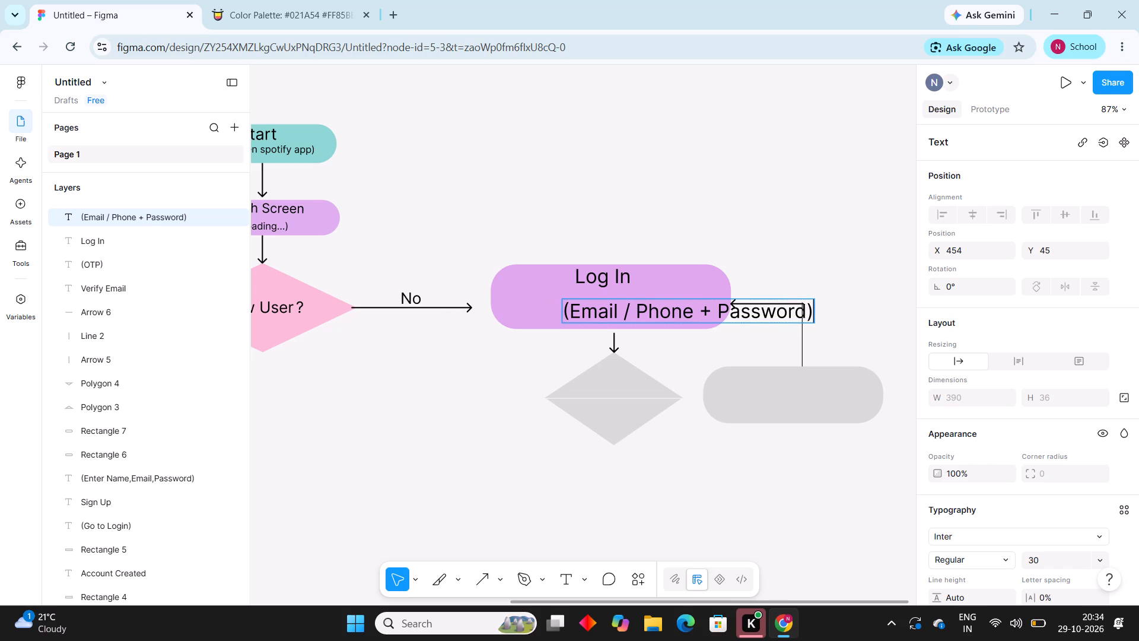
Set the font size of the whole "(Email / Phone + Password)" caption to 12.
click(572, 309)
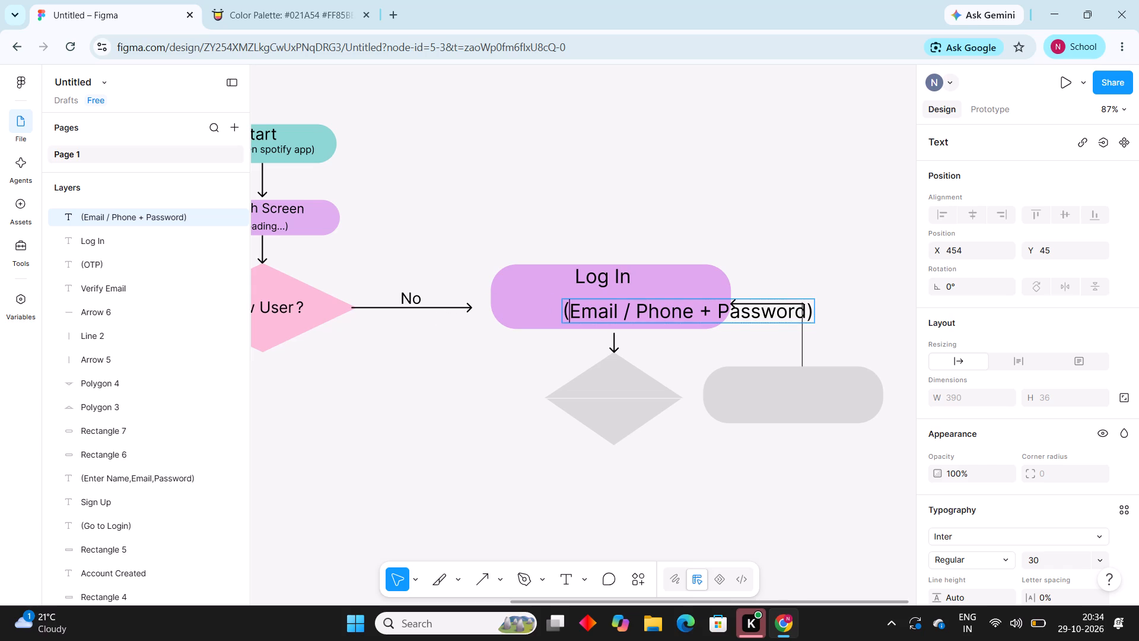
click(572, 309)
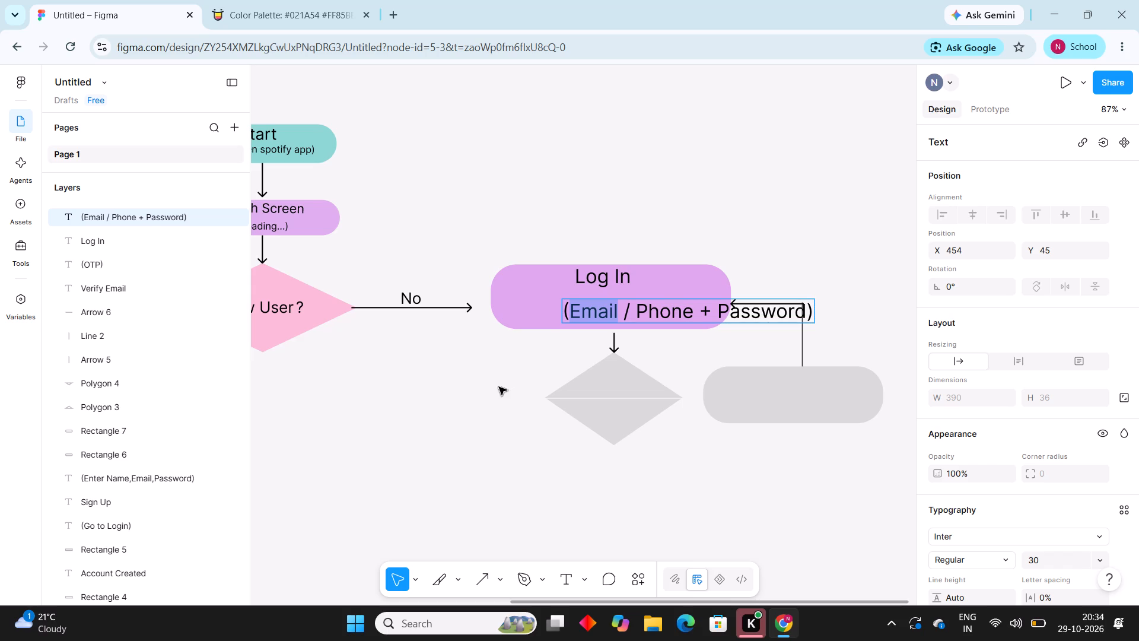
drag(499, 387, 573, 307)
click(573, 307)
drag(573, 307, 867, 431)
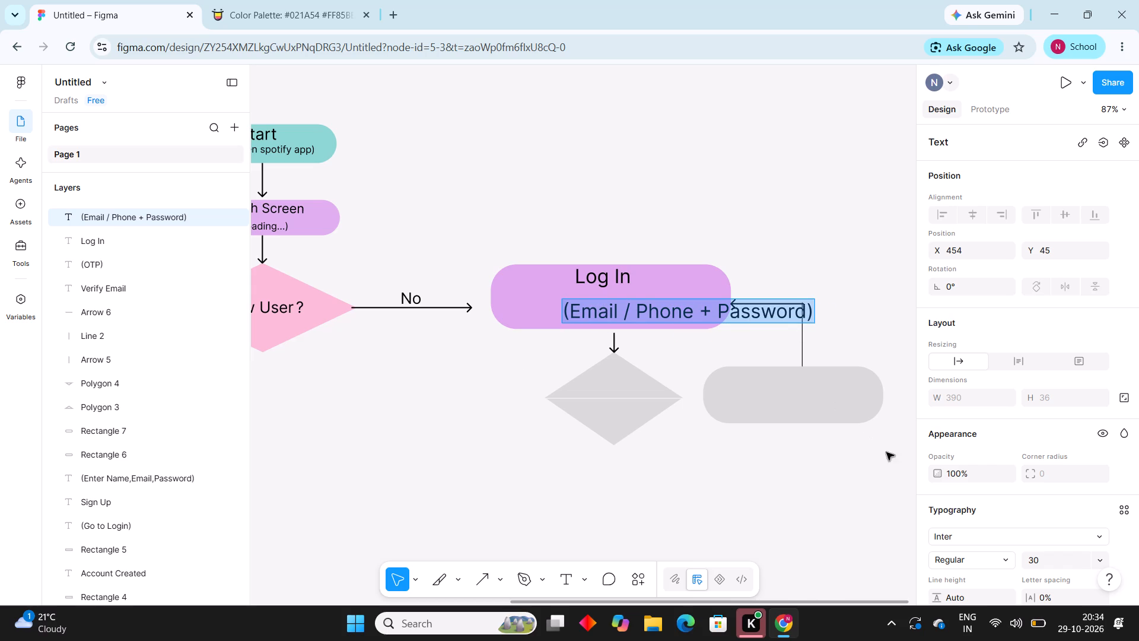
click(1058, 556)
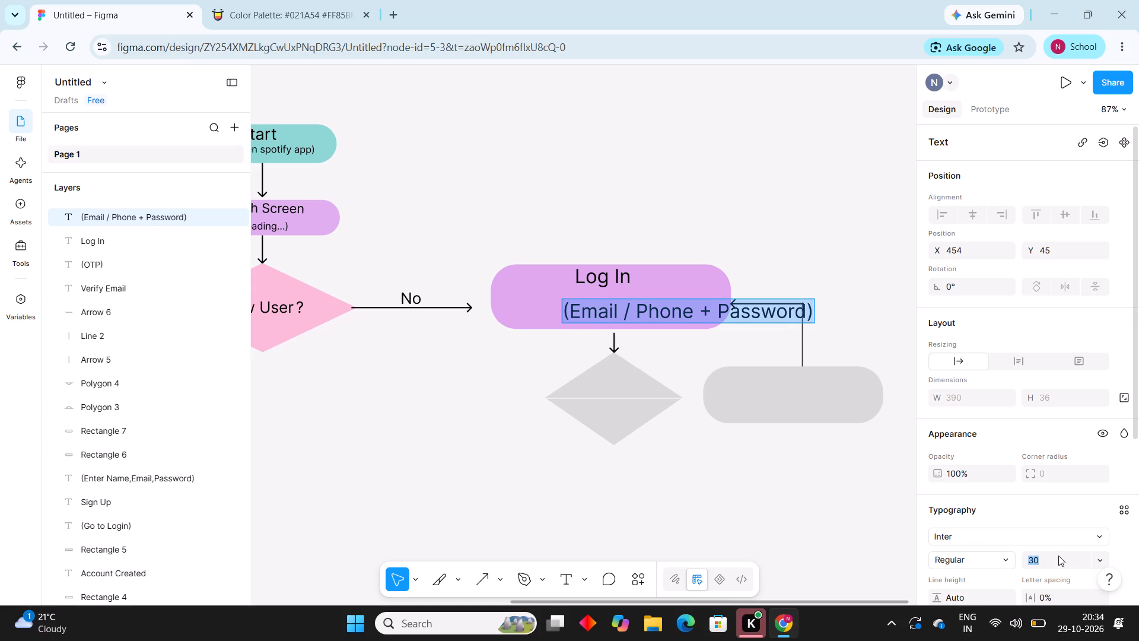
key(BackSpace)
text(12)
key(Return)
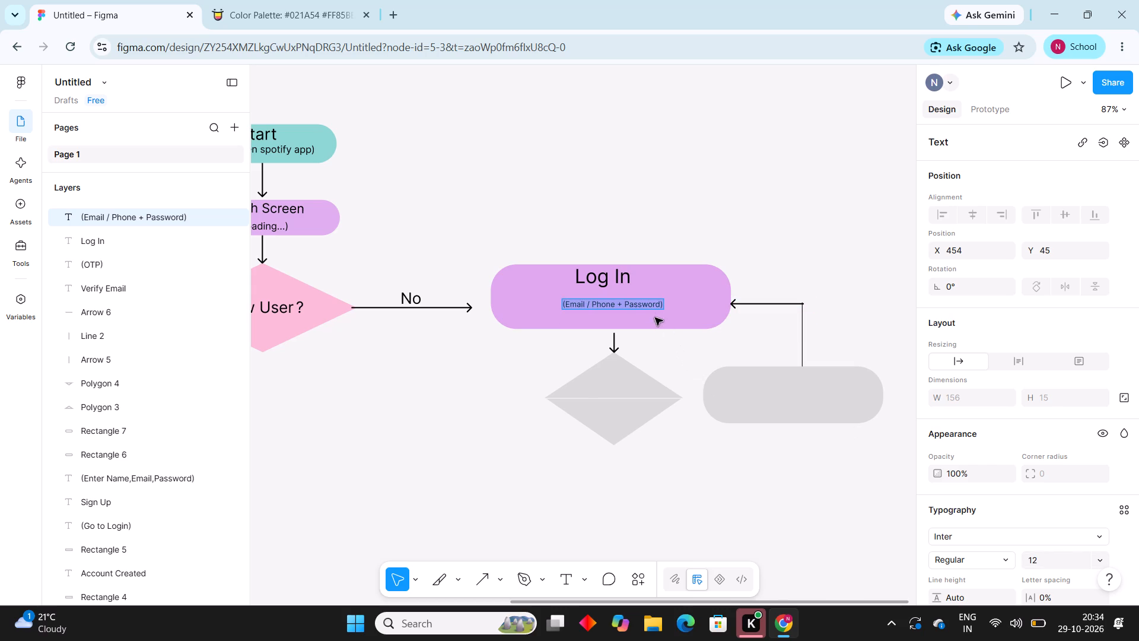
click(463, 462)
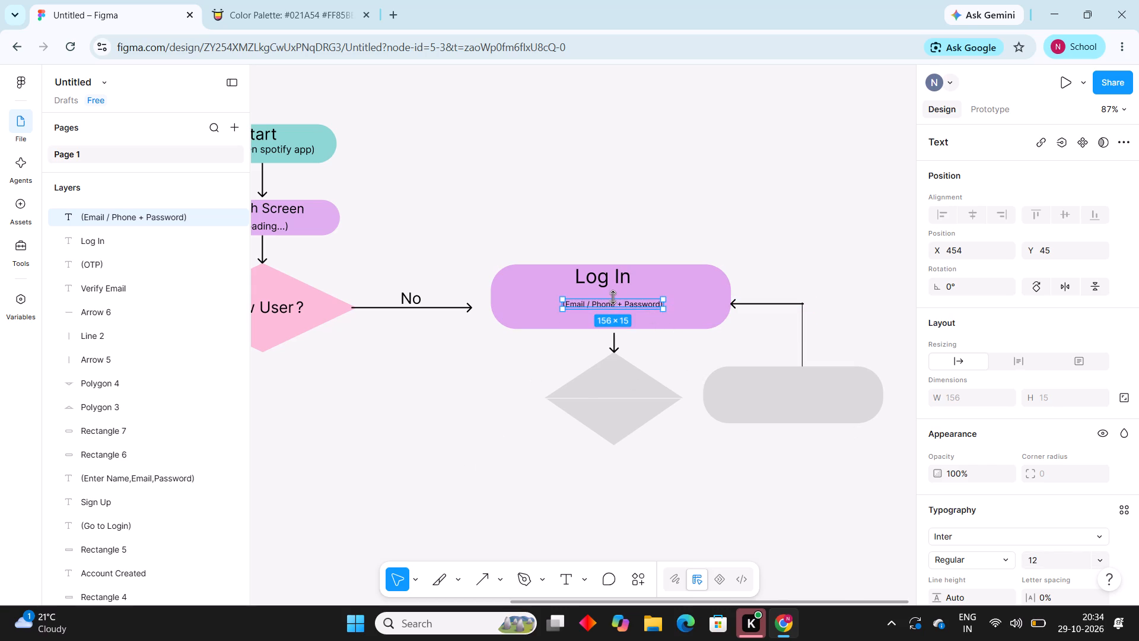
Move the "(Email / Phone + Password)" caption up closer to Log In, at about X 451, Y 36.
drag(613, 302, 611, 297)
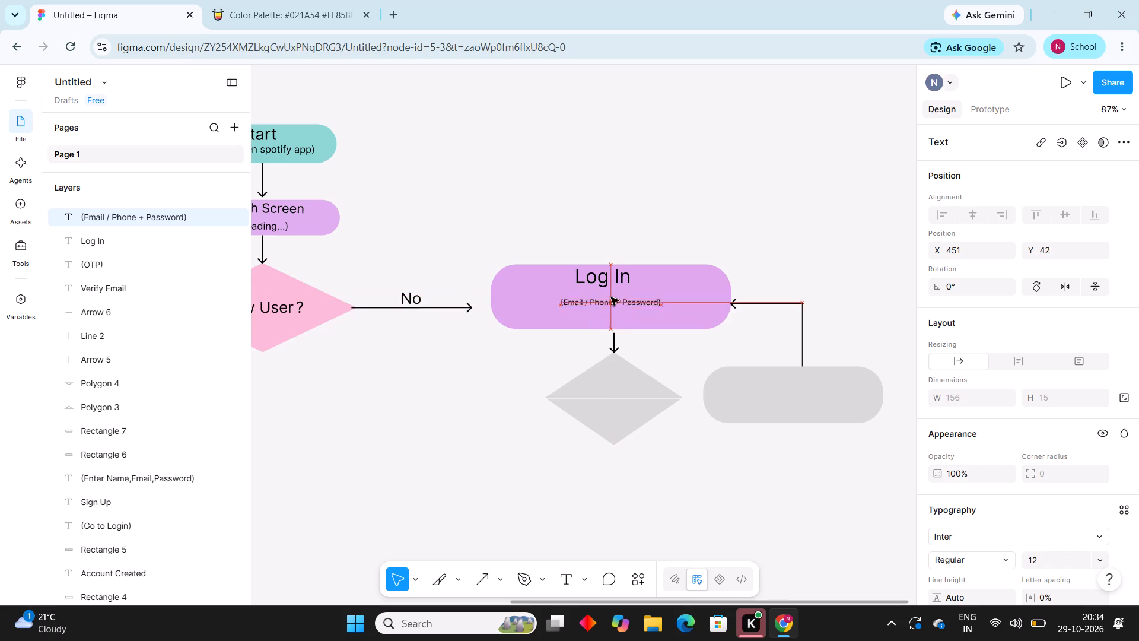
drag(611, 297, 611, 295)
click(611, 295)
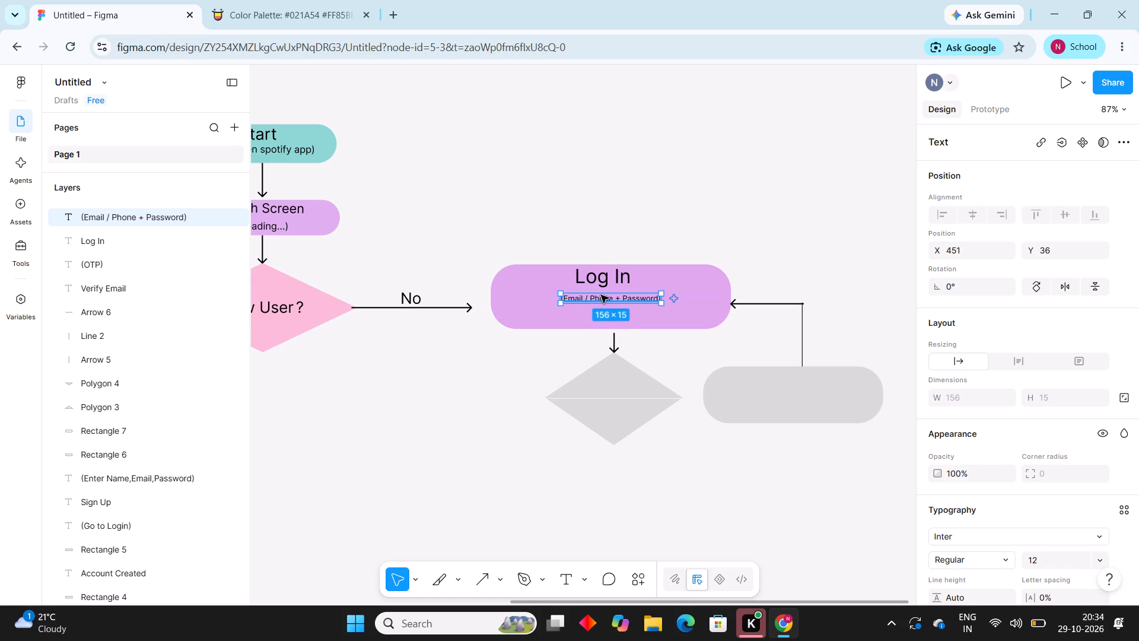
Set the font size of the whole "(Email / Phone + Password)" caption to 15.
click(571, 295)
drag(571, 295, 890, 405)
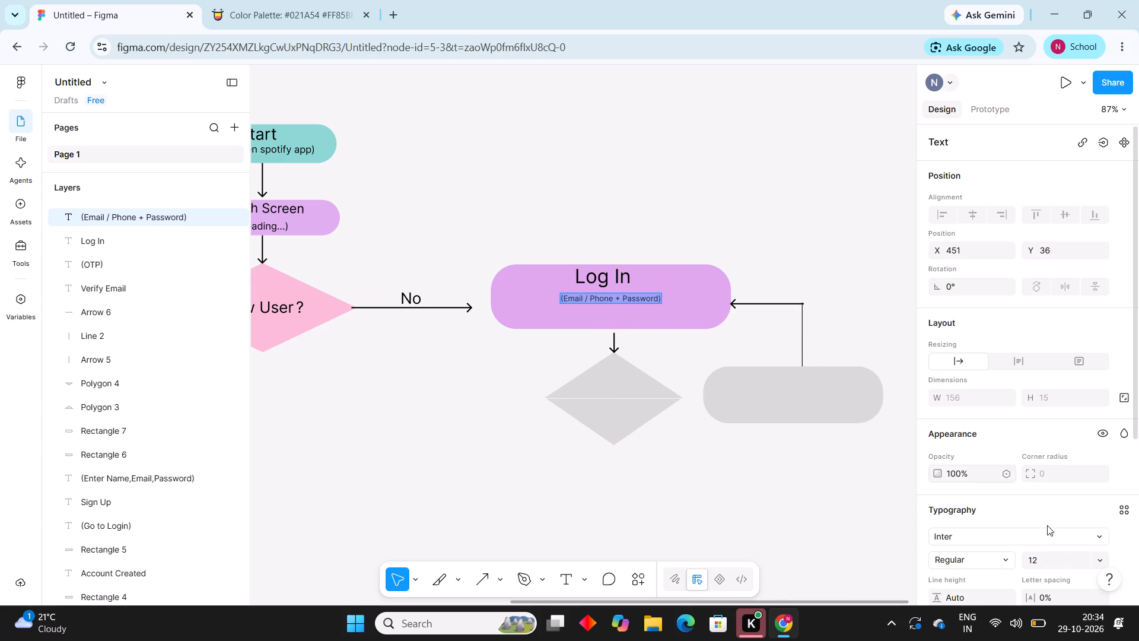
click(1062, 556)
key(BackSpace)
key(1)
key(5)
key(Return)
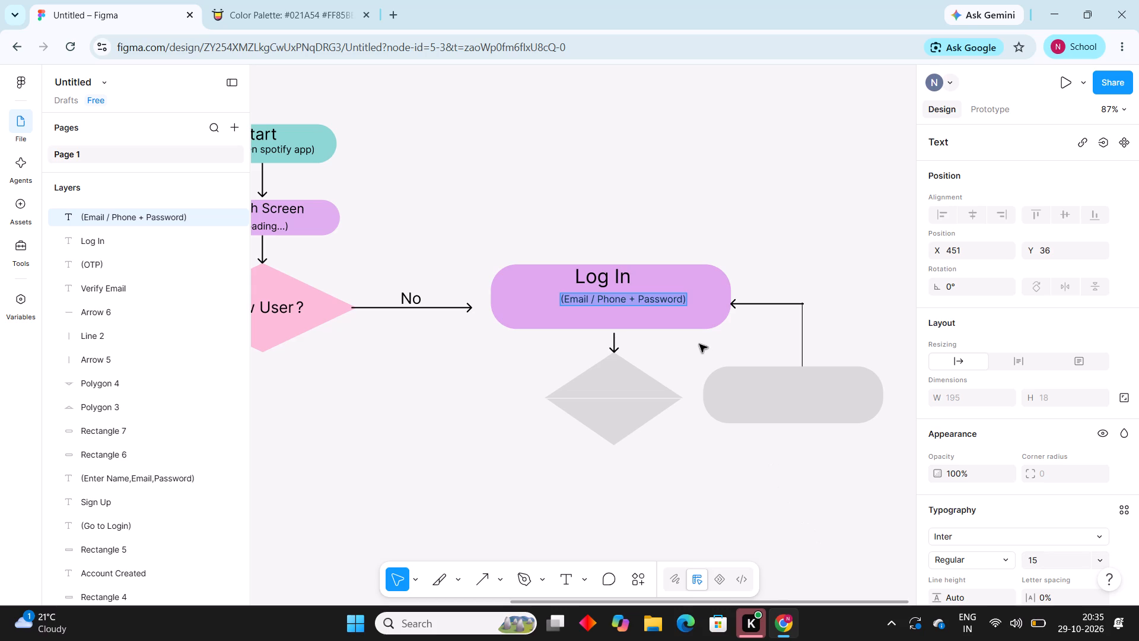
Move the "(Email / Phone + Password)" caption so it sits centred in the purple rounded rectangle beneath Log In.
drag(660, 299, 642, 304)
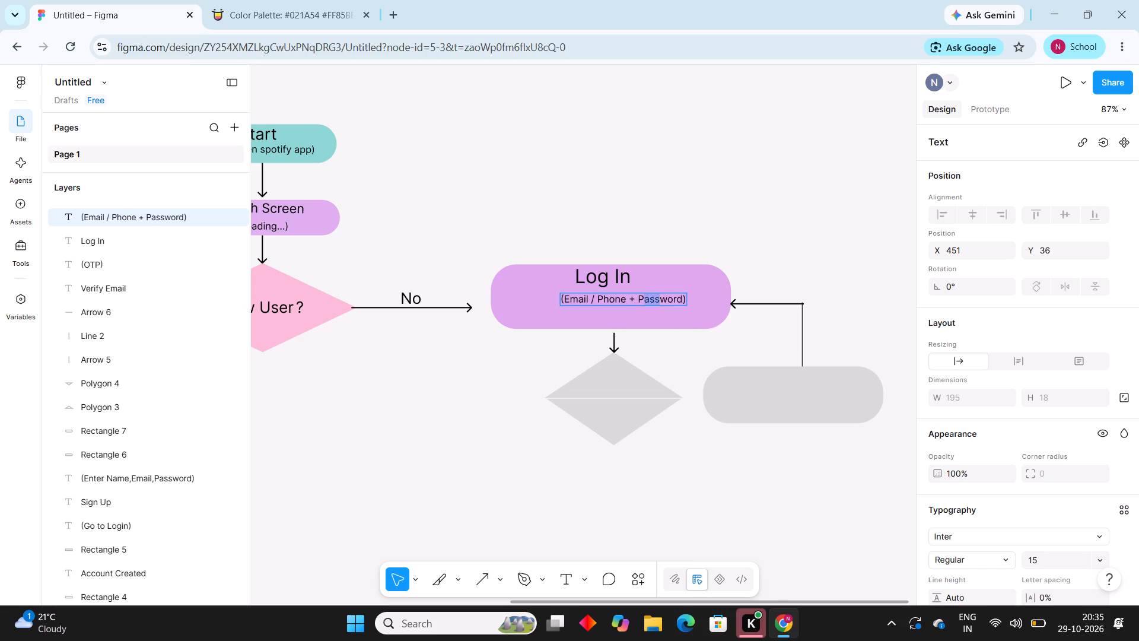
drag(642, 304, 712, 391)
drag(712, 391, 651, 297)
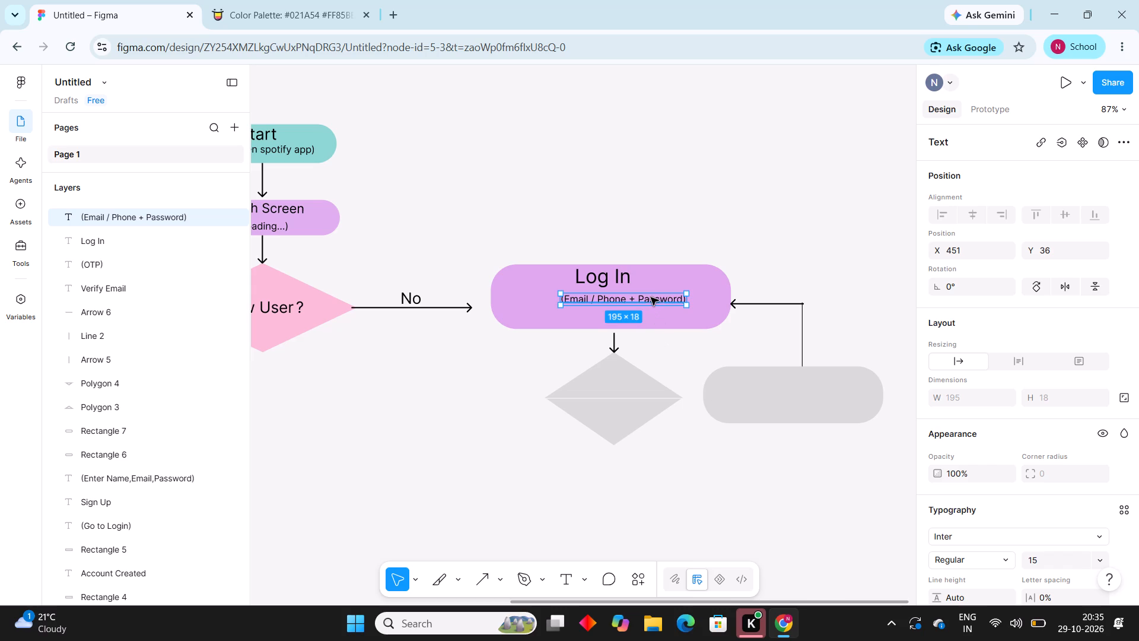
drag(640, 297, 633, 302)
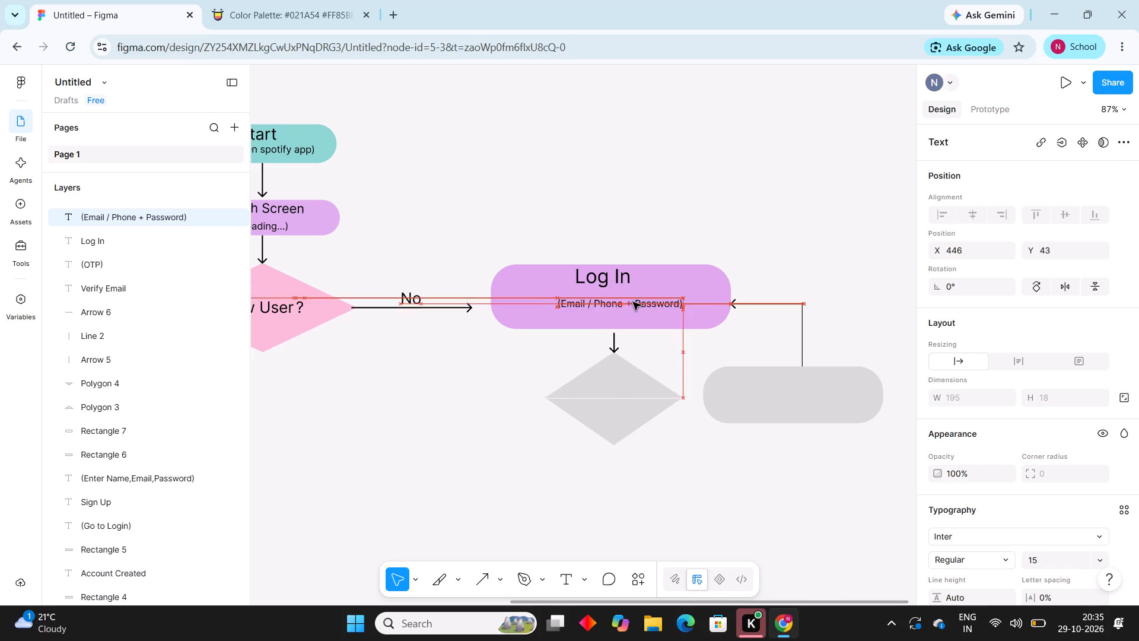
drag(633, 302, 628, 300)
Shift the Log In text sideways to about X 480, Y -9, centring it above the "(Email / Phone + Password)" caption.
click(611, 271)
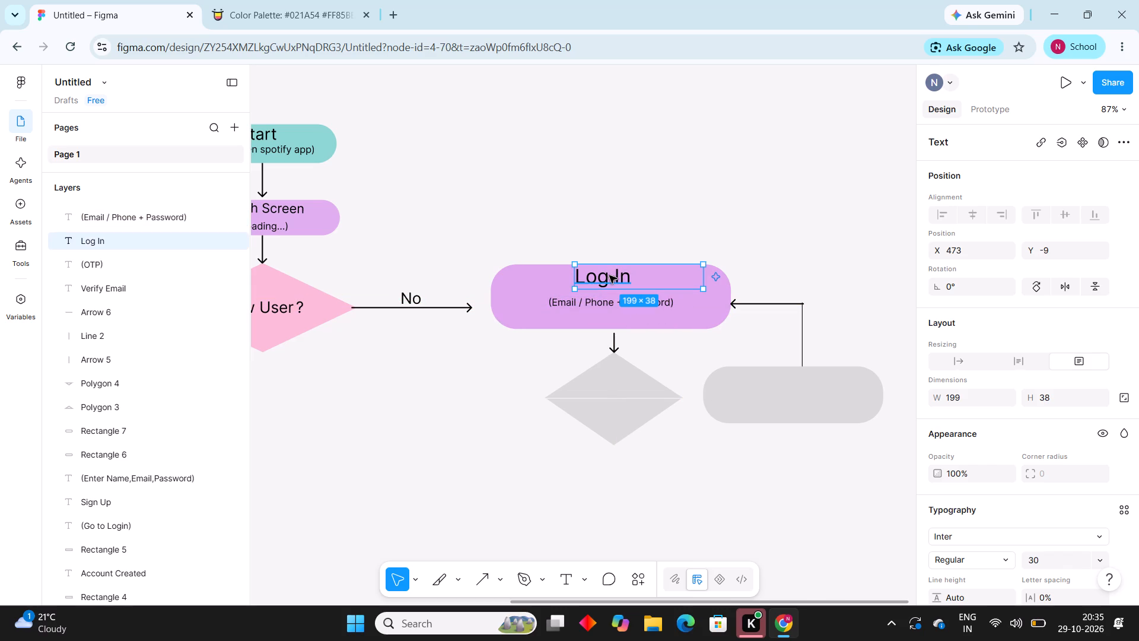
click(608, 274)
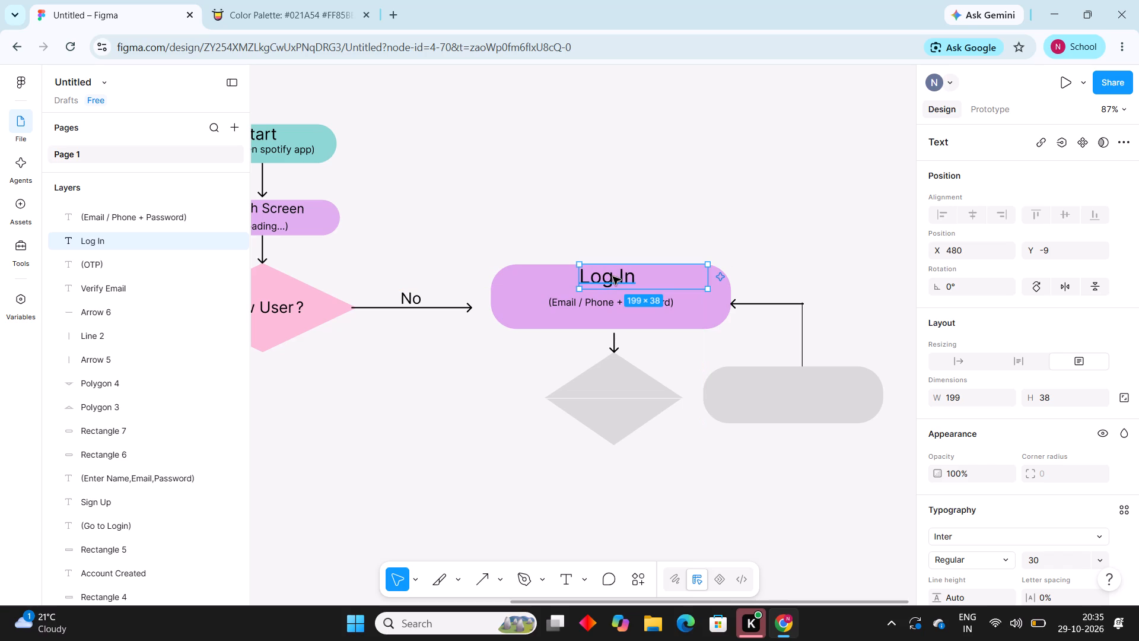
click(613, 274)
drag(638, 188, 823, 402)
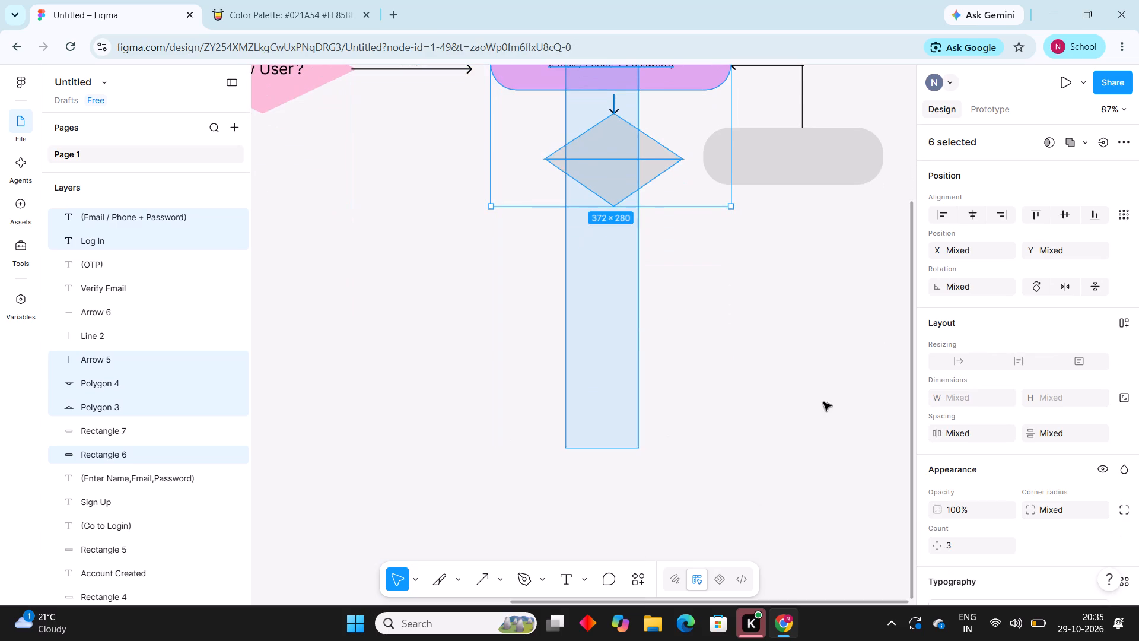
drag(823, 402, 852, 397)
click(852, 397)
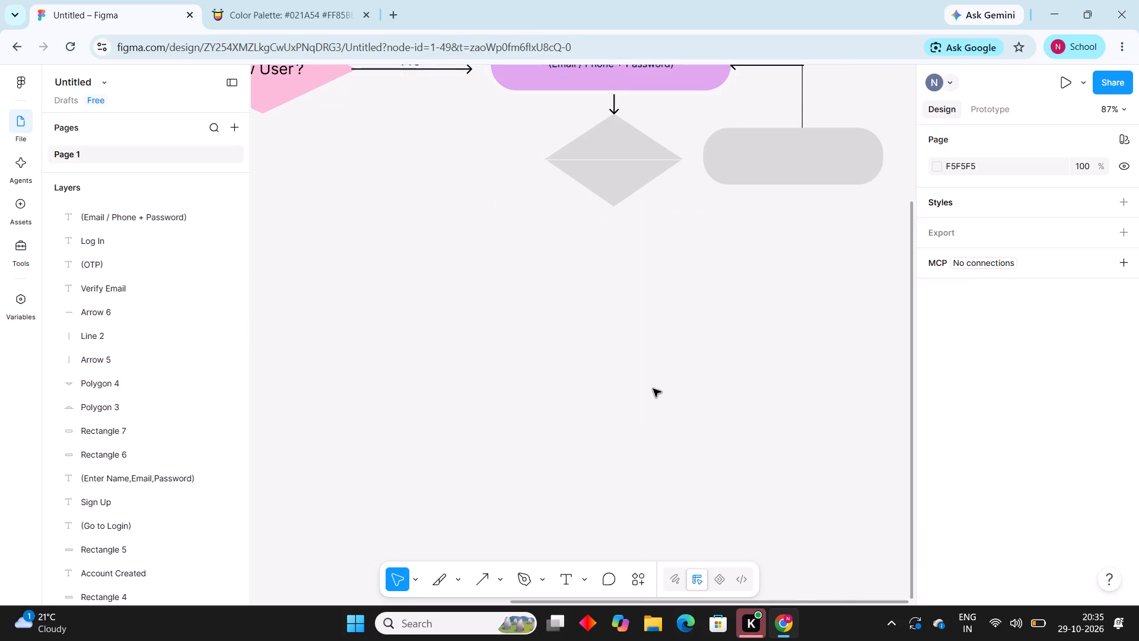
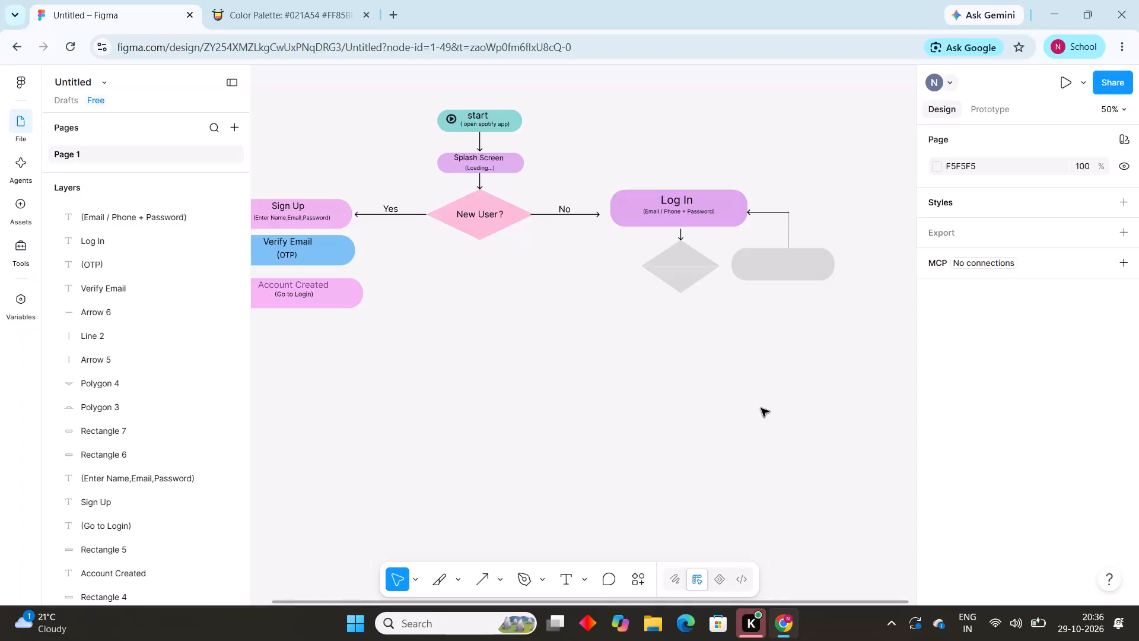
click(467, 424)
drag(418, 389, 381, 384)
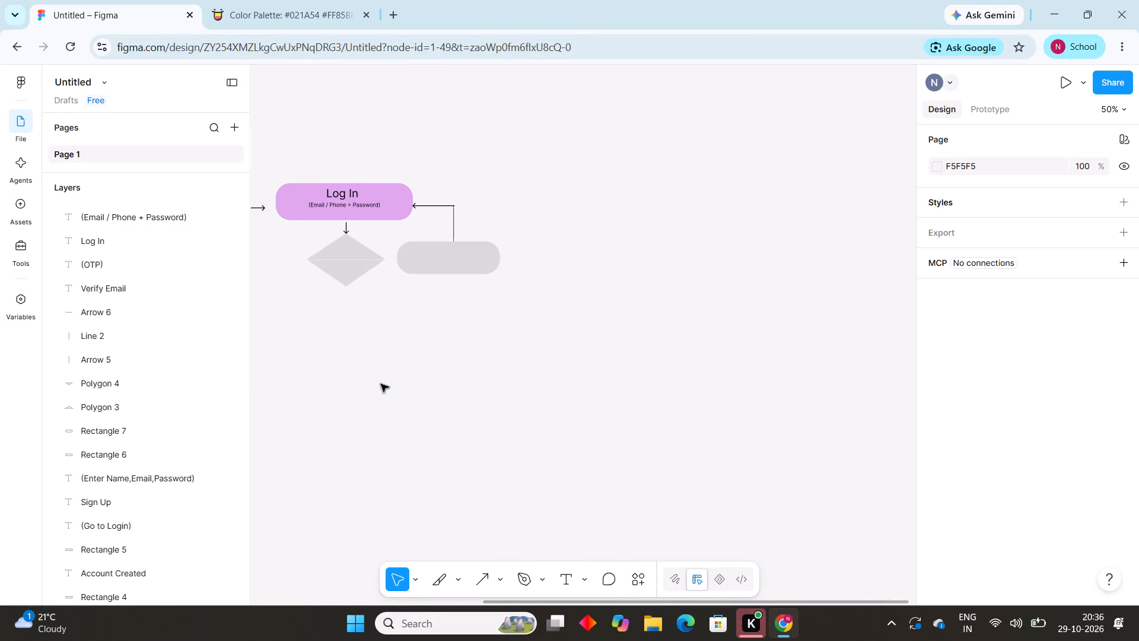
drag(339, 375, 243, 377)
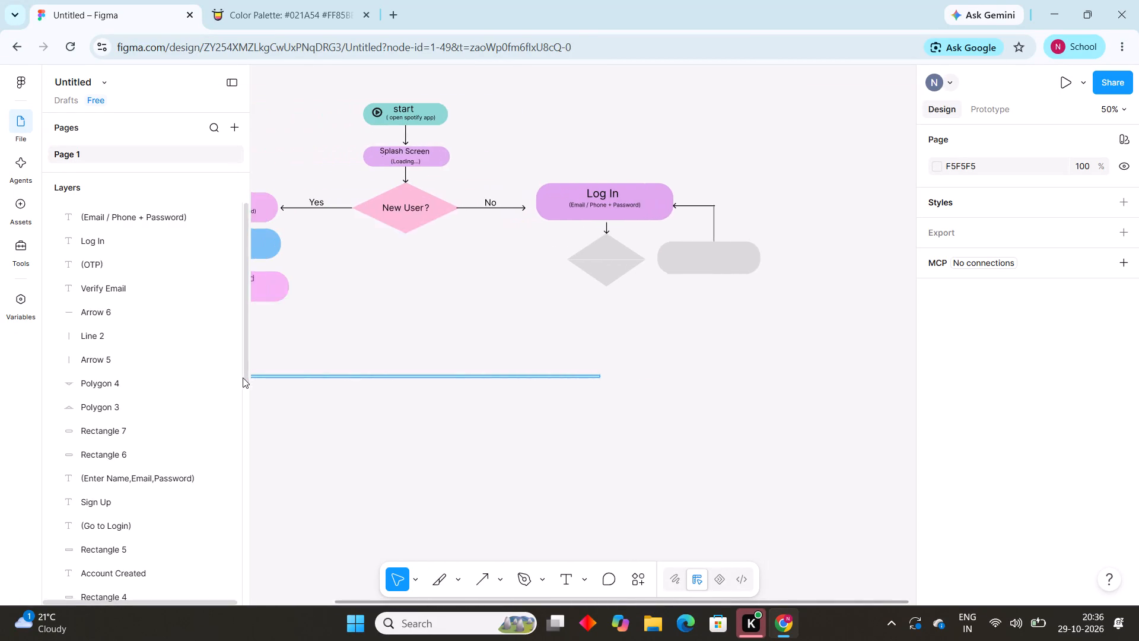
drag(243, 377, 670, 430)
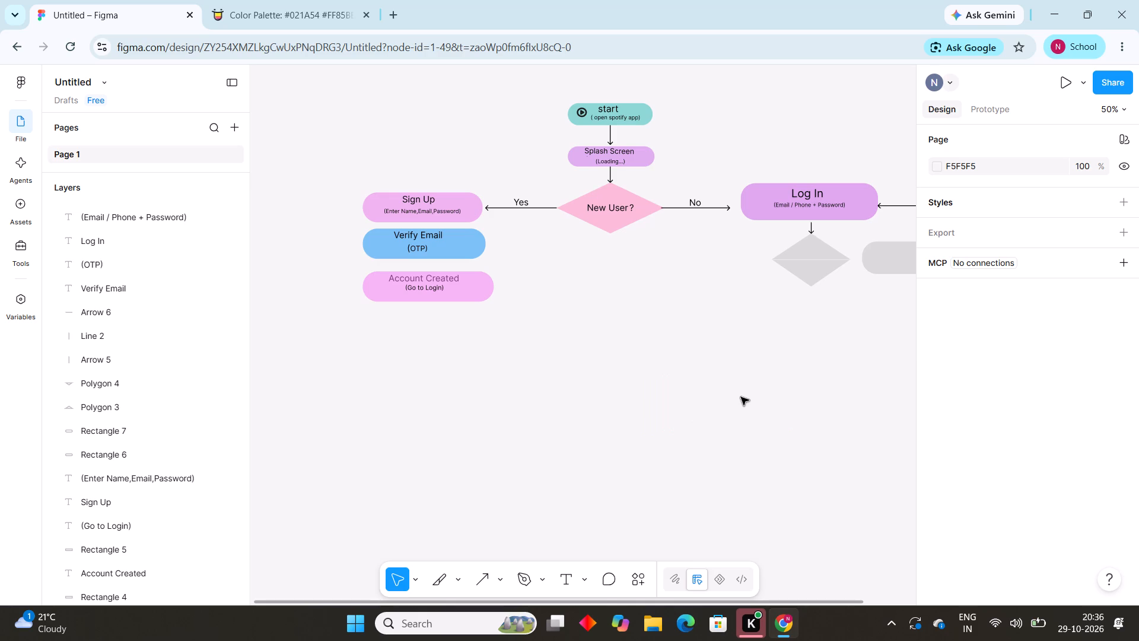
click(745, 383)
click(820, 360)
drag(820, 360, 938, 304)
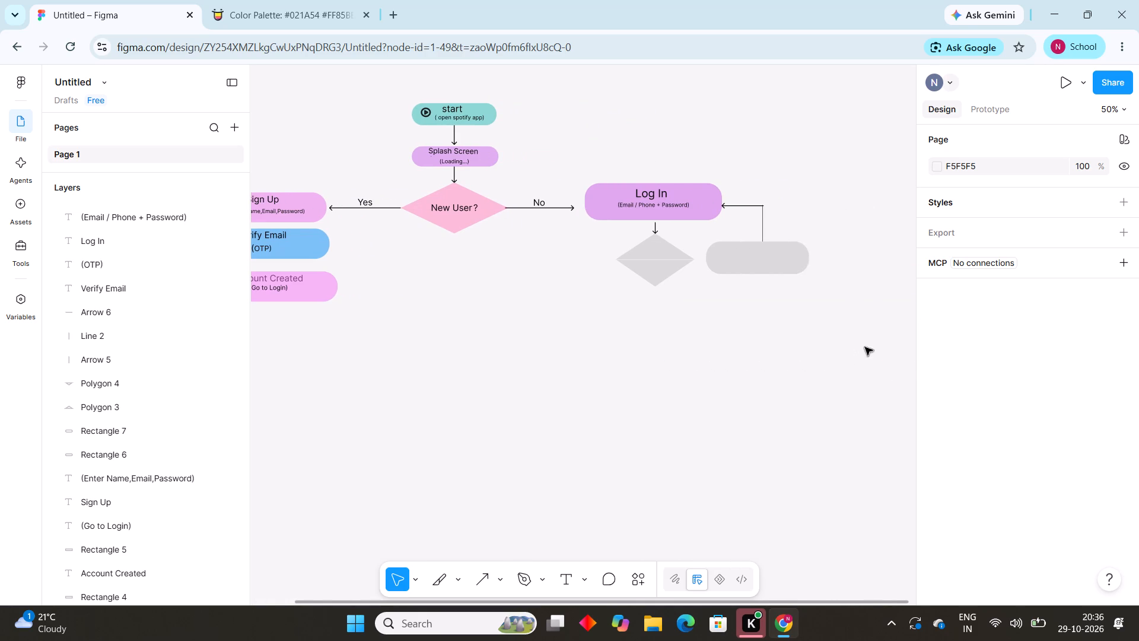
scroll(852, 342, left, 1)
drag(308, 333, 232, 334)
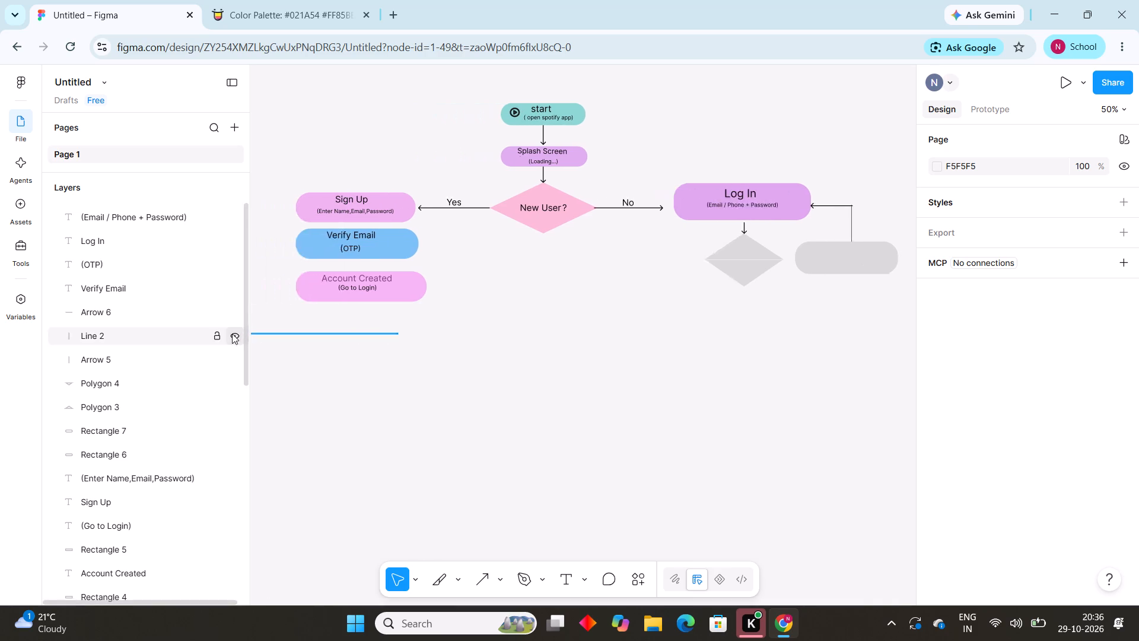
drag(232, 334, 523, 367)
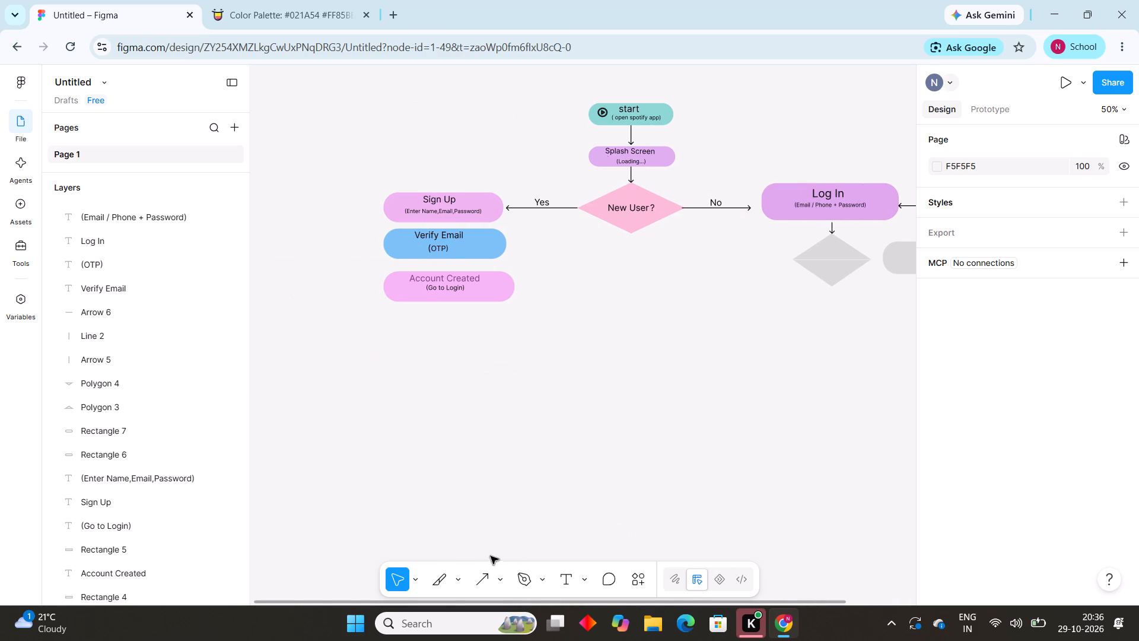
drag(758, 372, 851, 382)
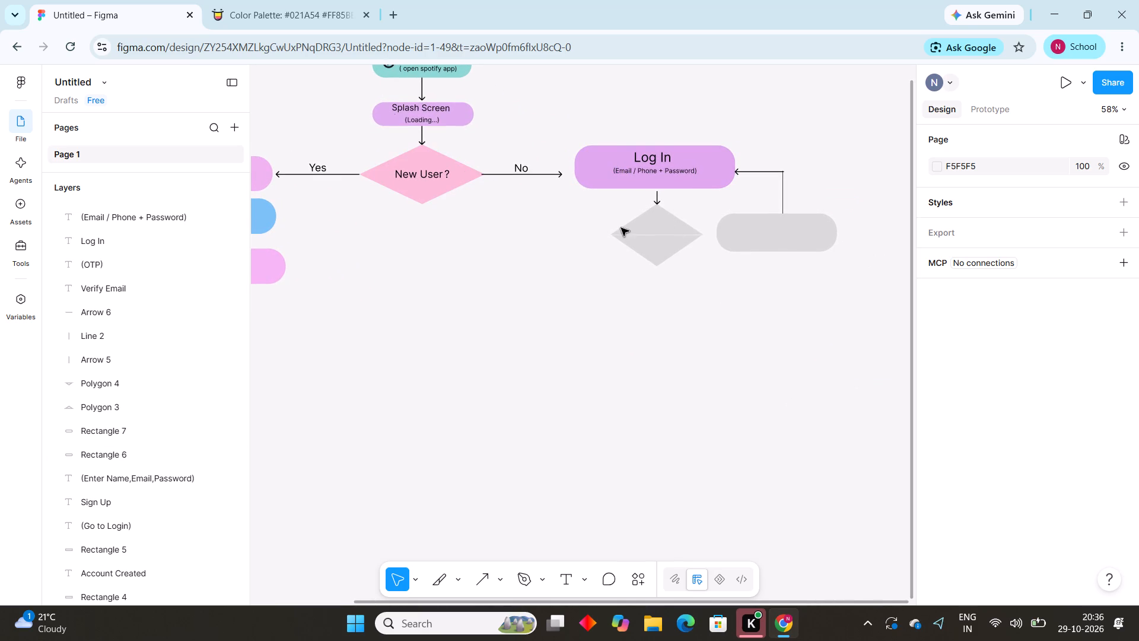
Fill both halves of the grey diamond below Log In with the page's pink FF85BB at 50% opacity.
click(657, 253)
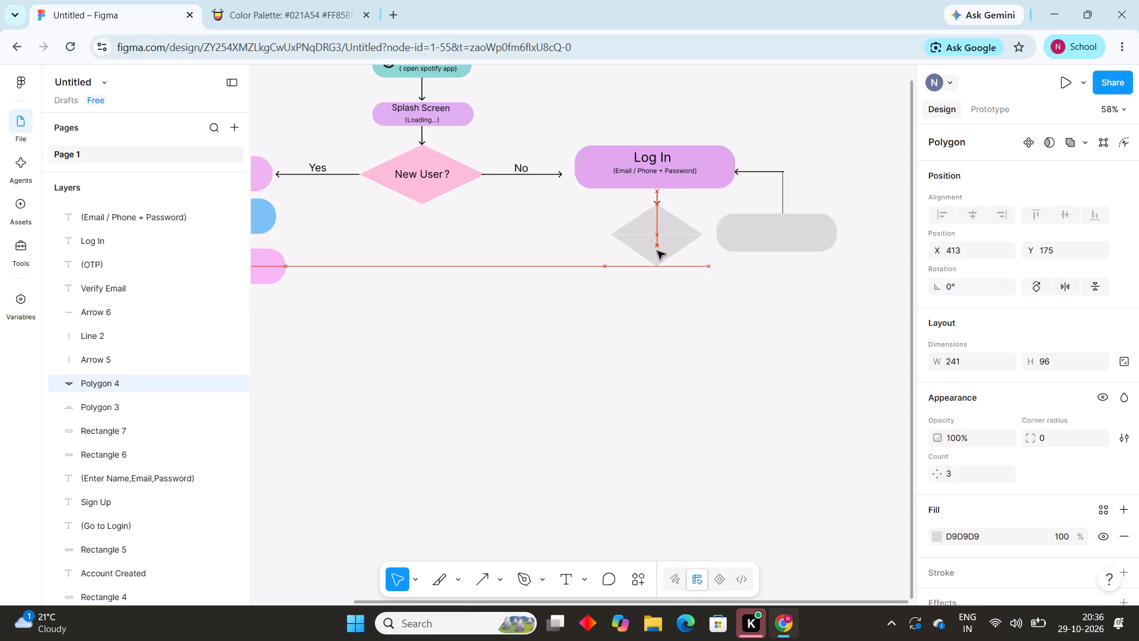
click(698, 295)
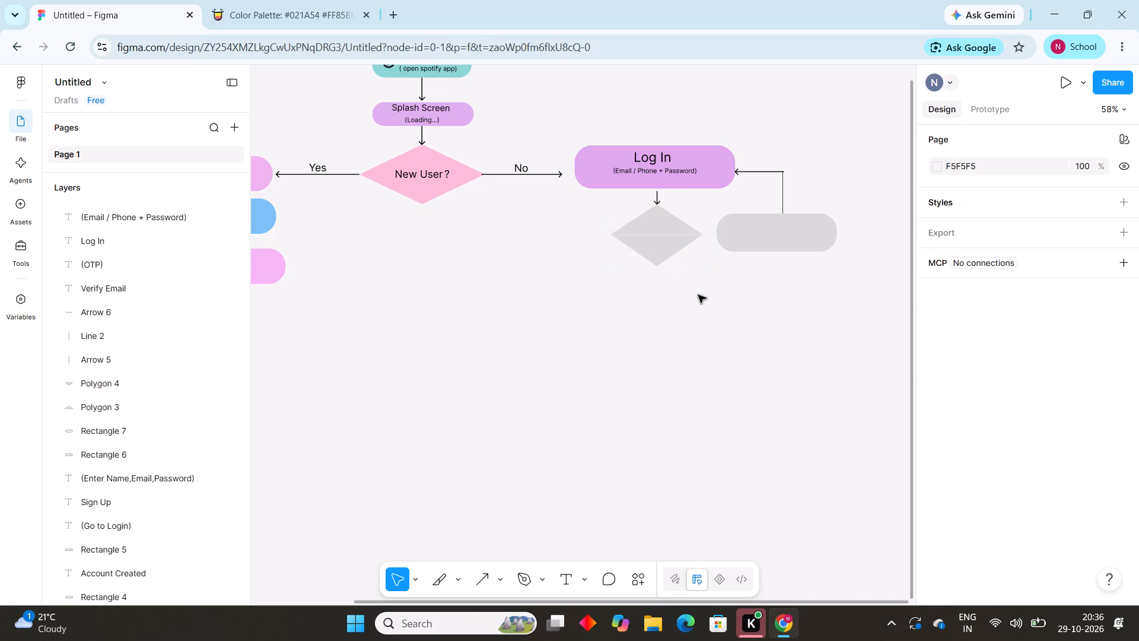
click(656, 220)
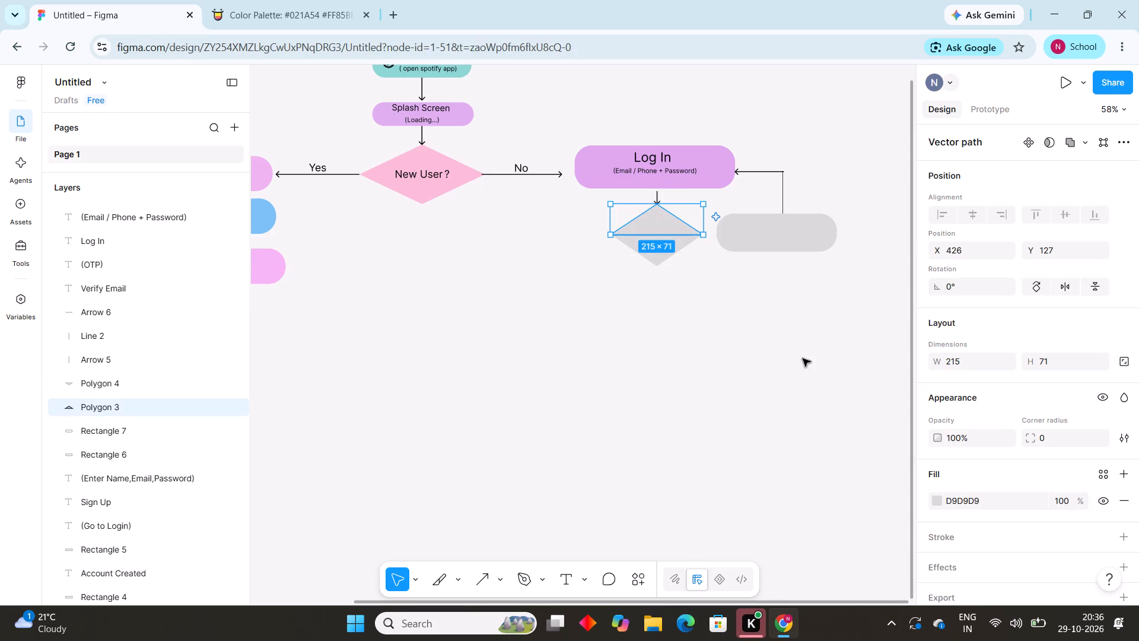
click(937, 500)
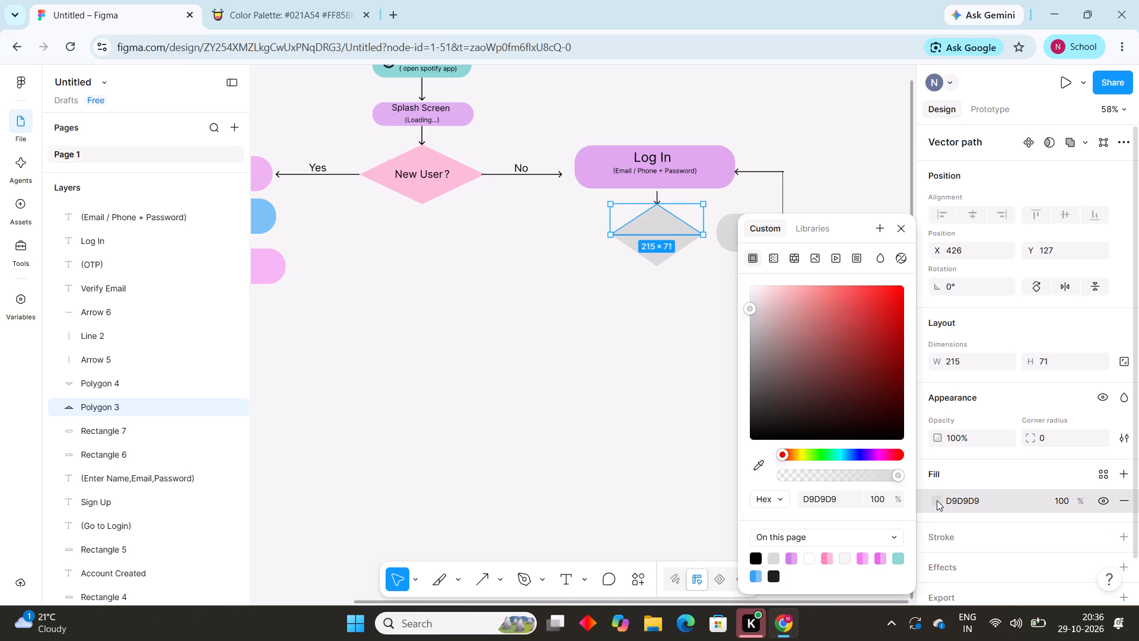
click(830, 557)
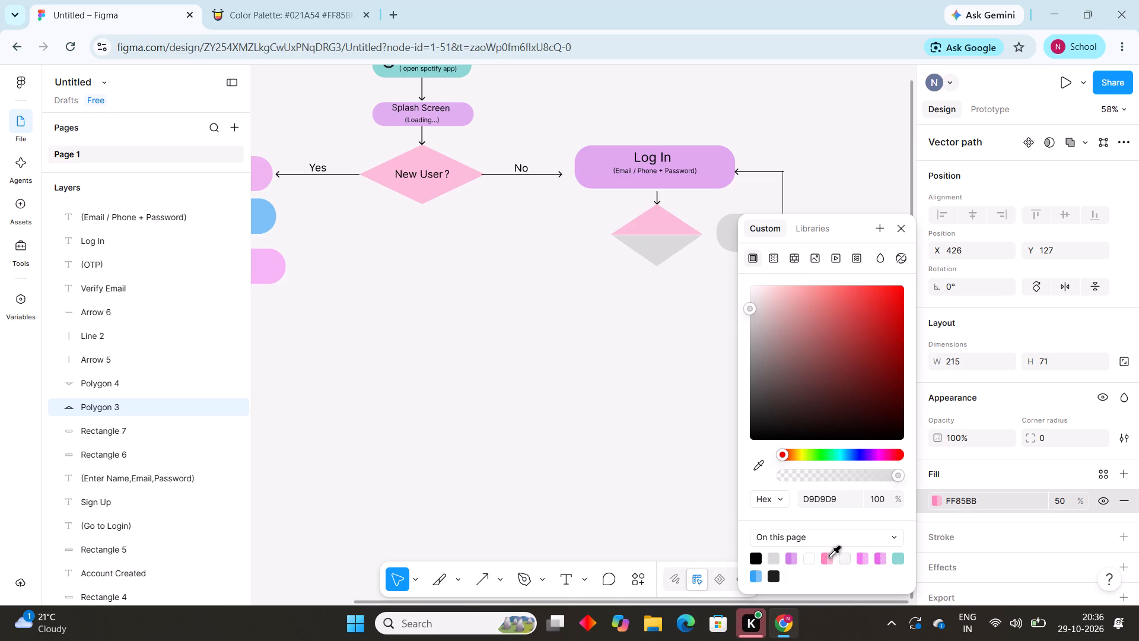
click(676, 469)
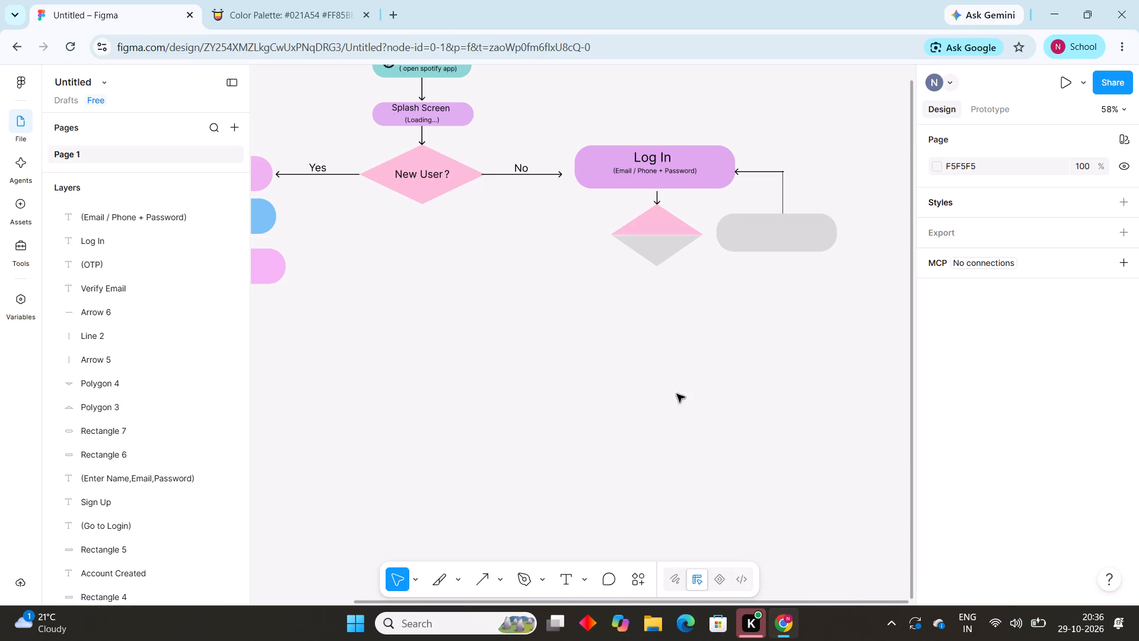
click(658, 258)
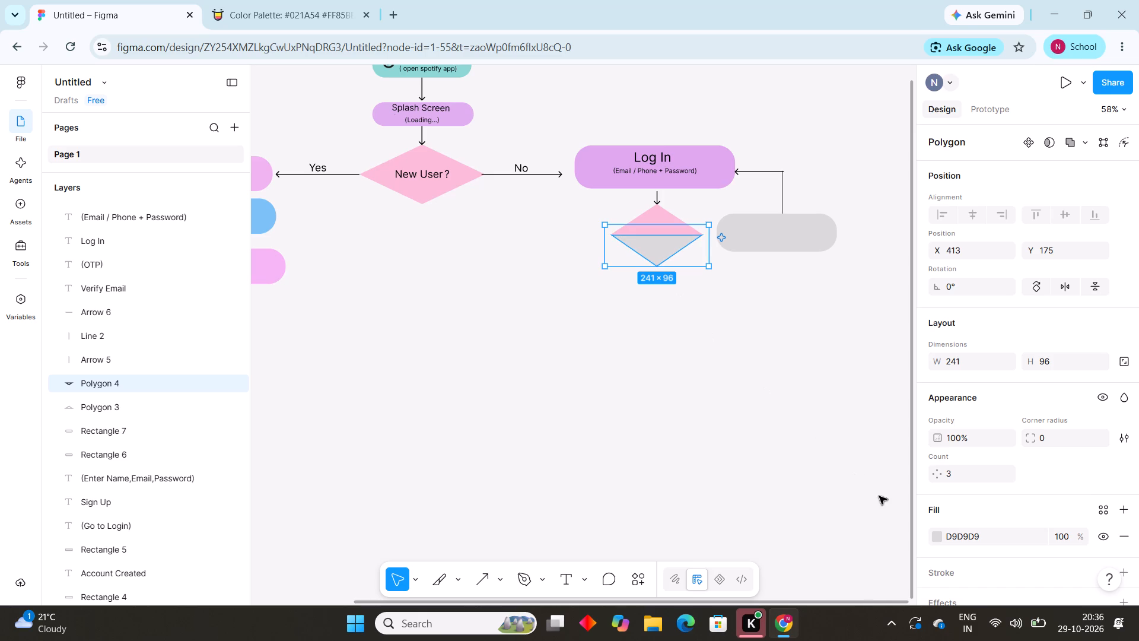
click(940, 534)
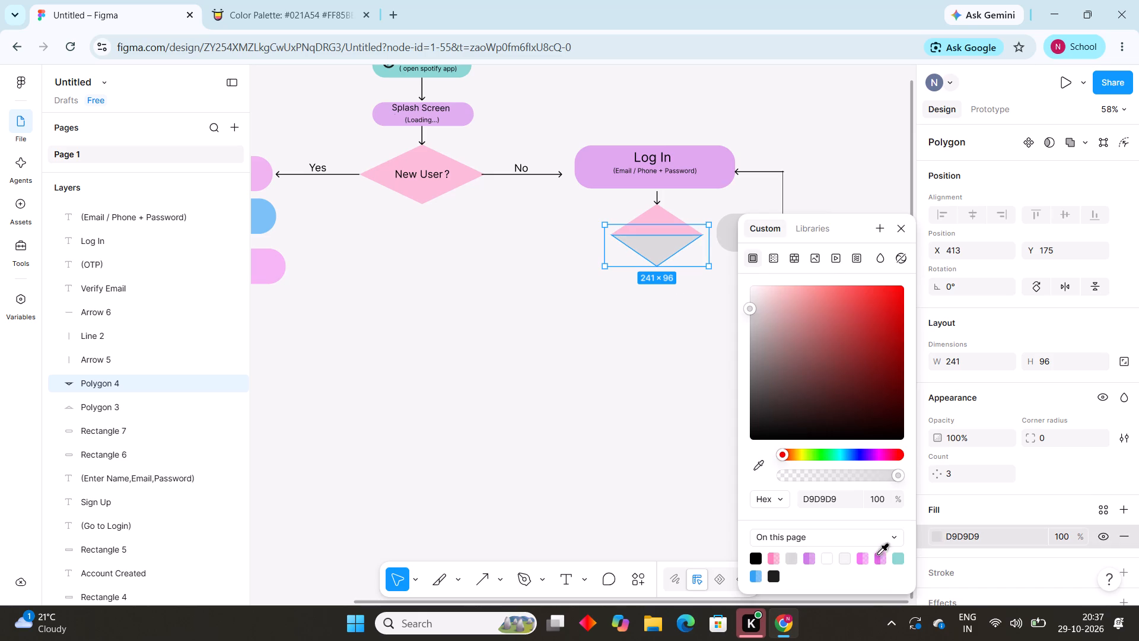
click(775, 558)
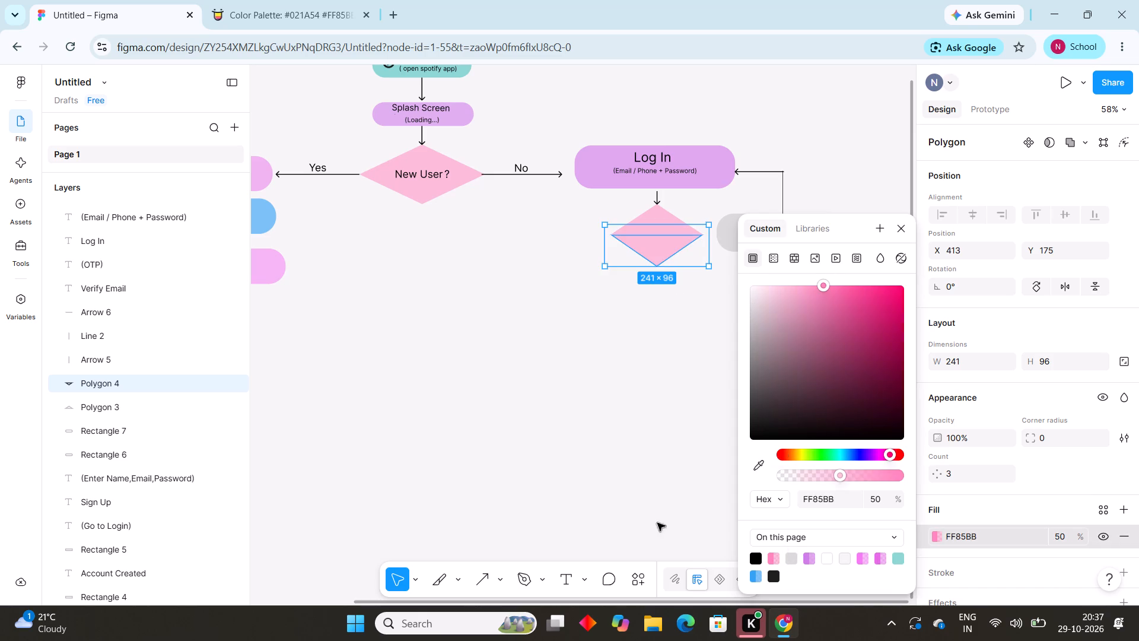
click(622, 514)
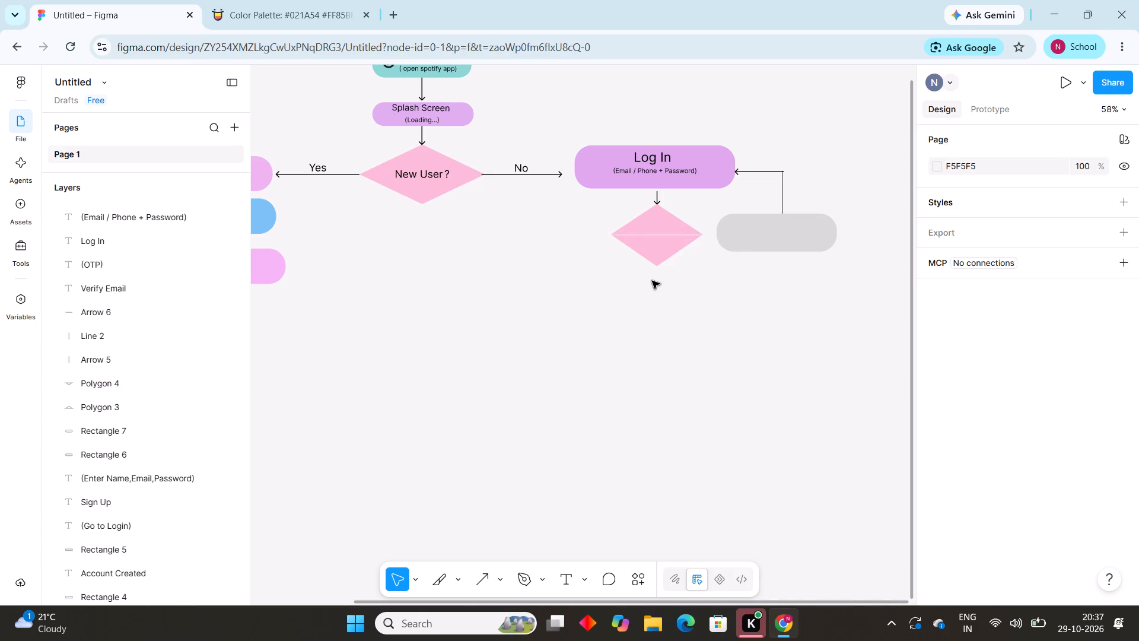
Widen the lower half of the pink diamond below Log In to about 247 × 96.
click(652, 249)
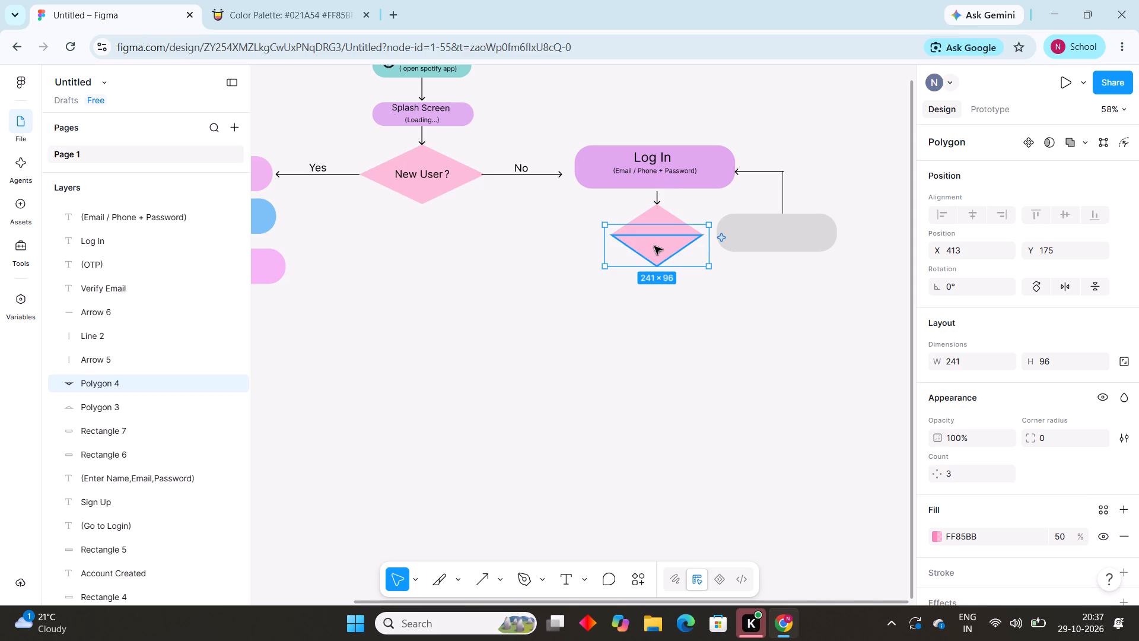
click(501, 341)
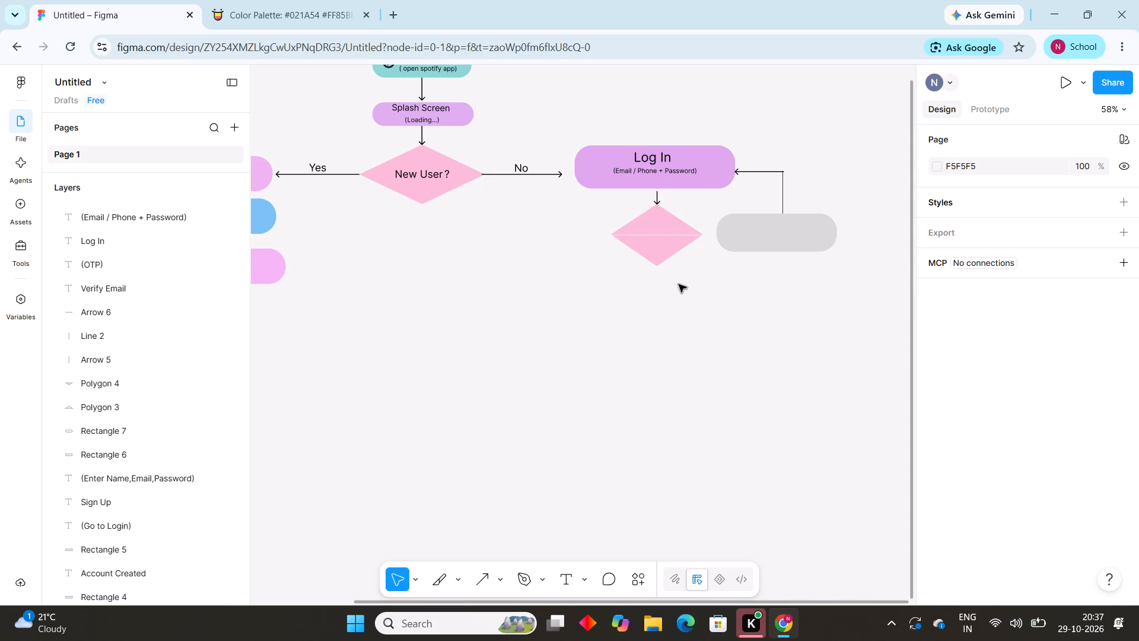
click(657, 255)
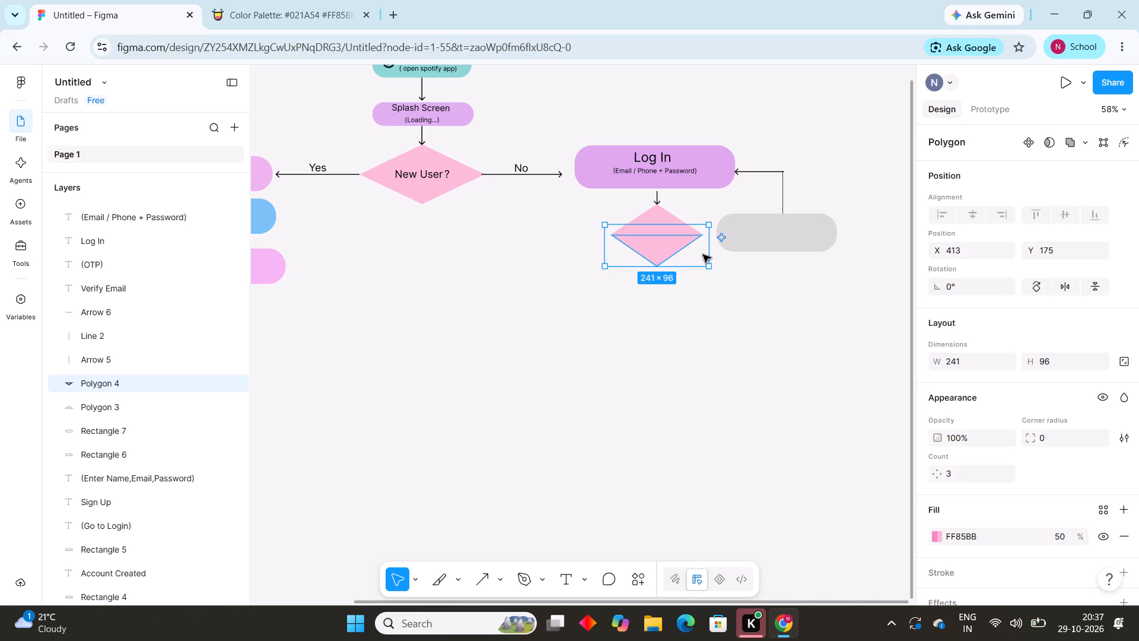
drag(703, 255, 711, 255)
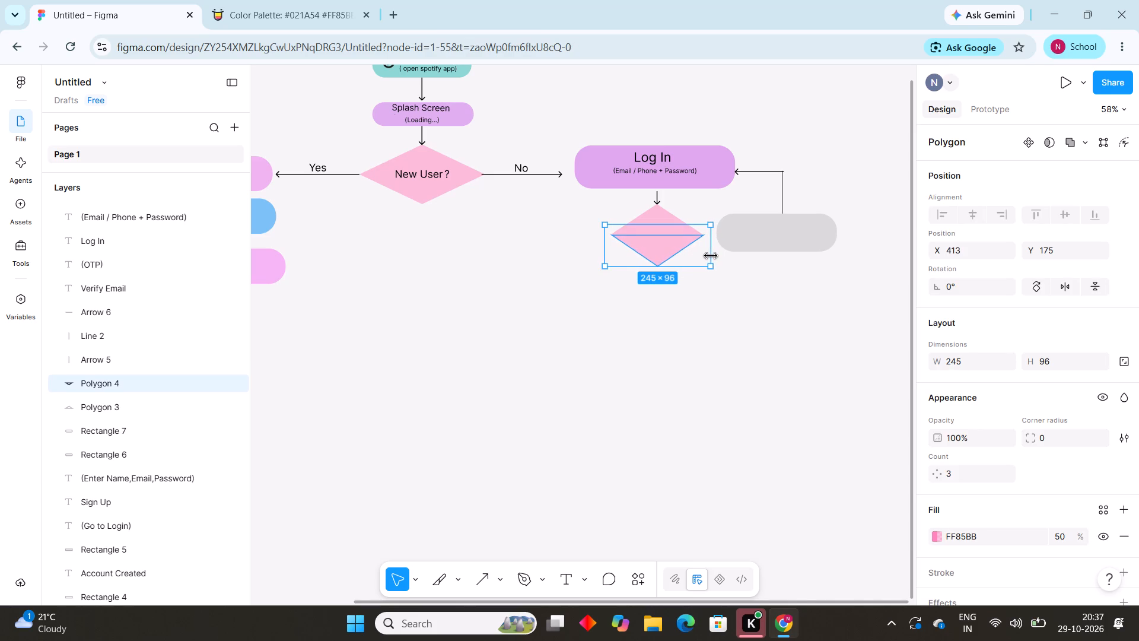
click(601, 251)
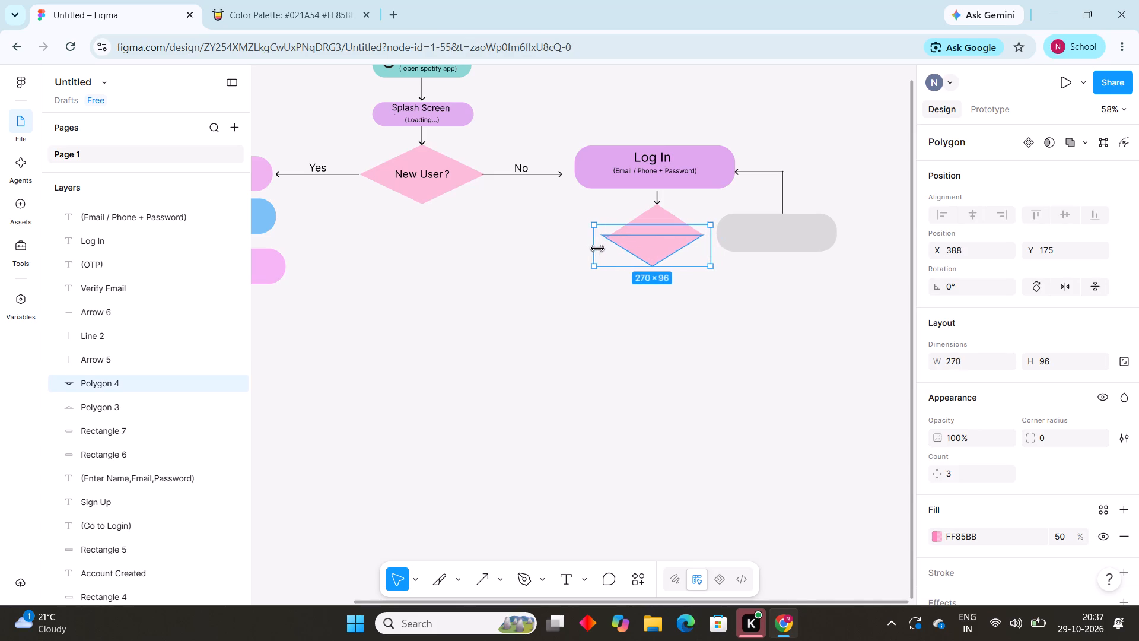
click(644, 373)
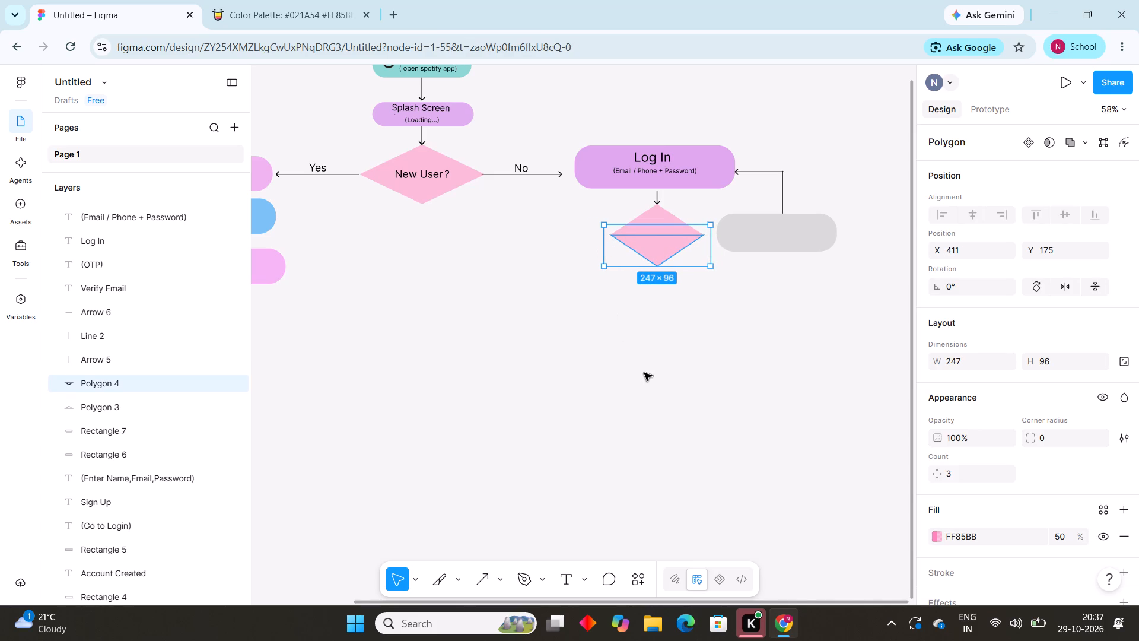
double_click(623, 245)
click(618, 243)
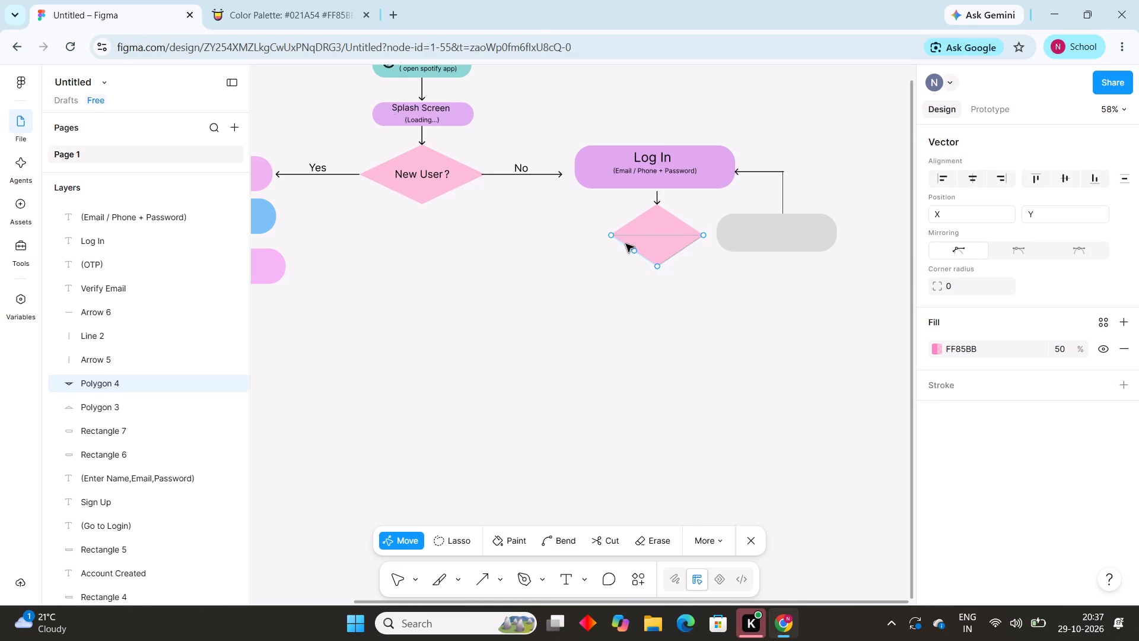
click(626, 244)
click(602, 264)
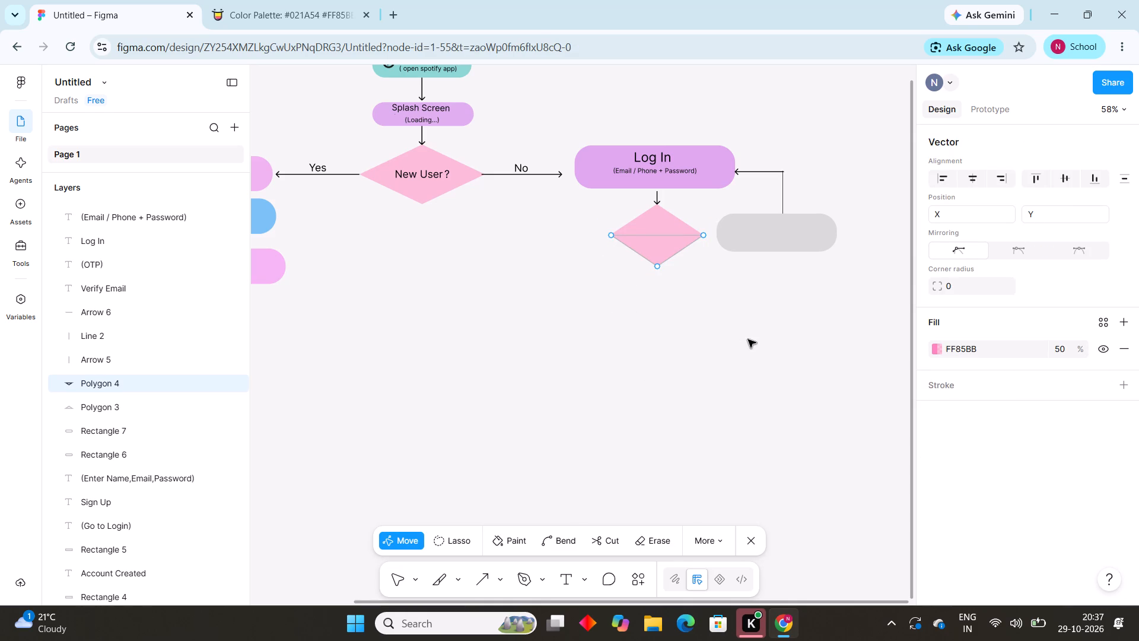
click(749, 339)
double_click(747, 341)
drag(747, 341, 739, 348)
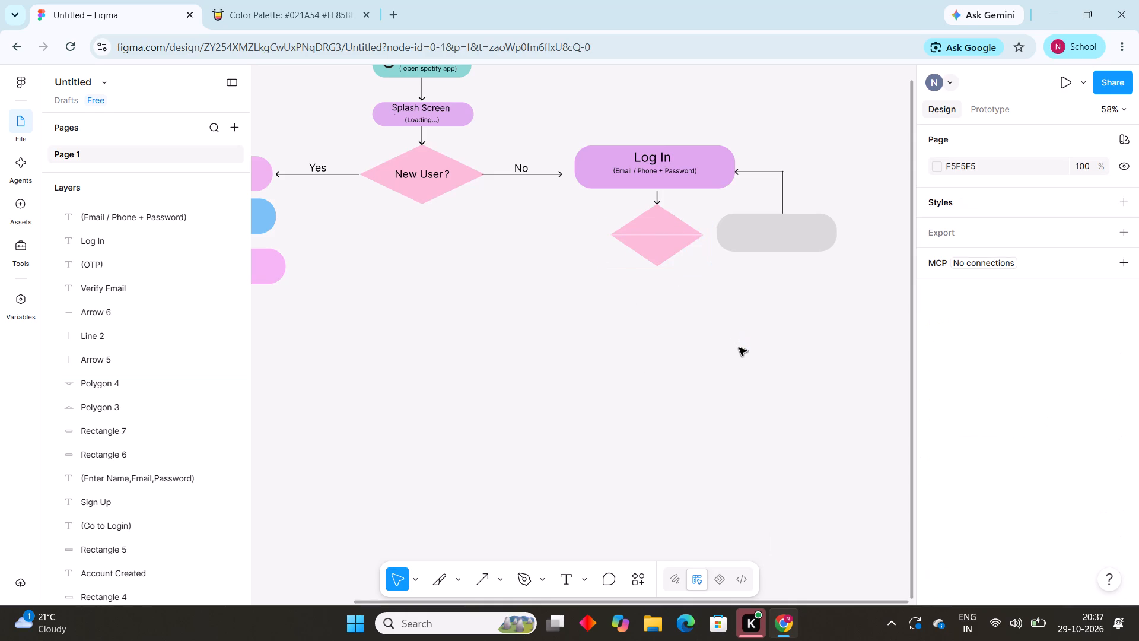
Widen the lower half of the pink diamond on both sides to about 275 × 96, starting at X 397.
click(723, 313)
click(669, 253)
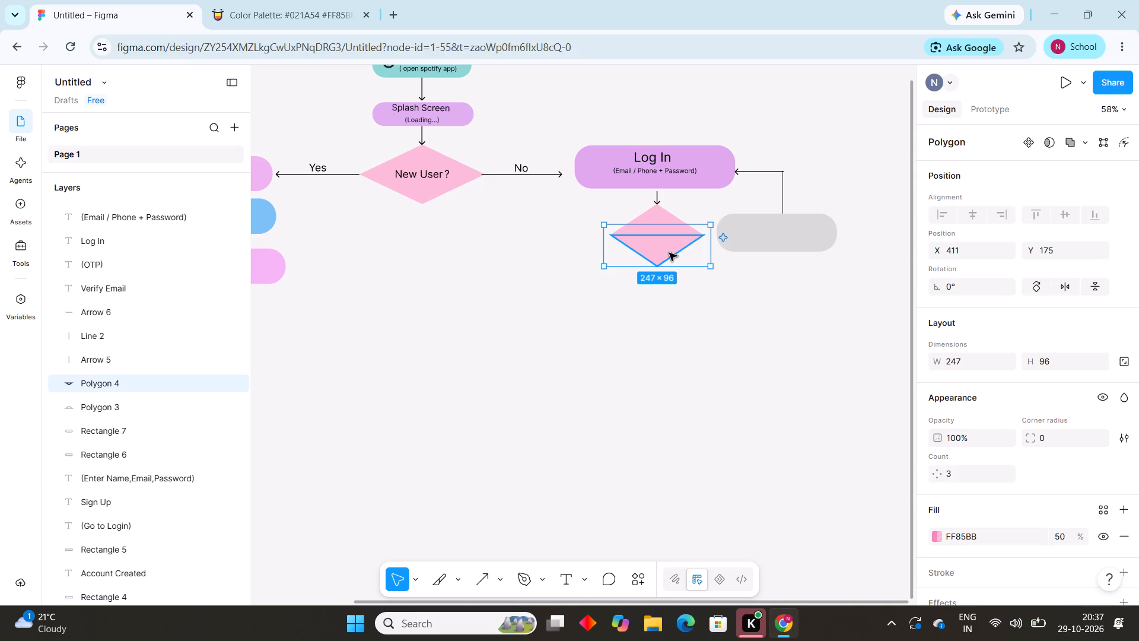
drag(709, 254, 714, 254)
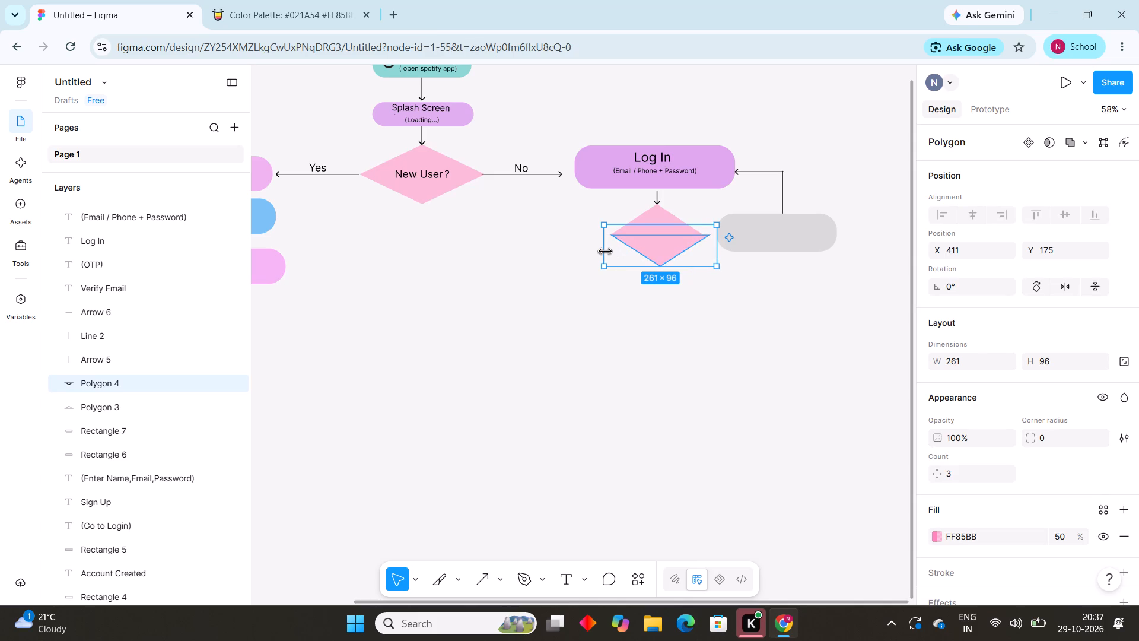
drag(605, 250, 597, 251)
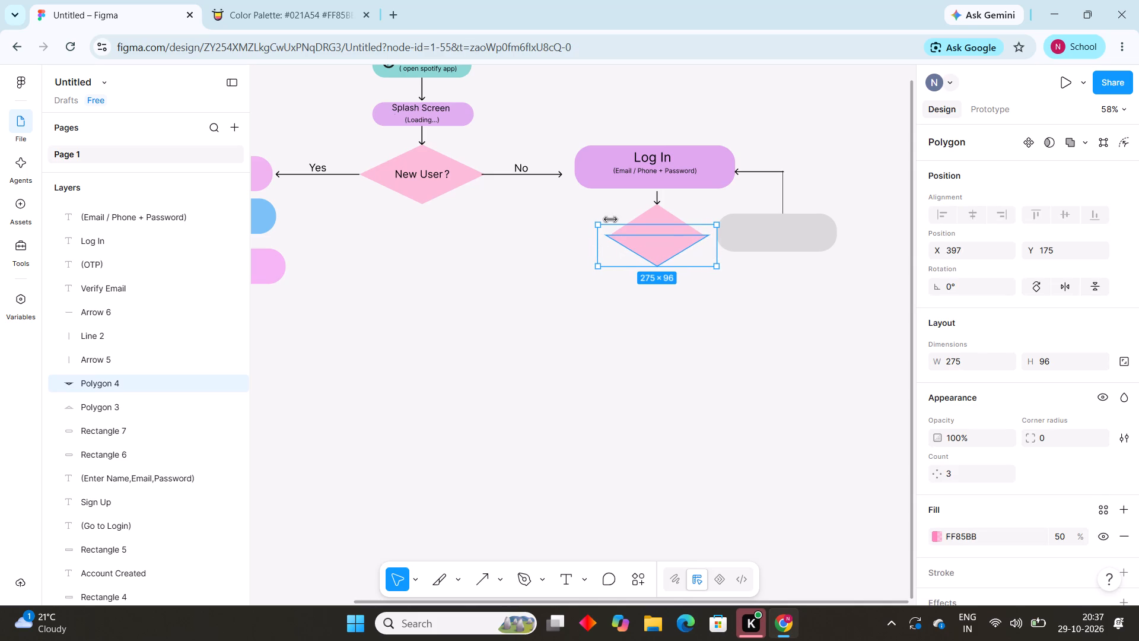
click(601, 204)
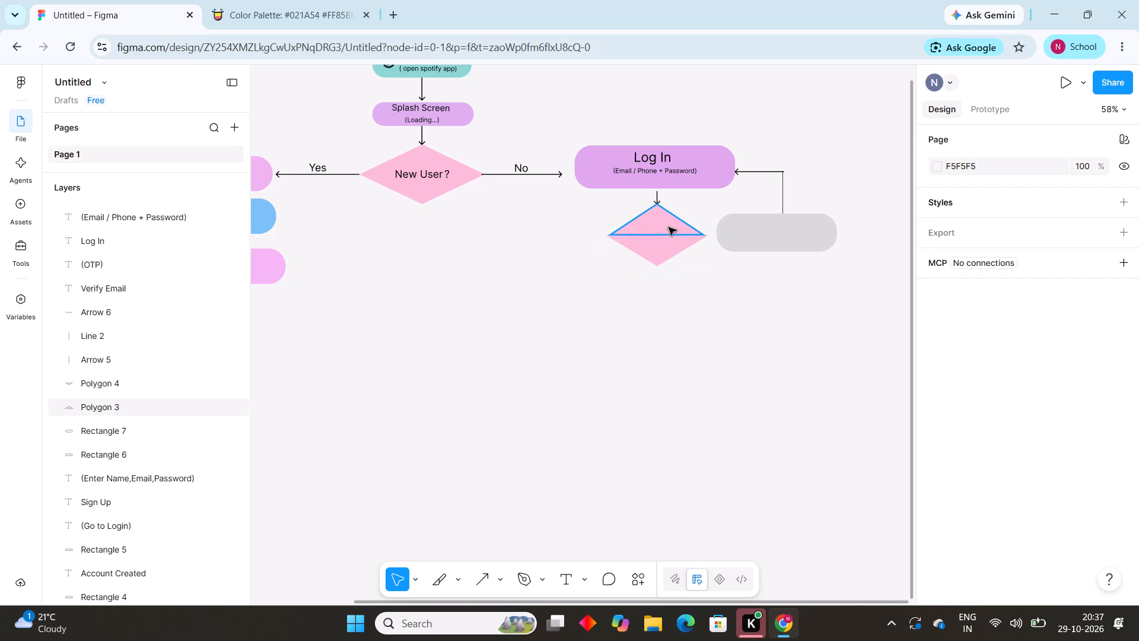
Widen the upper half of the pink diamond to about 263 × 71 and shift it down to about Y 133 over the lower half.
click(669, 227)
drag(609, 224, 596, 224)
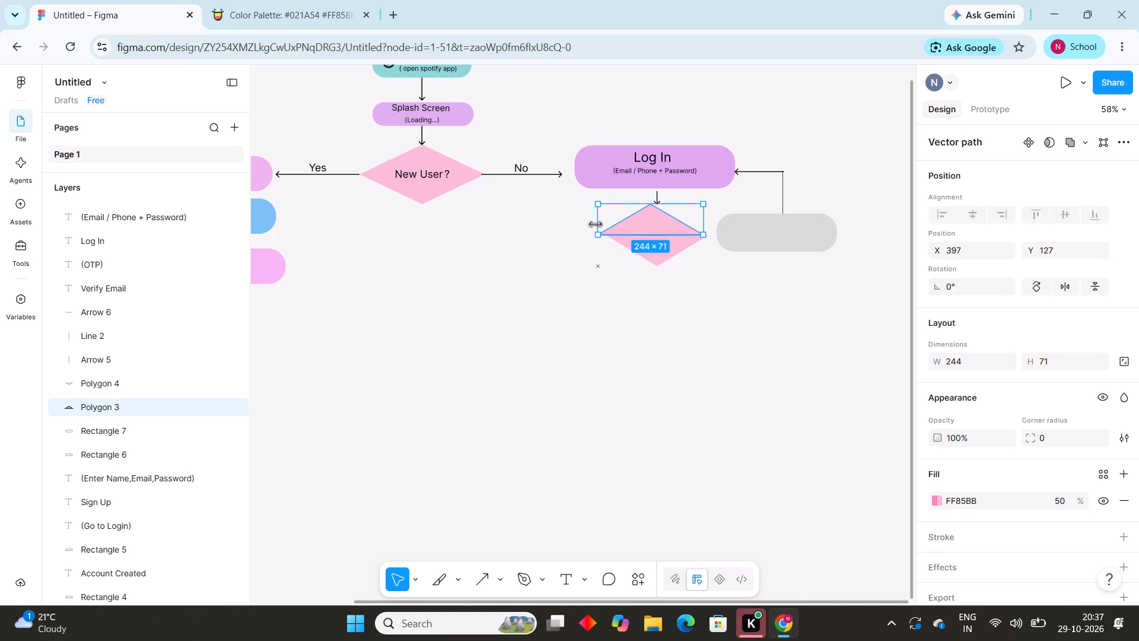
drag(596, 224, 601, 224)
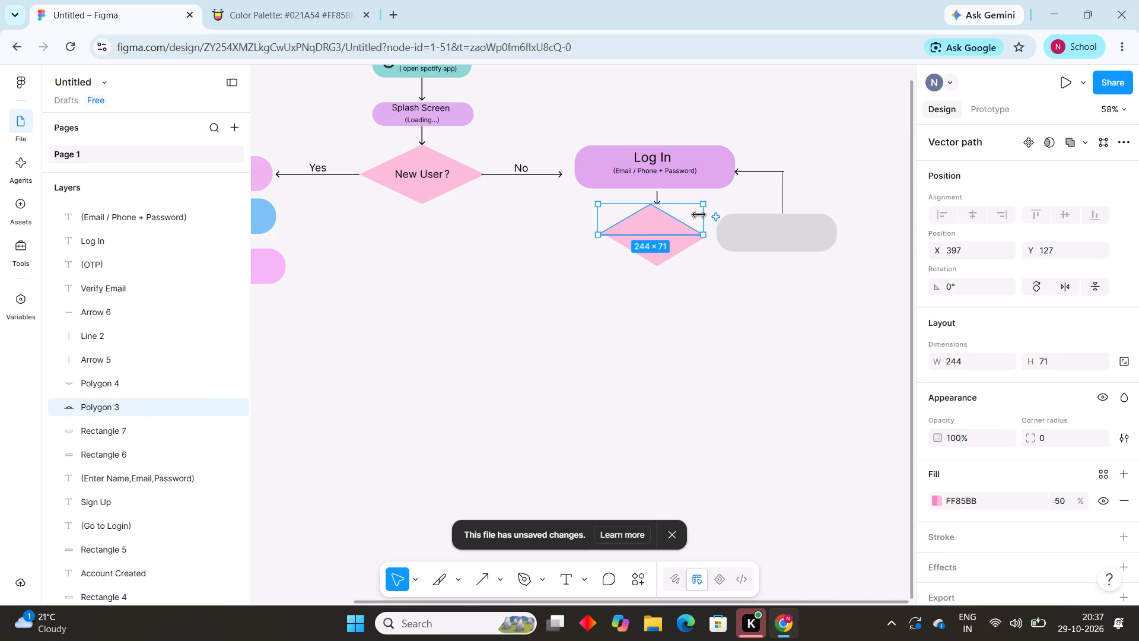
drag(699, 215, 711, 218)
click(675, 231)
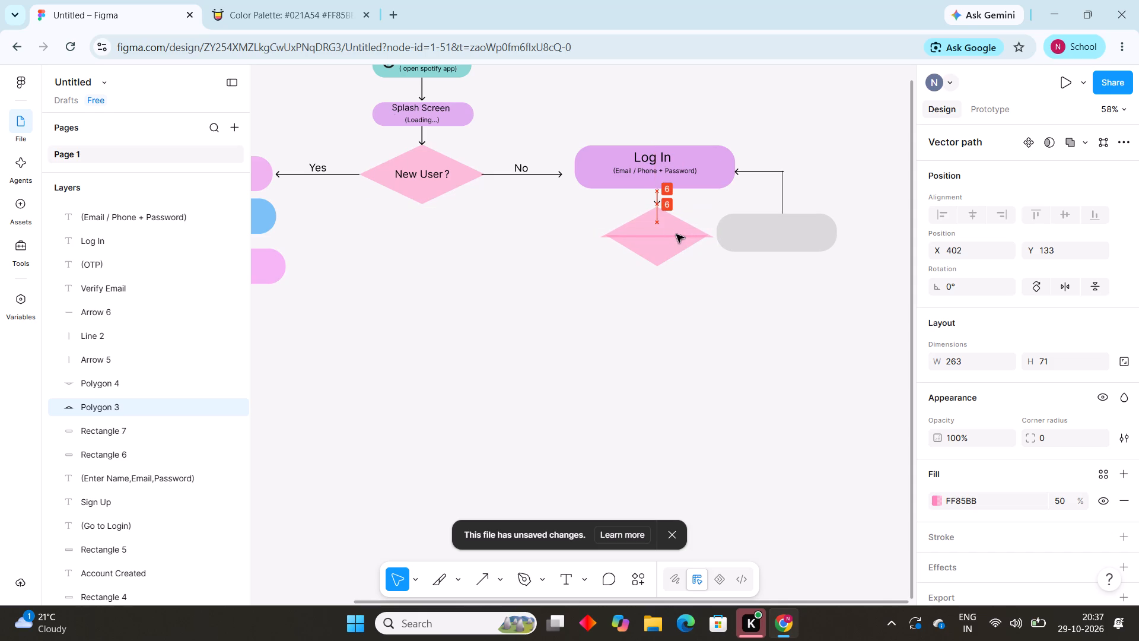
click(704, 318)
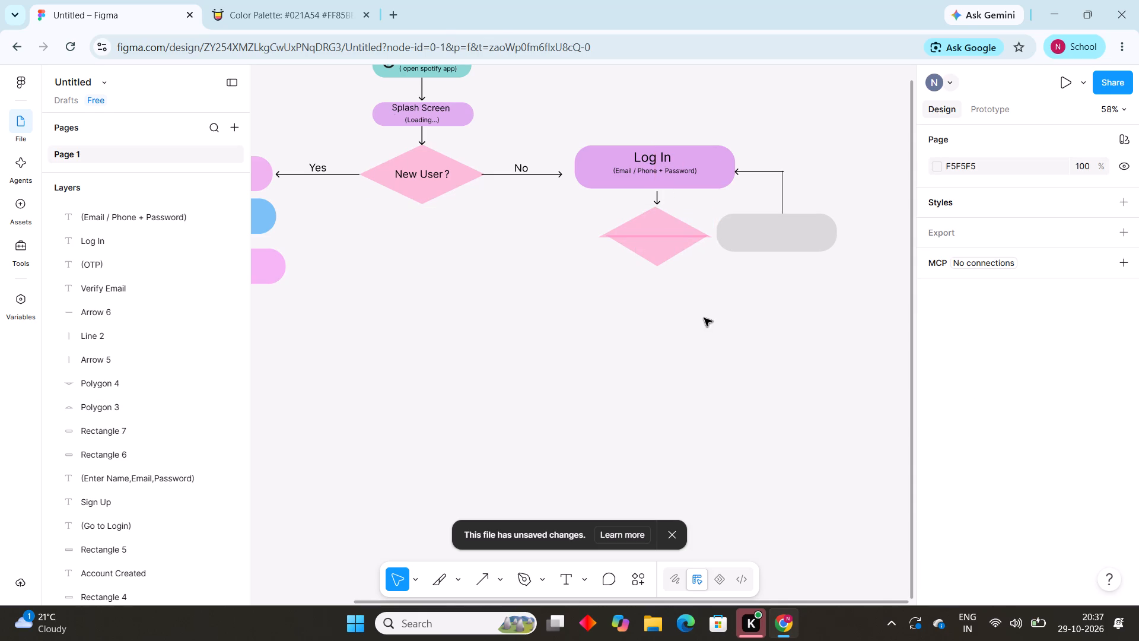
Widen the lower half of the pink diamond on both sides from about X 388, lining it up with the upper half.
click(658, 221)
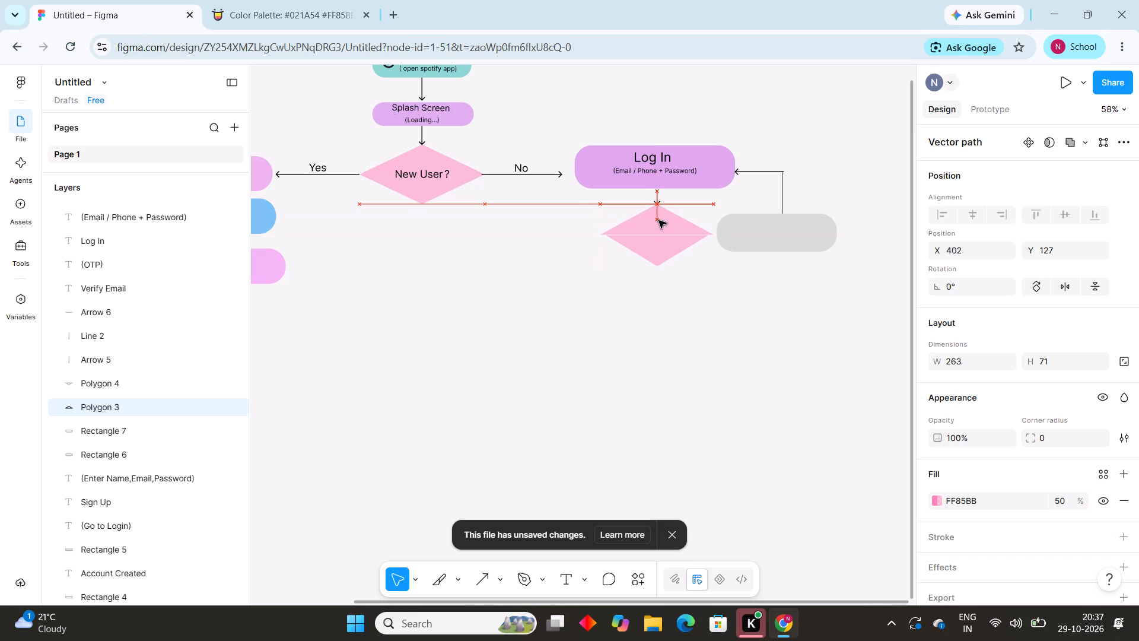
click(645, 260)
click(598, 252)
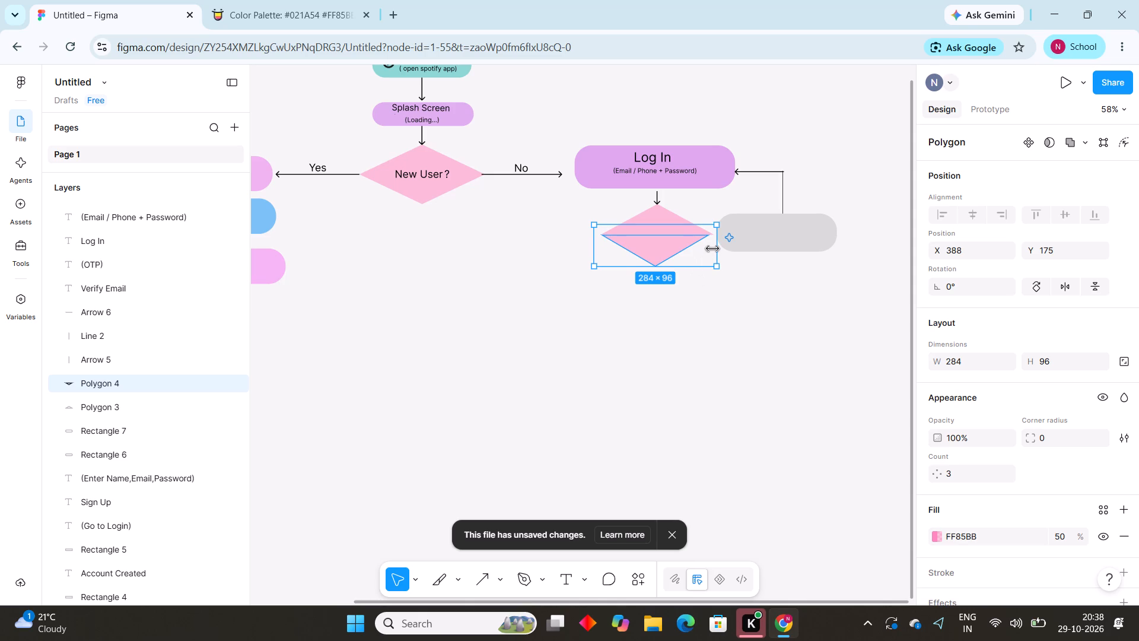
drag(712, 248, 725, 250)
click(734, 339)
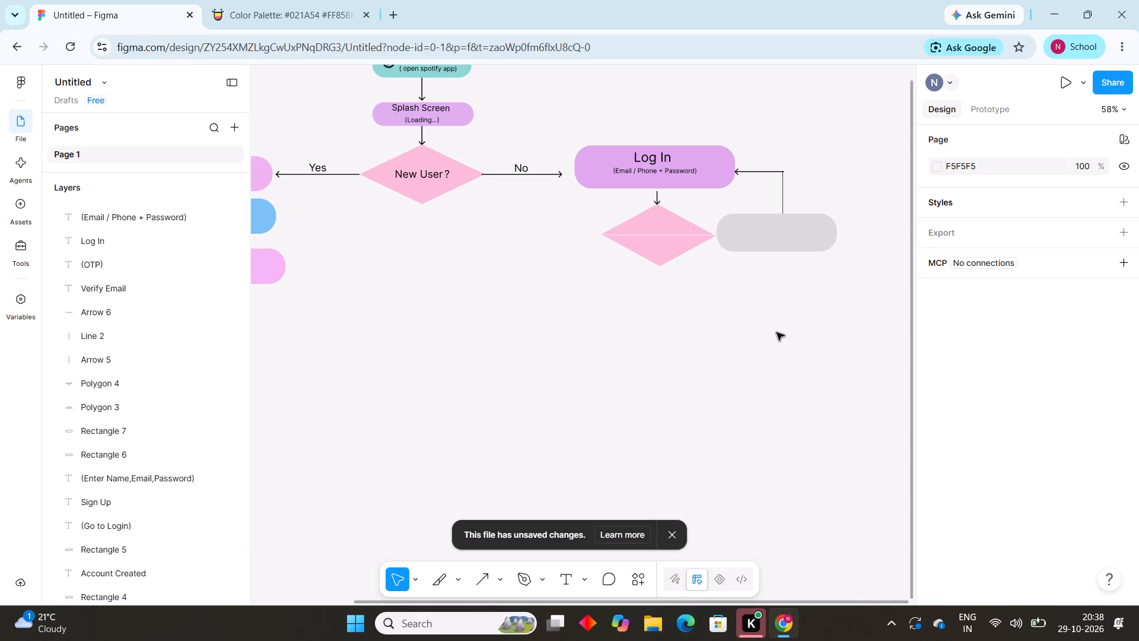
drag(782, 387, 657, 237)
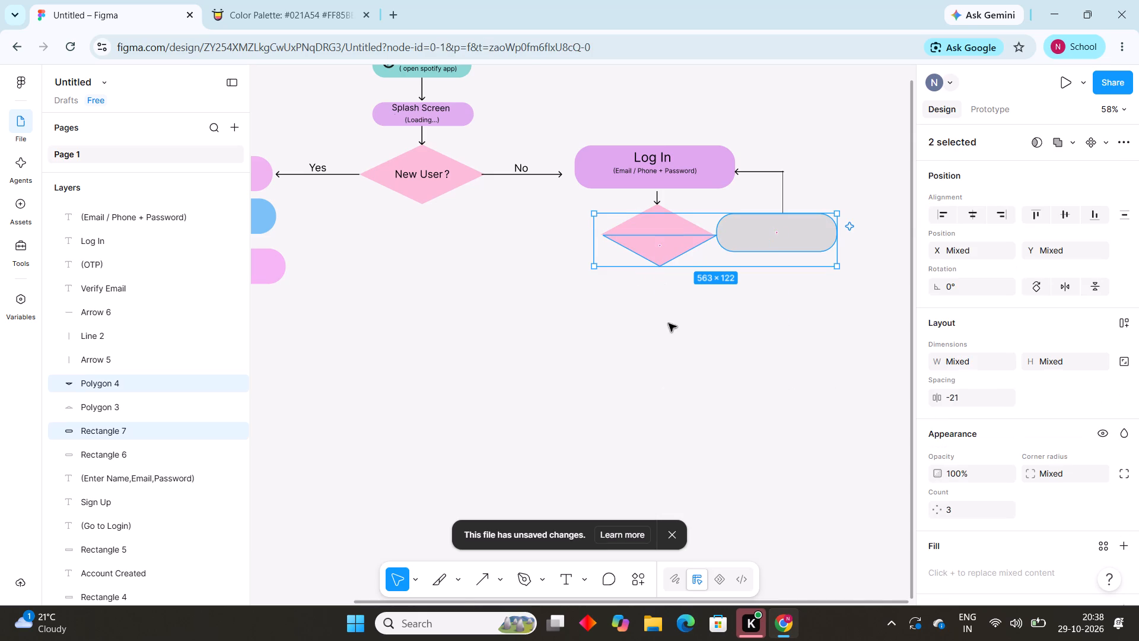
click(708, 347)
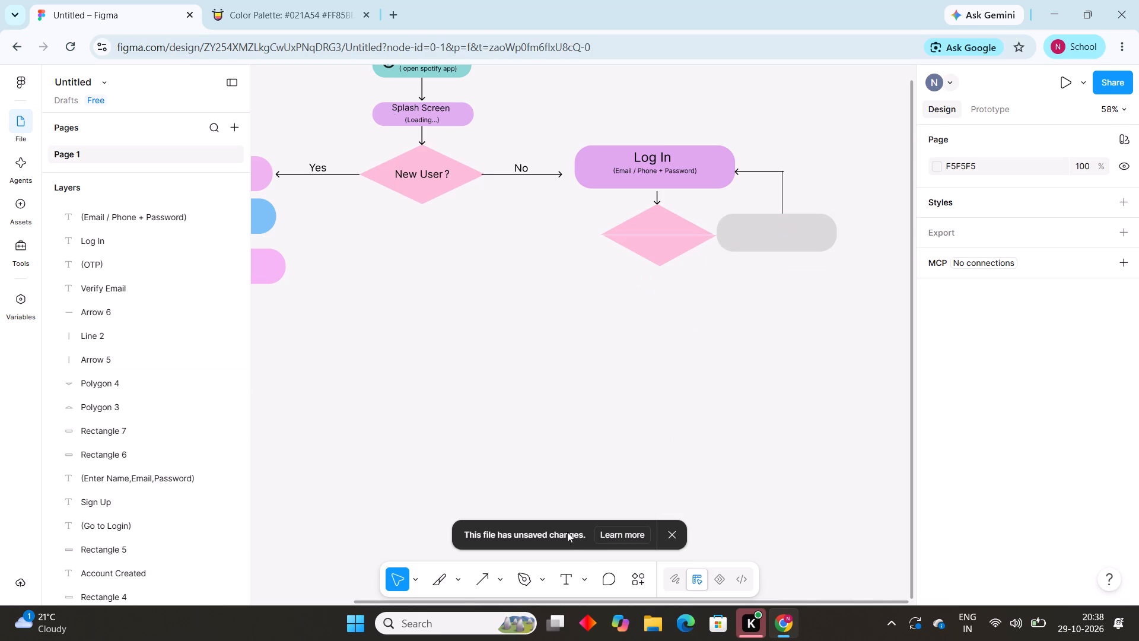
Add the text label "Login successful?" on the pink diamond below Log In.
click(580, 585)
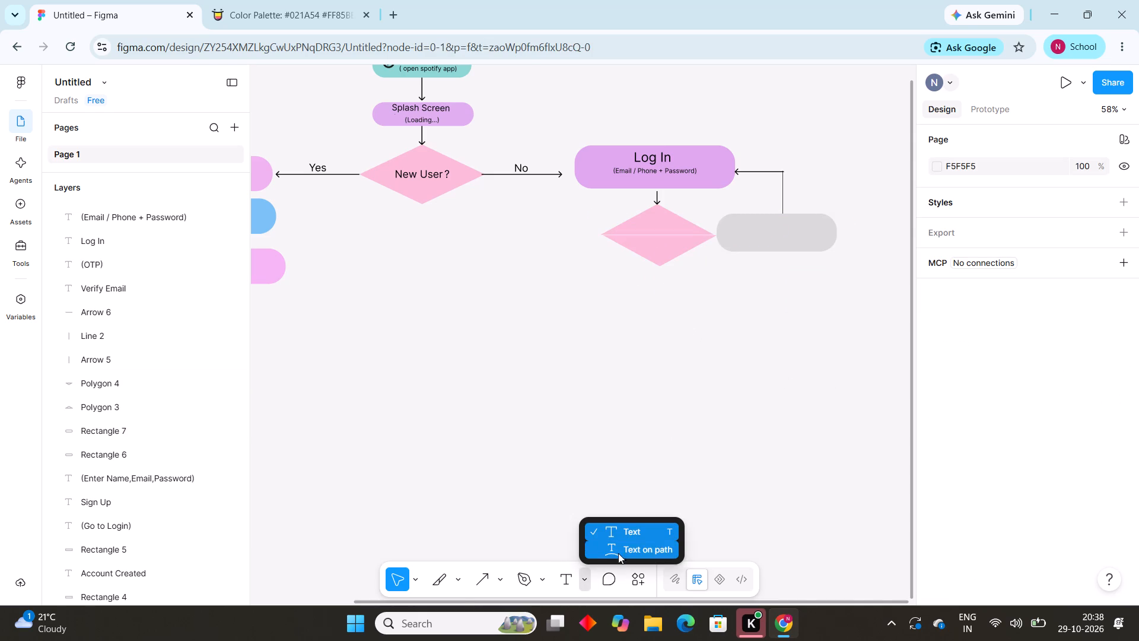
click(634, 528)
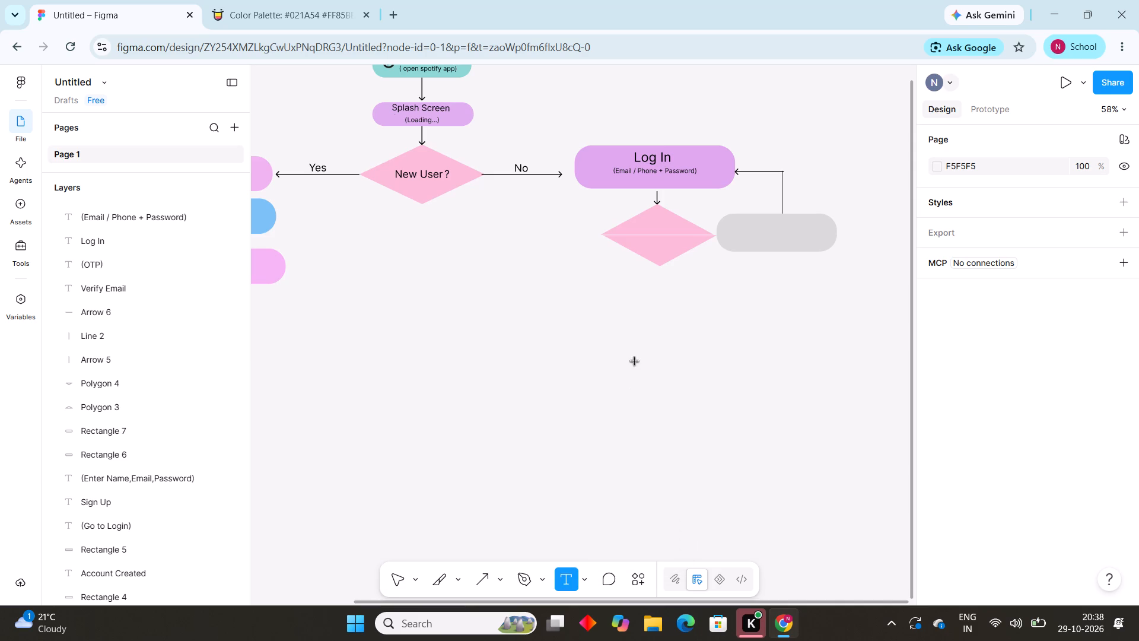
click(625, 235)
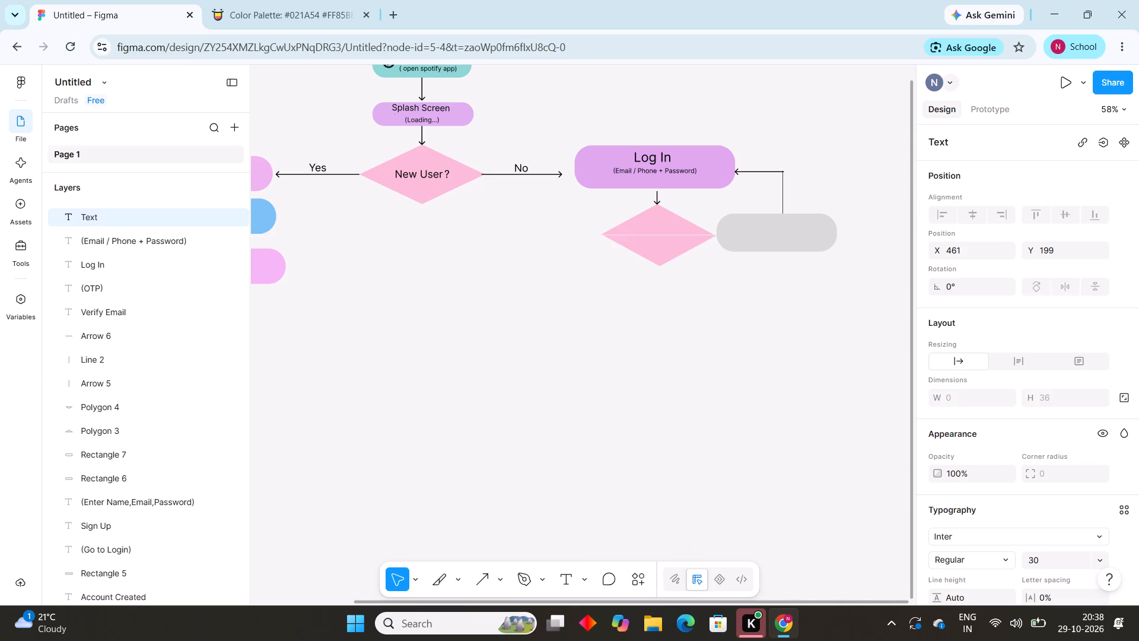
key(l)
key(BackSpace)
text(LO)
key(BackSpace)
text(gin)
key(BackSpace)
key(BackSpace)
key(BackSpace)
key(o)
text(gin su)
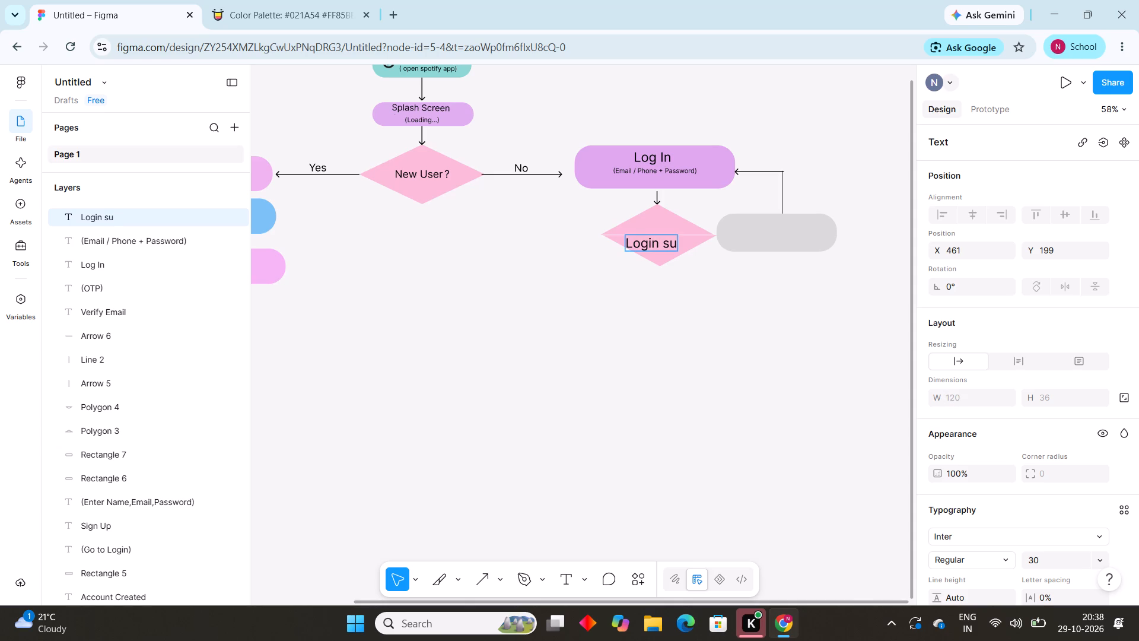
text(cceas)
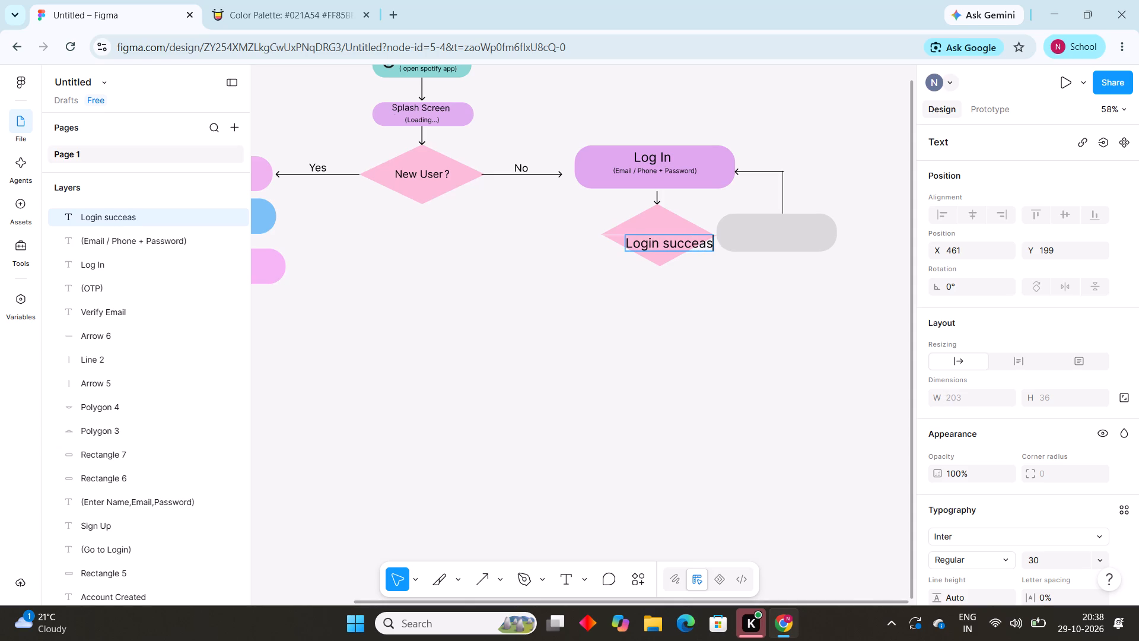
key(BackSpace)
key(BackSpace)
text(ss)
text(fully)
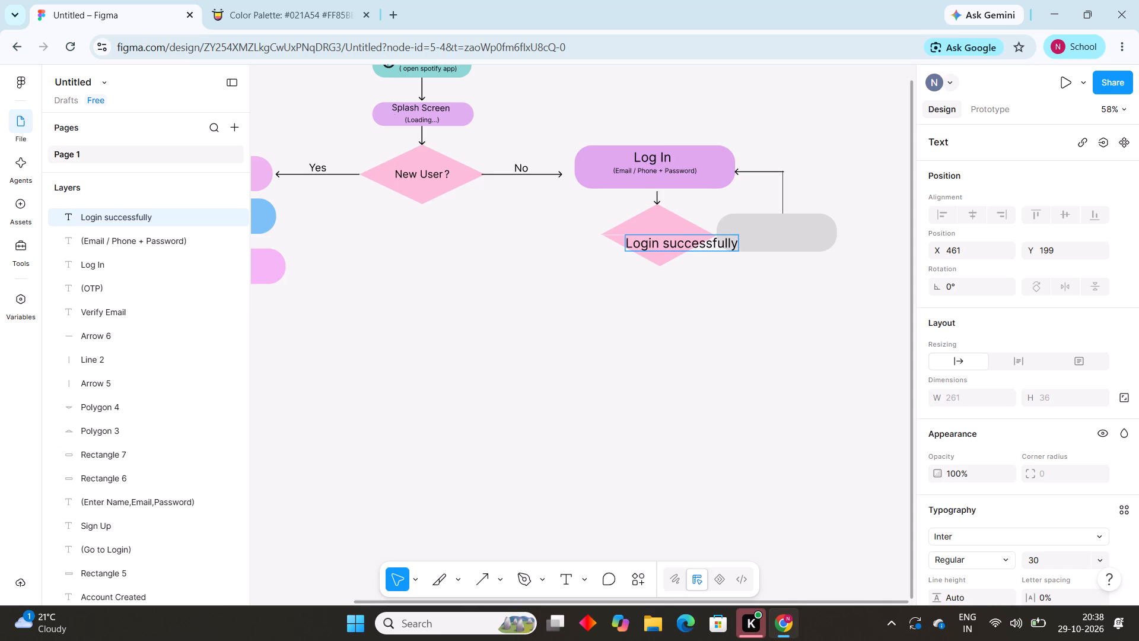
key(BackSpace)
key(BackSpace)
key(shift+question)
Set the font size of the whole "Login successful?" label to 20.
drag(661, 246, 652, 347)
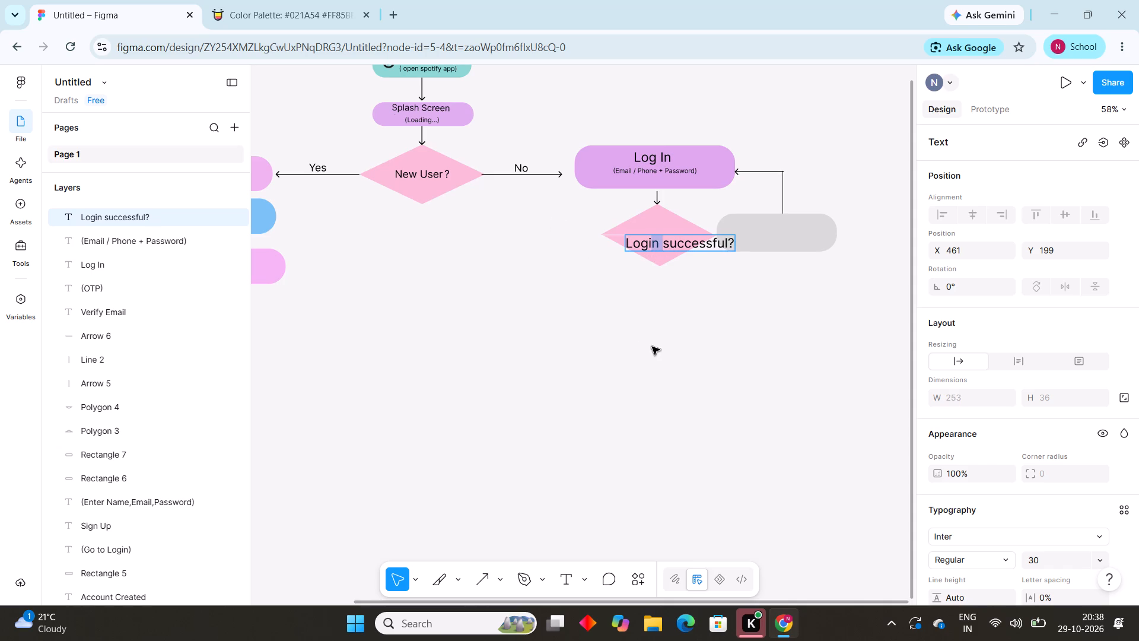
drag(627, 241, 638, 241)
drag(638, 241, 753, 244)
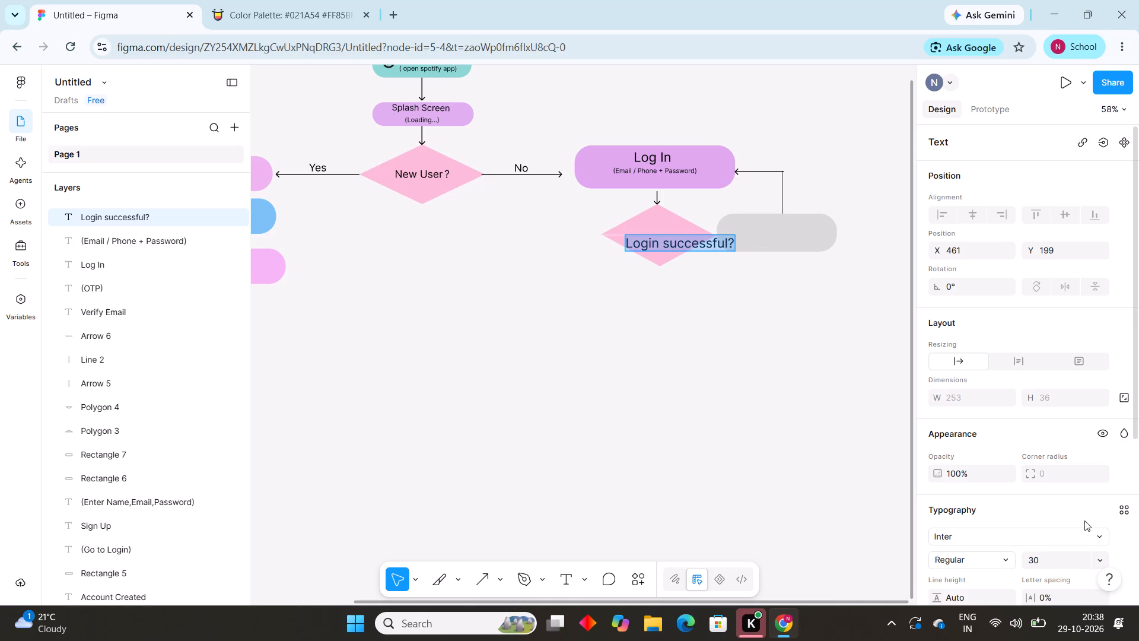
click(1046, 559)
key(BackSpace)
text(20)
key(Return)
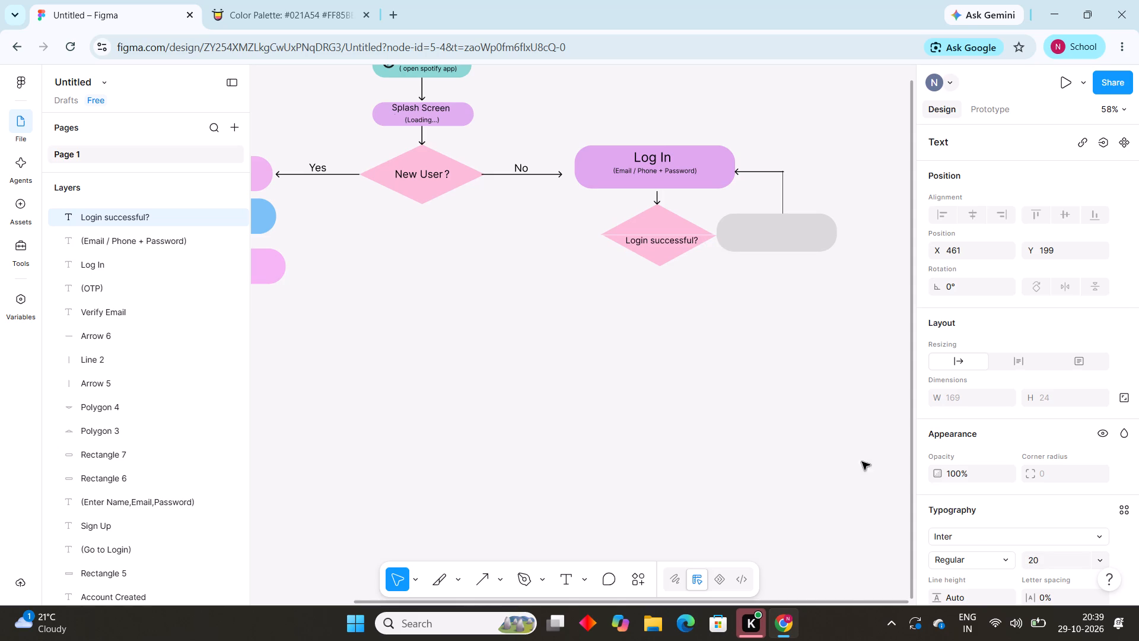
click(601, 392)
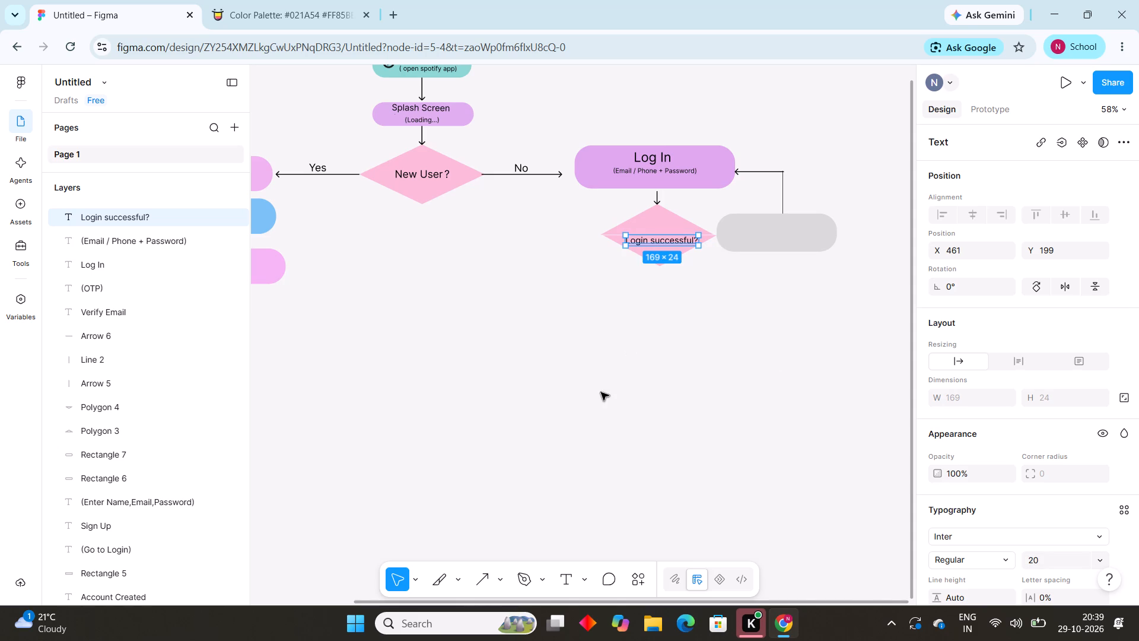
Centre the "Login successful?" label inside the pink diamond at about X 459, Y 184.
drag(647, 238, 656, 238)
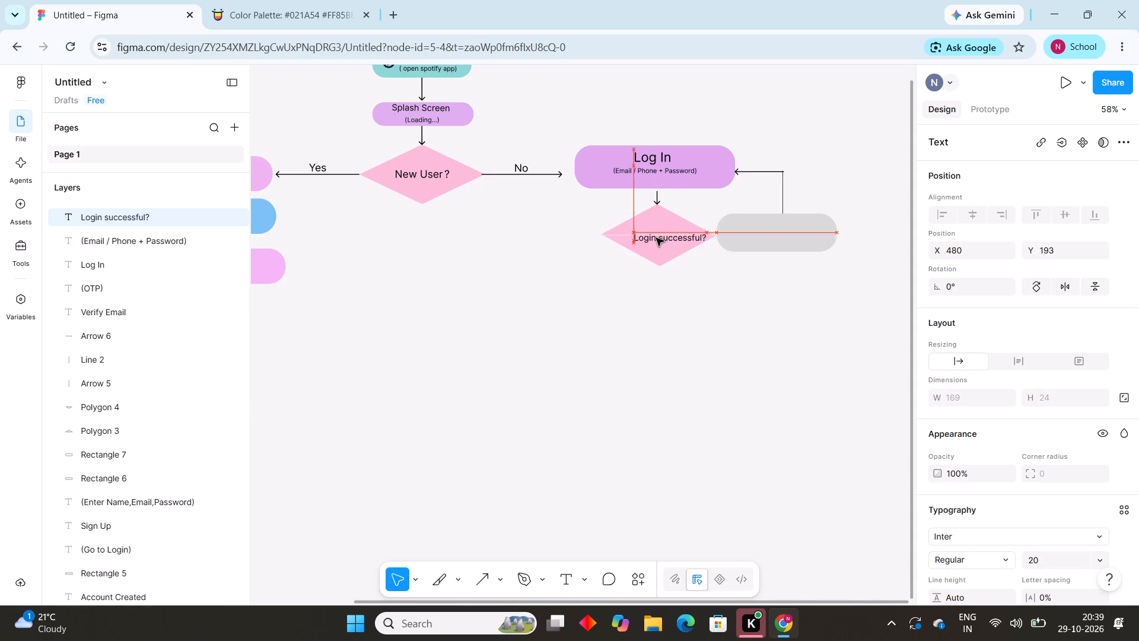
drag(656, 238, 647, 231)
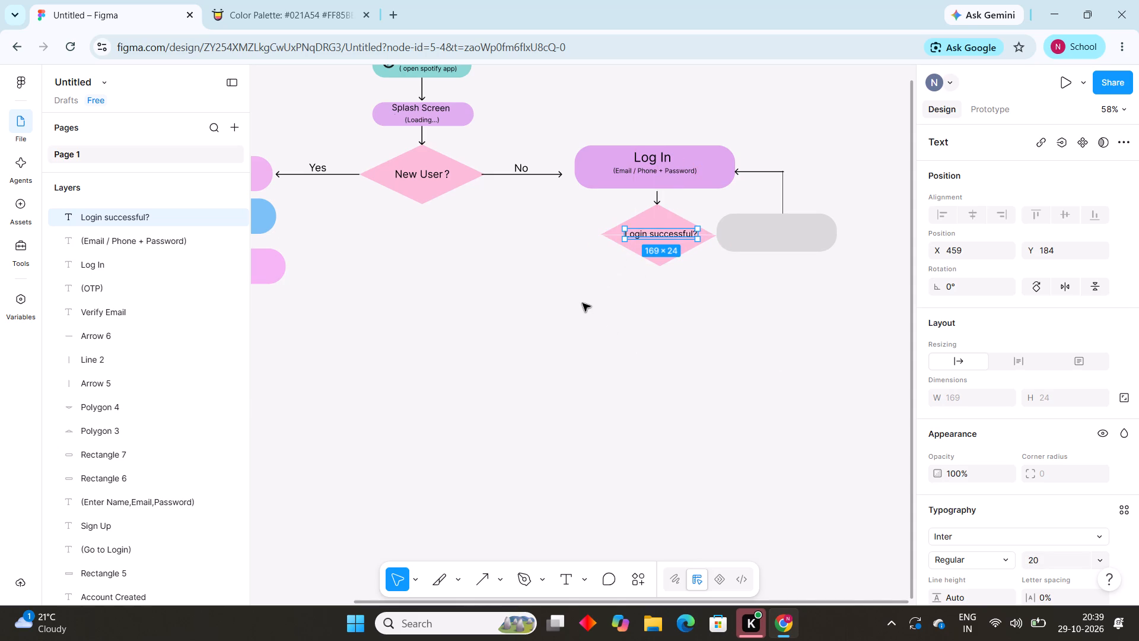
click(583, 303)
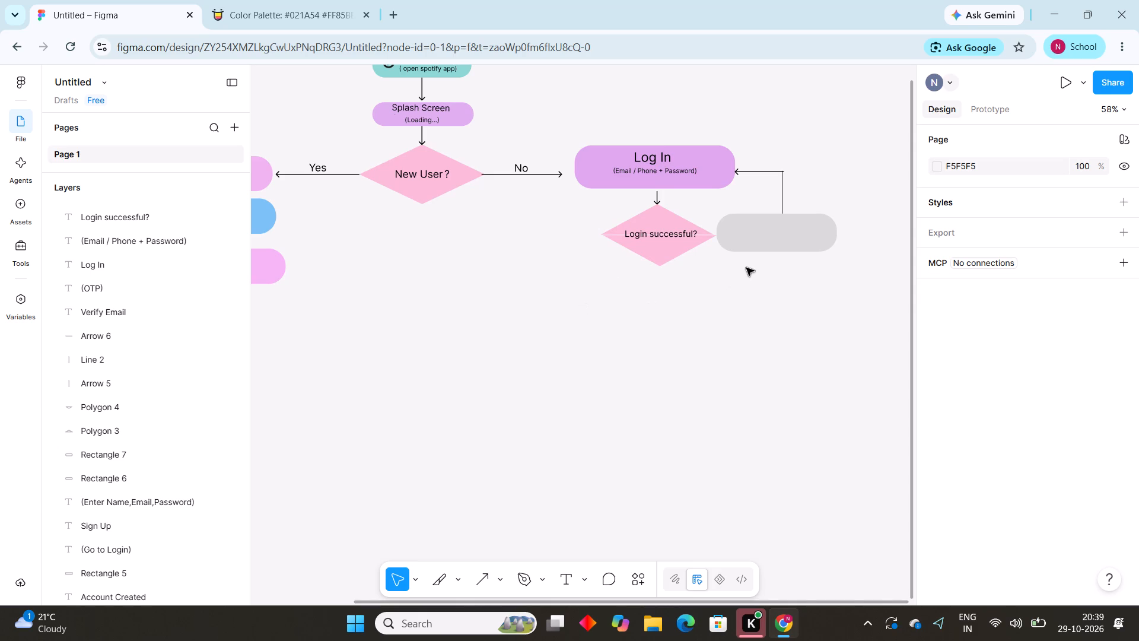
Move the grey rounded rectangle away from the diamond to about X 787, Y 155, and shift its vertical connector line along with it.
drag(780, 243, 812, 242)
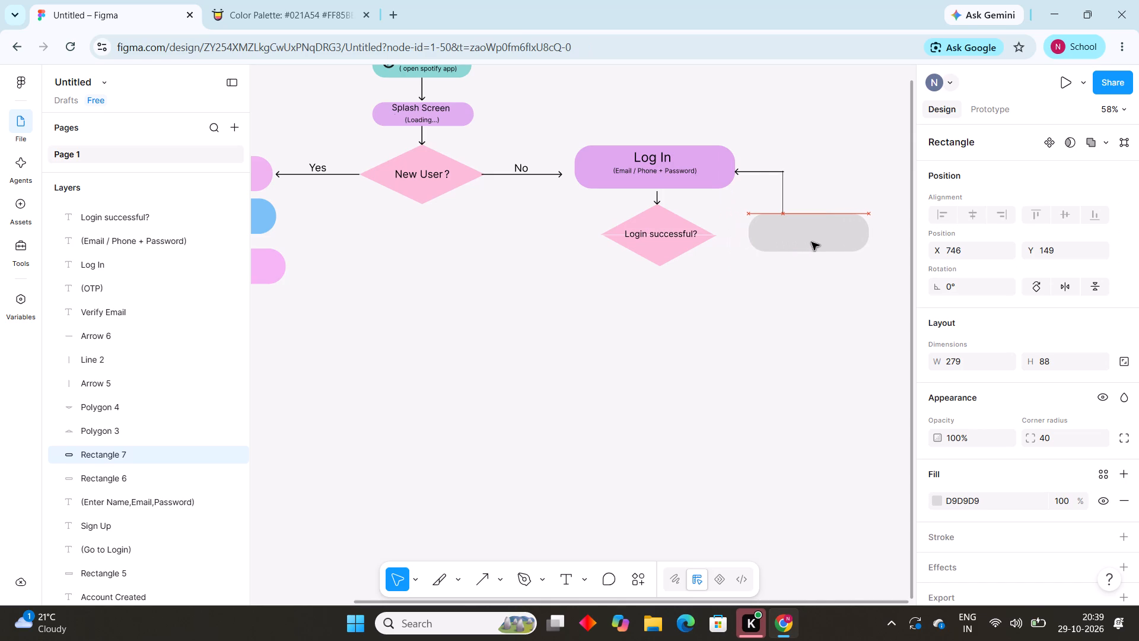
drag(812, 242, 836, 246)
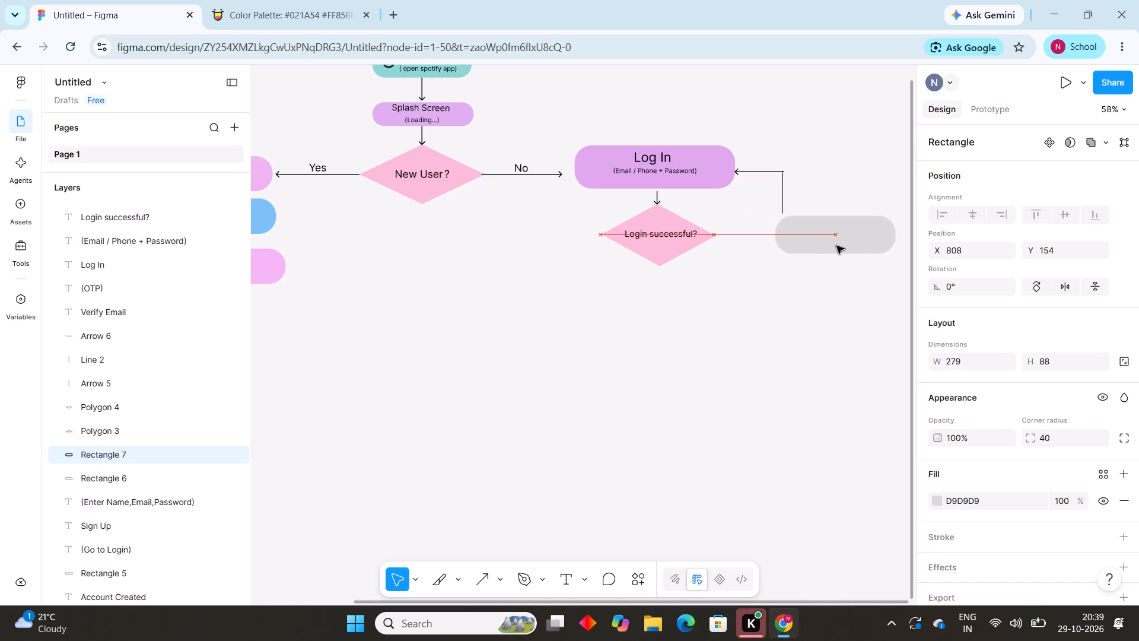
drag(836, 246, 829, 246)
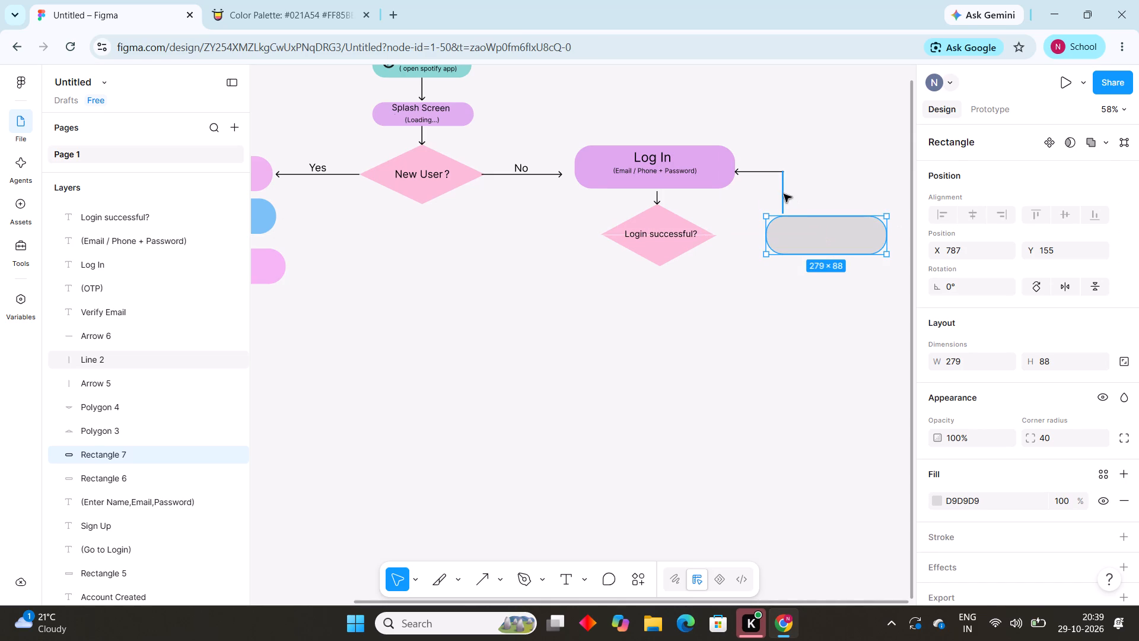
drag(784, 194, 814, 199)
Move the arrow pointing at Log In and stretch it to about 155 long, spanning from the vertical connector line towards Log In.
drag(778, 169, 803, 170)
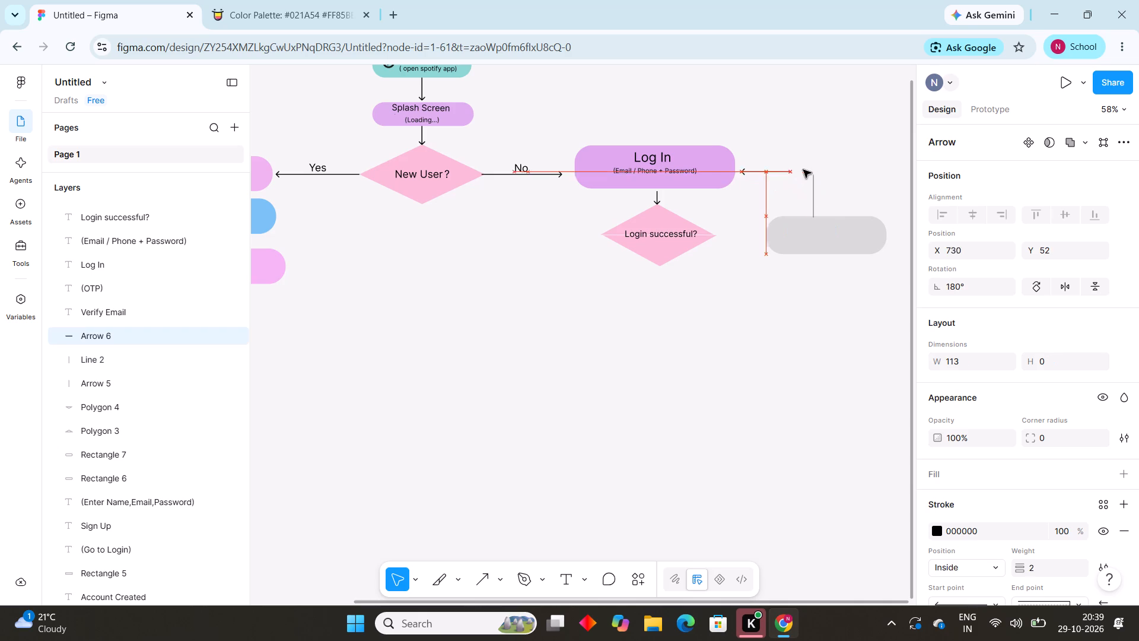
drag(803, 170, 800, 165)
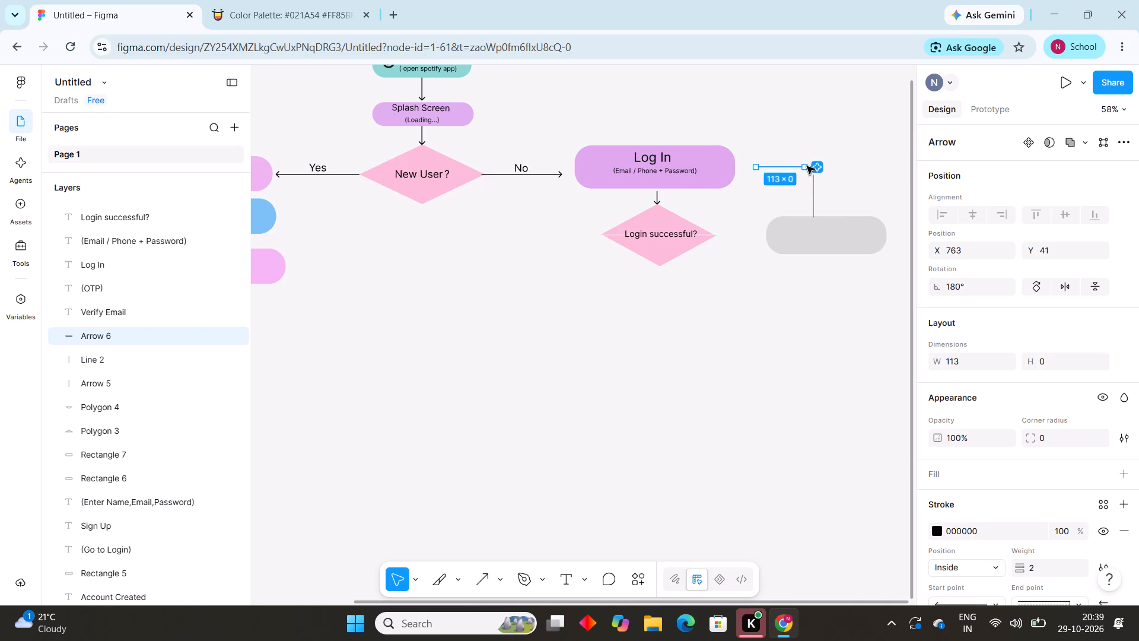
drag(807, 166, 817, 167)
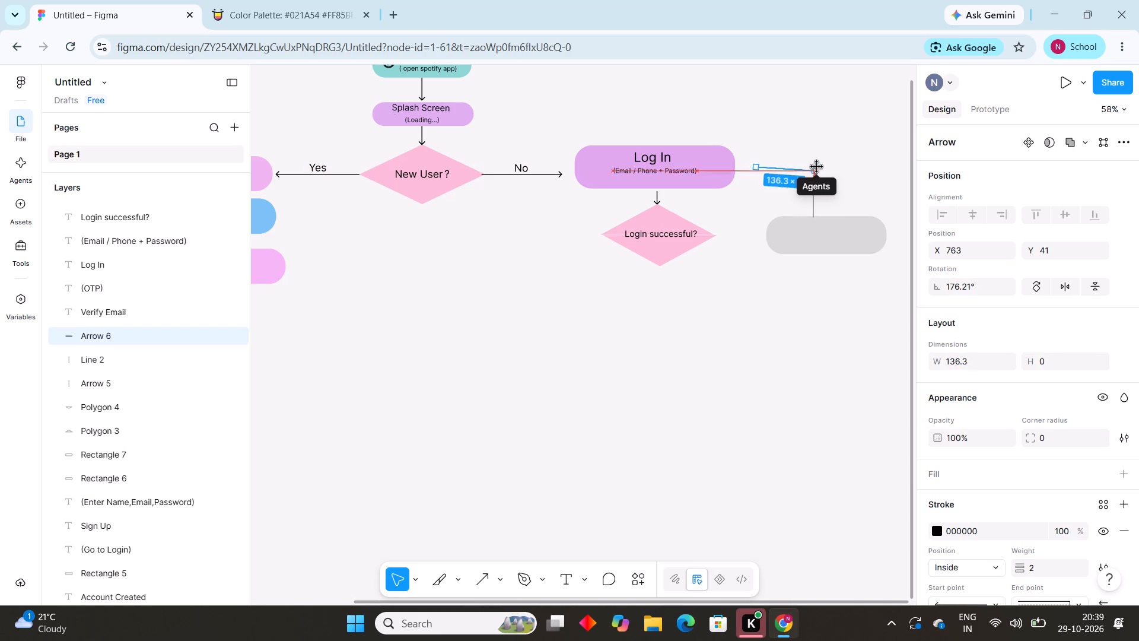
drag(817, 167, 817, 166)
drag(757, 170, 743, 169)
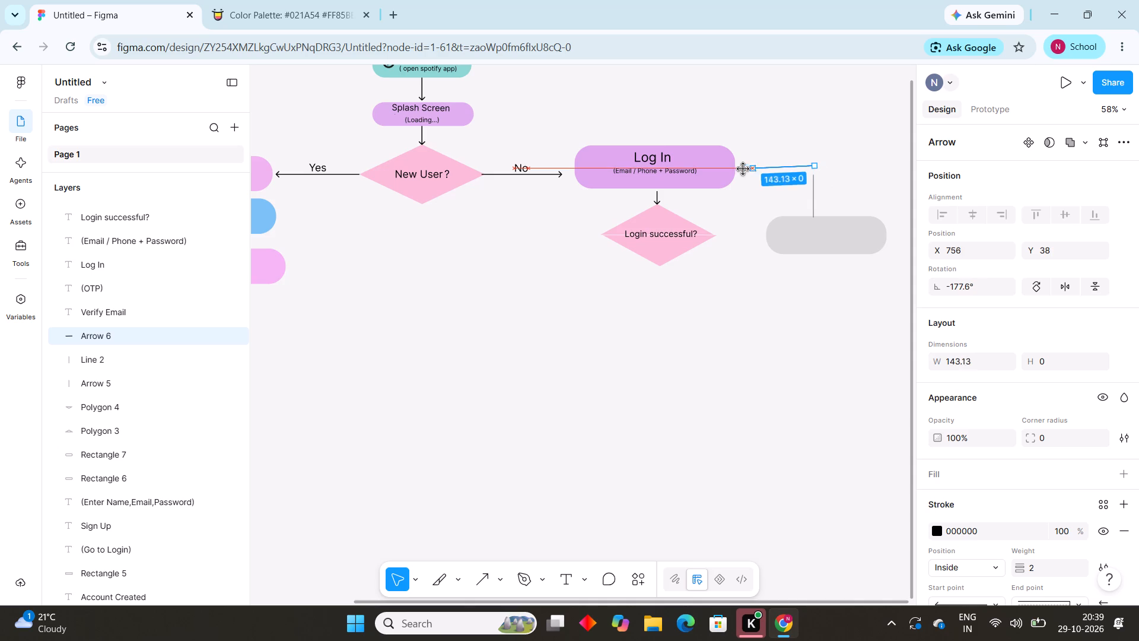
drag(743, 169, 747, 167)
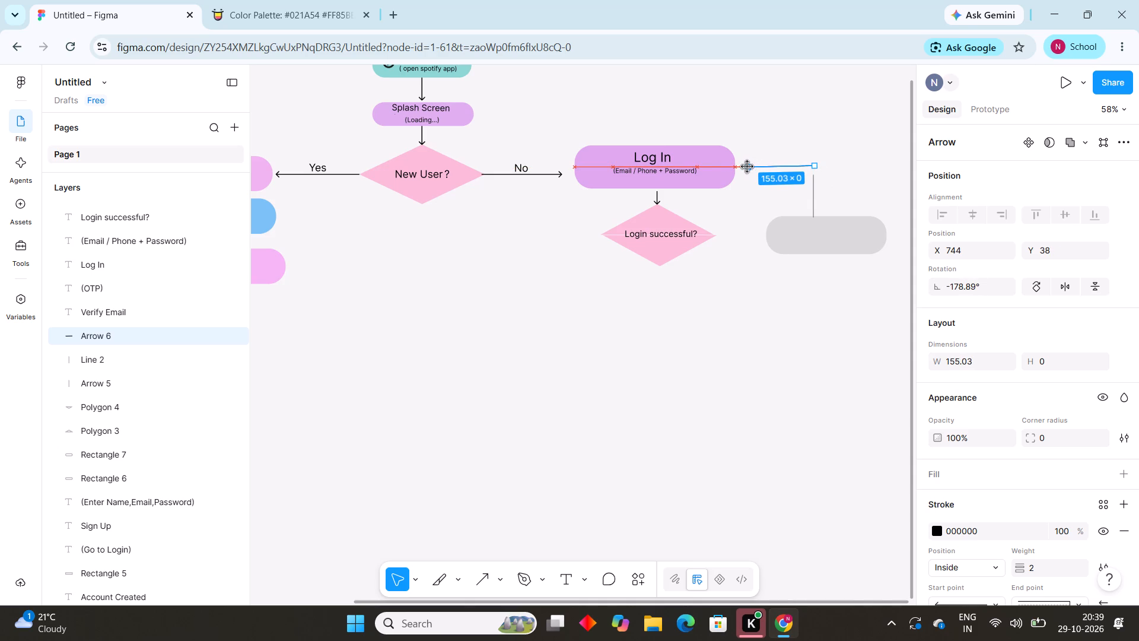
click(797, 140)
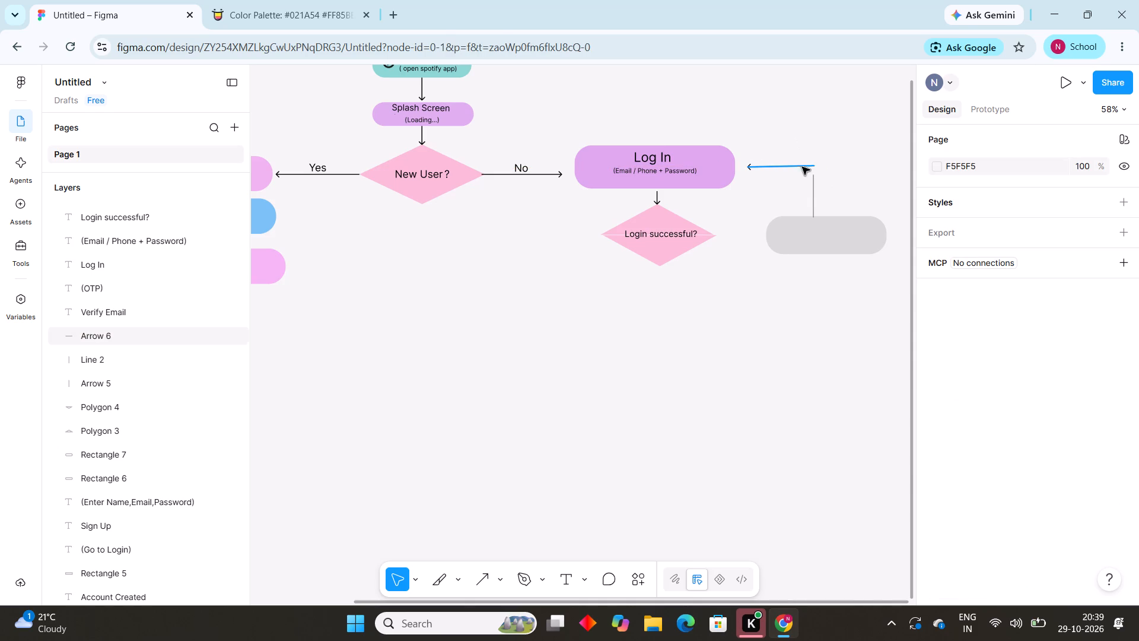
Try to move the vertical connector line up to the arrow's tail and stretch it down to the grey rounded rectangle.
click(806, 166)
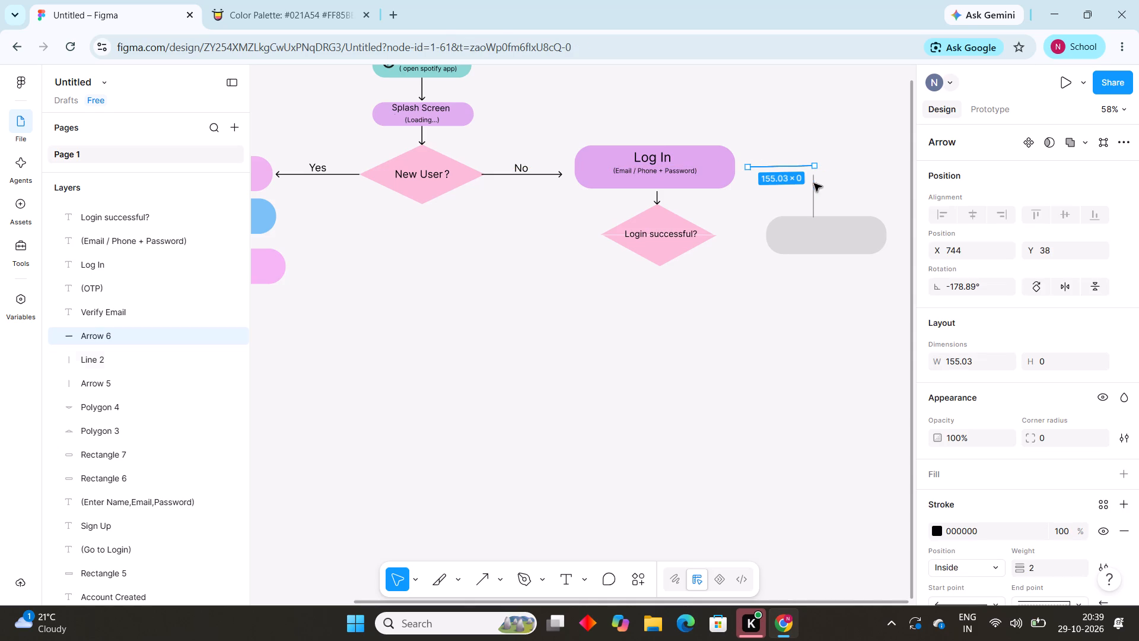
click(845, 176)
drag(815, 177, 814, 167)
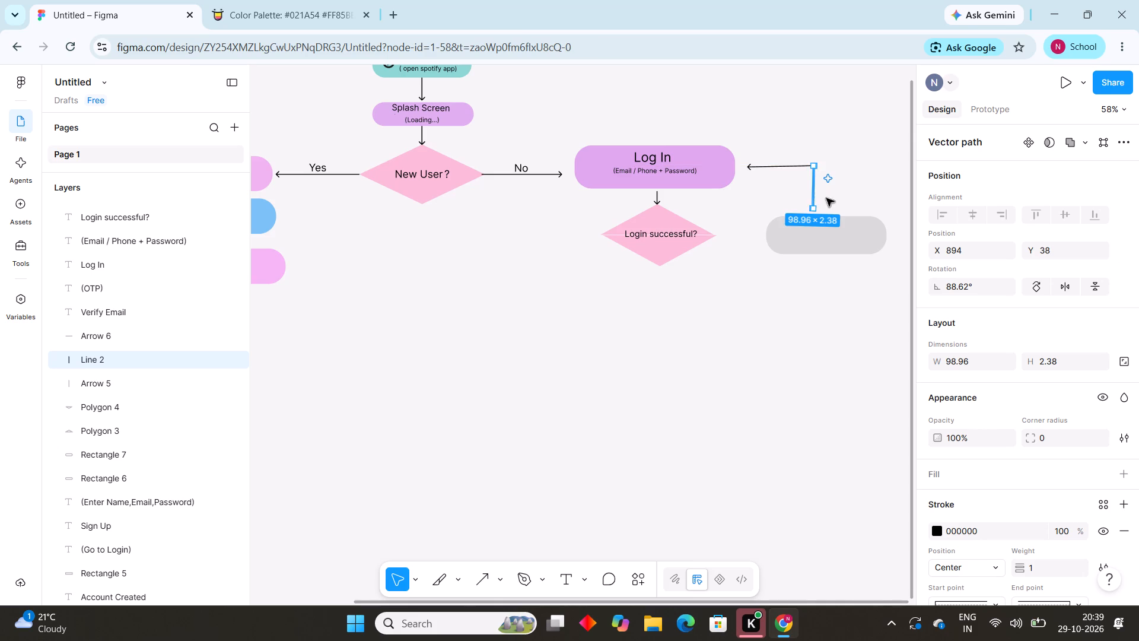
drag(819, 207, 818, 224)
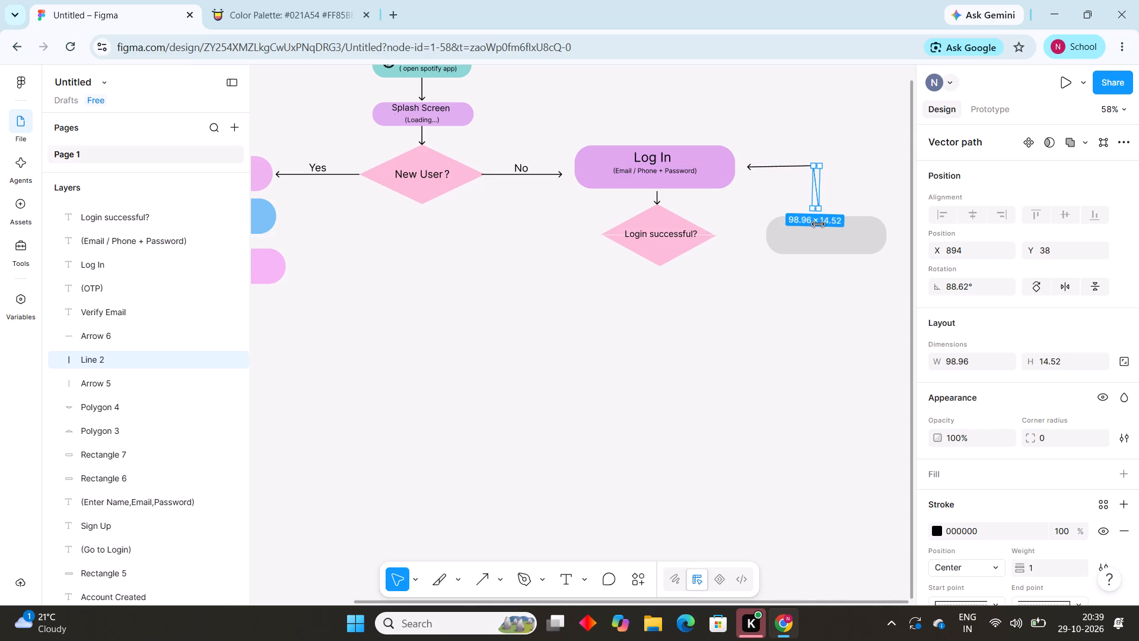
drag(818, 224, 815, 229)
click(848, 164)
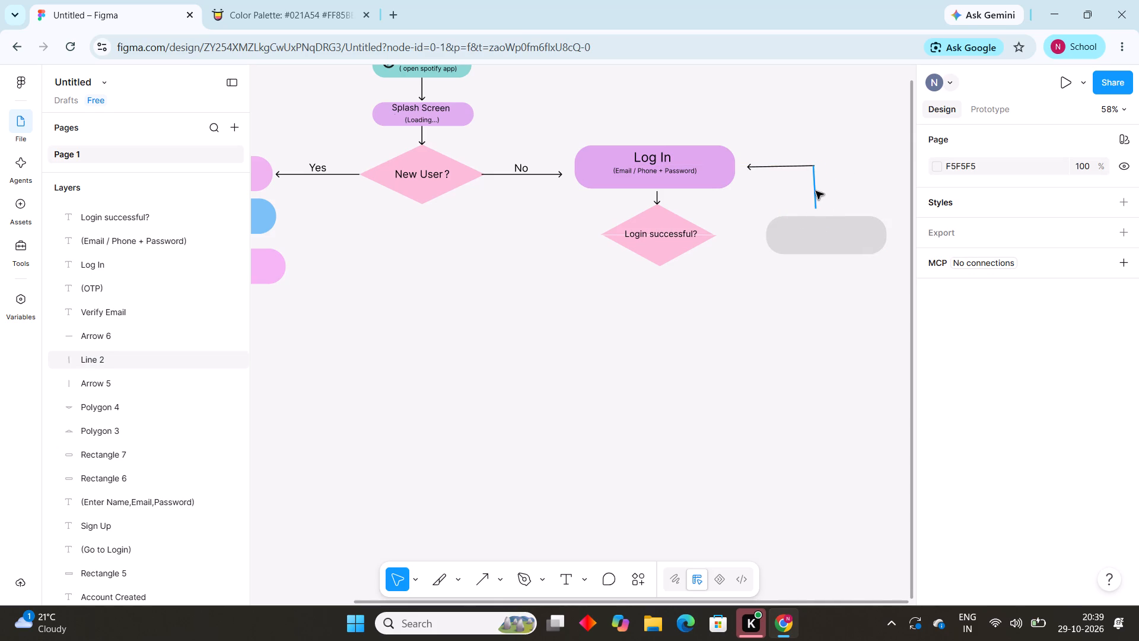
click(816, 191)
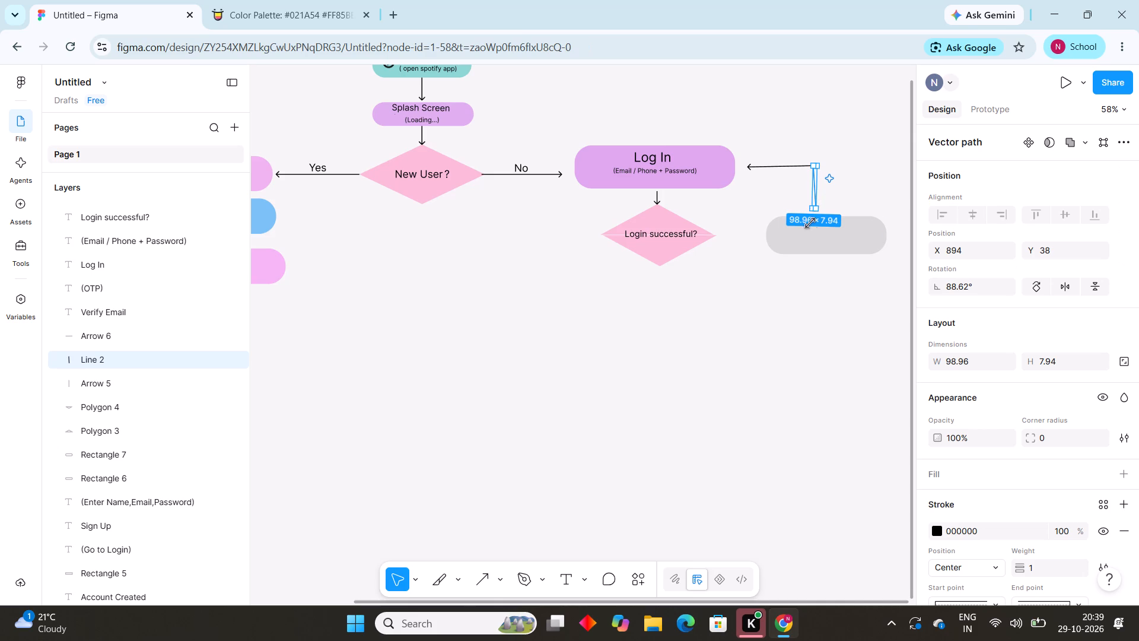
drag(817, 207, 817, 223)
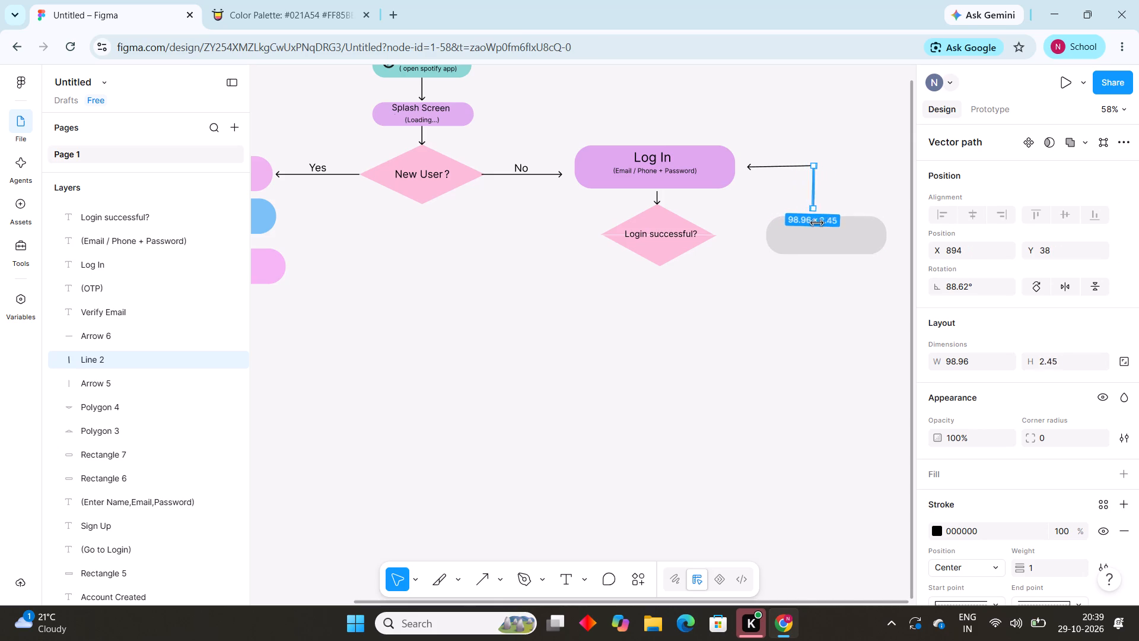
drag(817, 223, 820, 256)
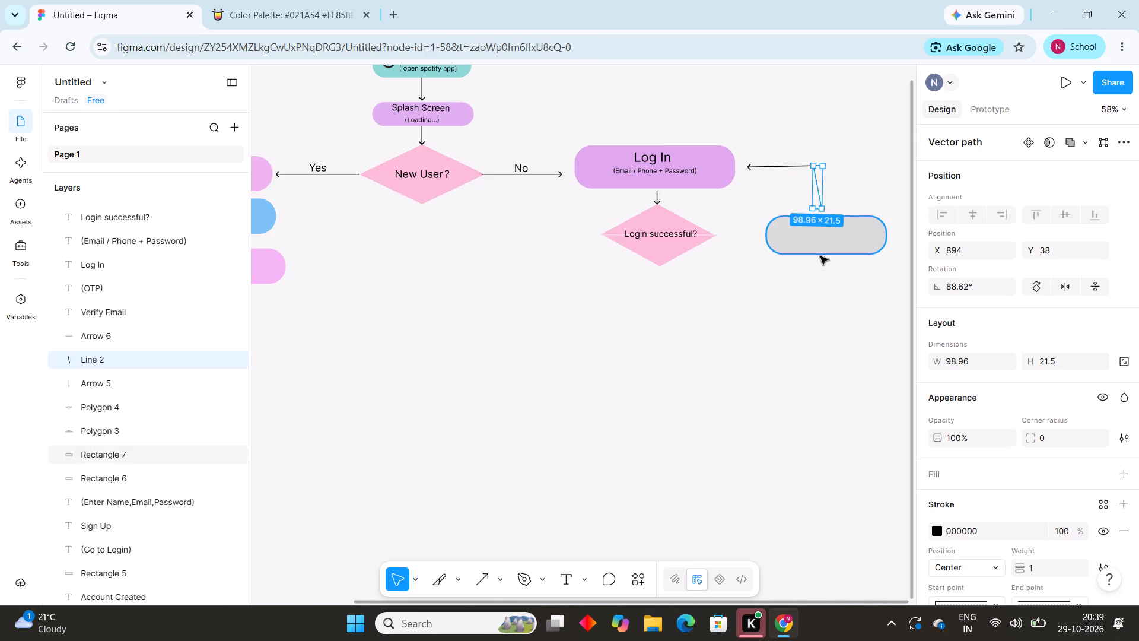
Replace the vertical connector with a new straight line from the arrow's tail, at about X 899, Y 38, down to the grey rounded rectangle.
key(BackSpace)
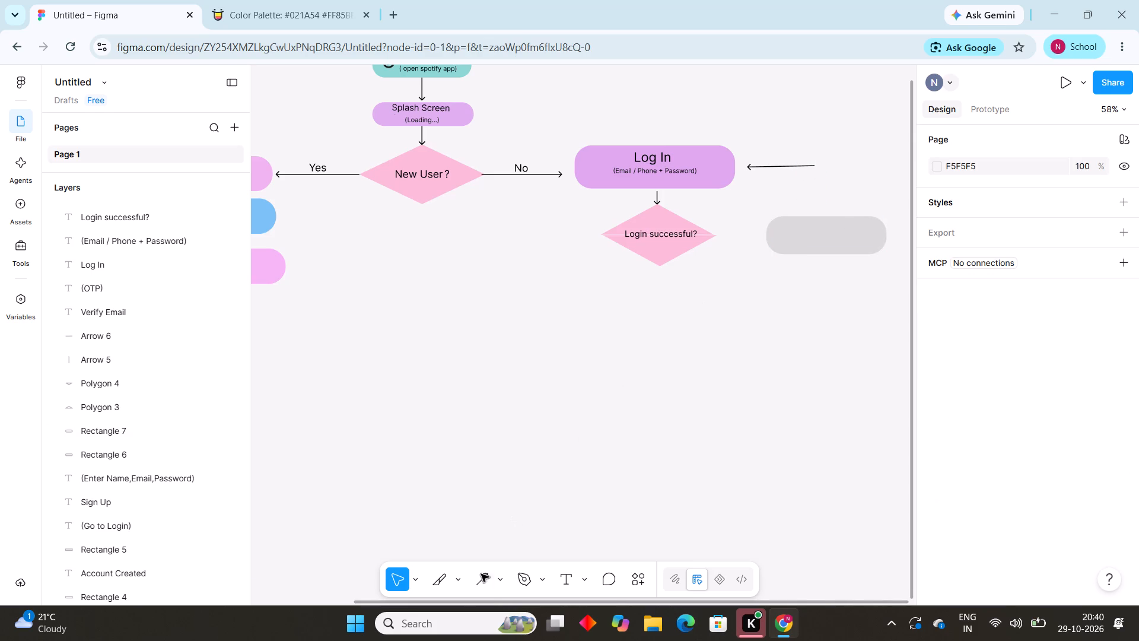
click(503, 580)
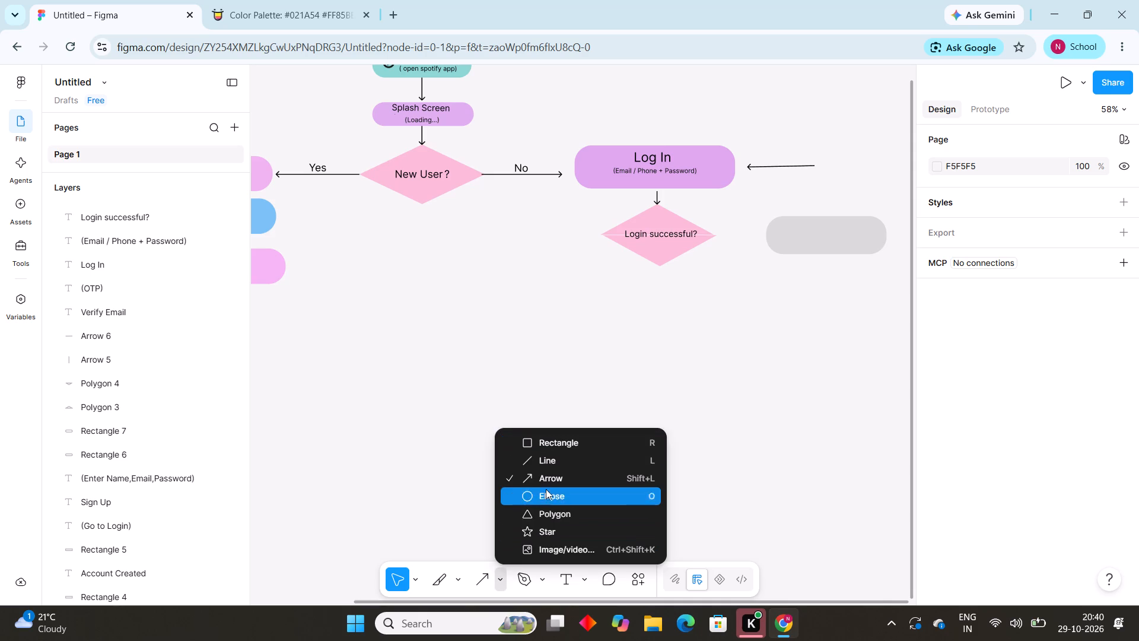
click(557, 462)
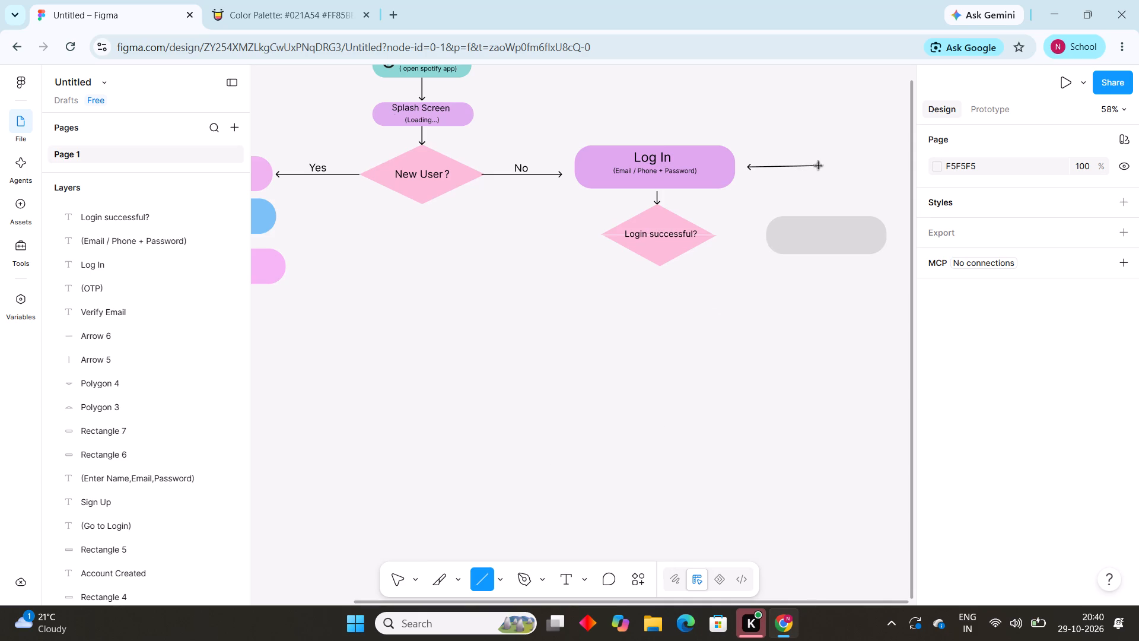
drag(816, 164, 817, 188)
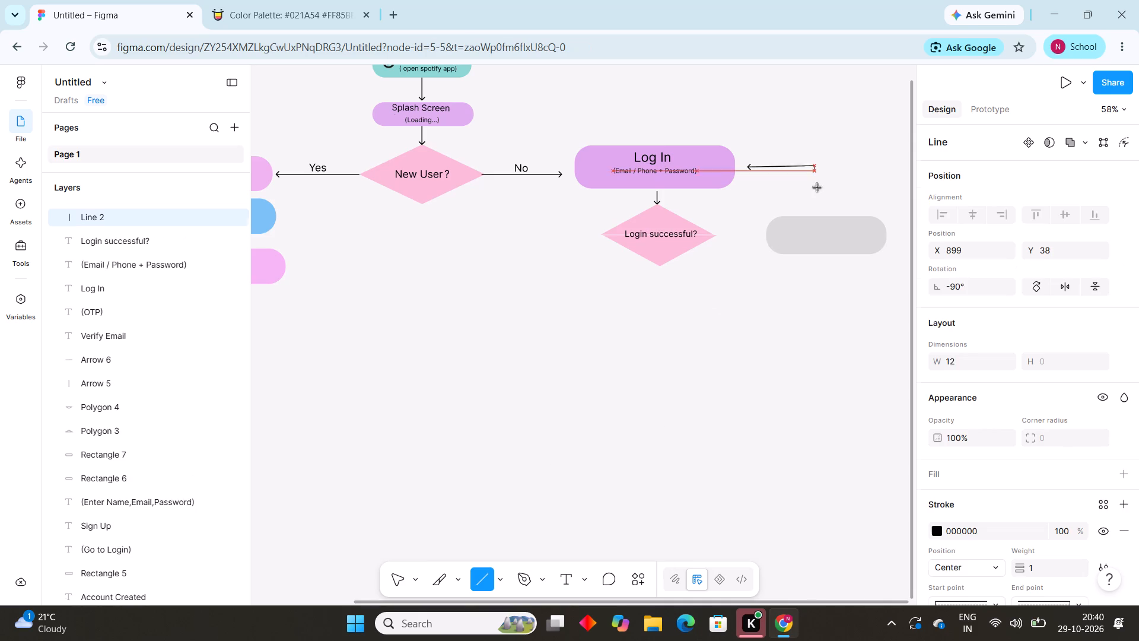
drag(817, 188, 812, 219)
click(777, 303)
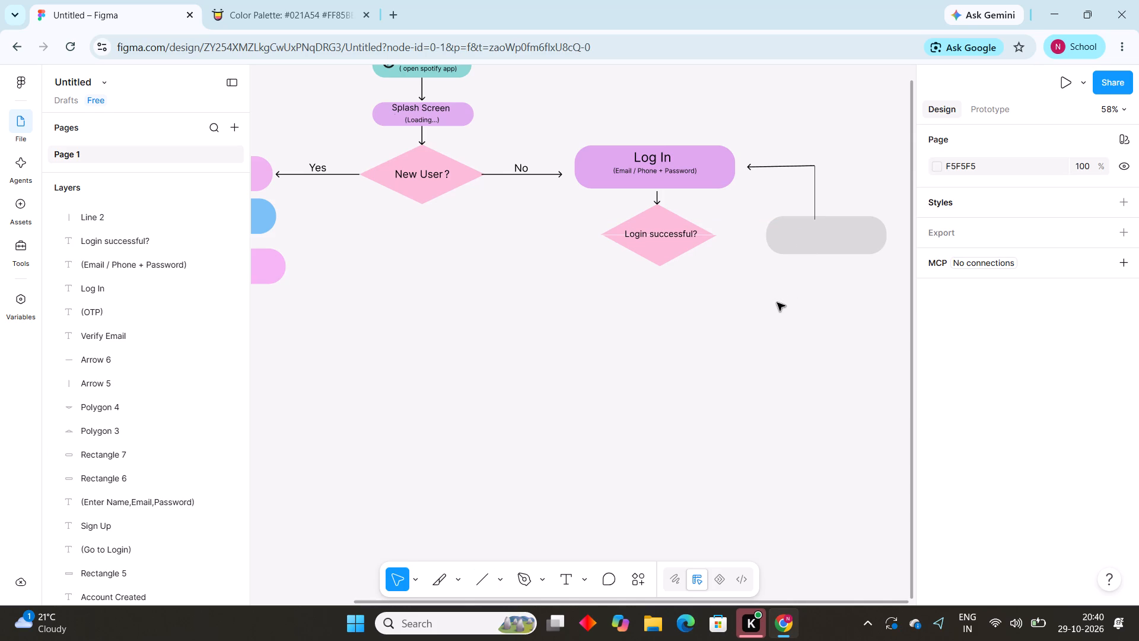
Fill the grey rounded rectangle with the page's blue 32A3F4 at 63% opacity.
click(823, 230)
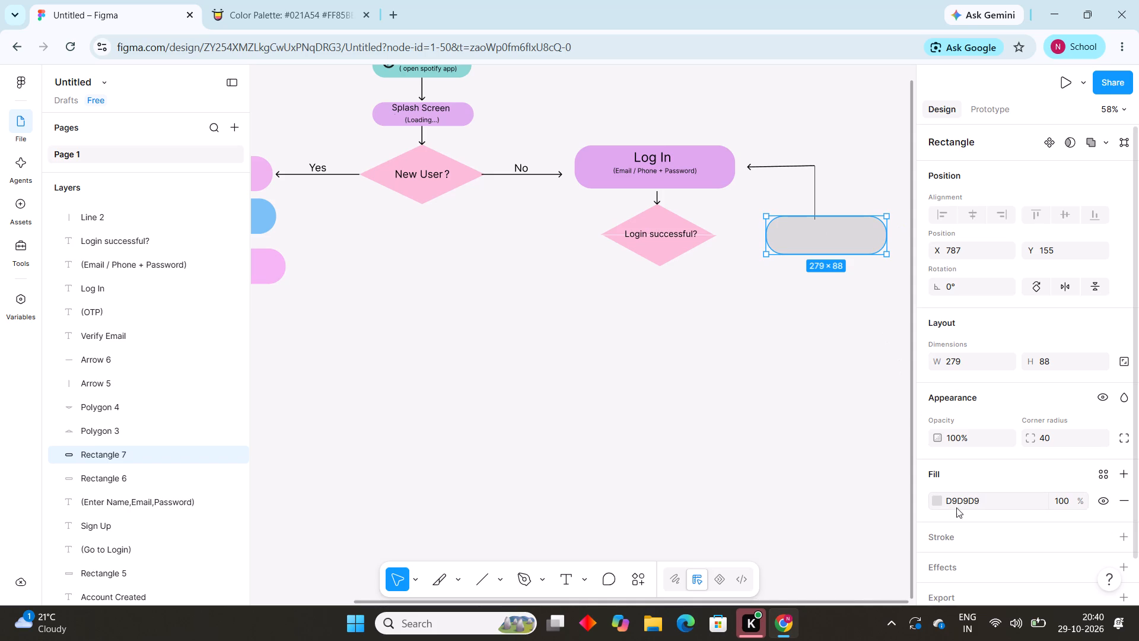
click(938, 503)
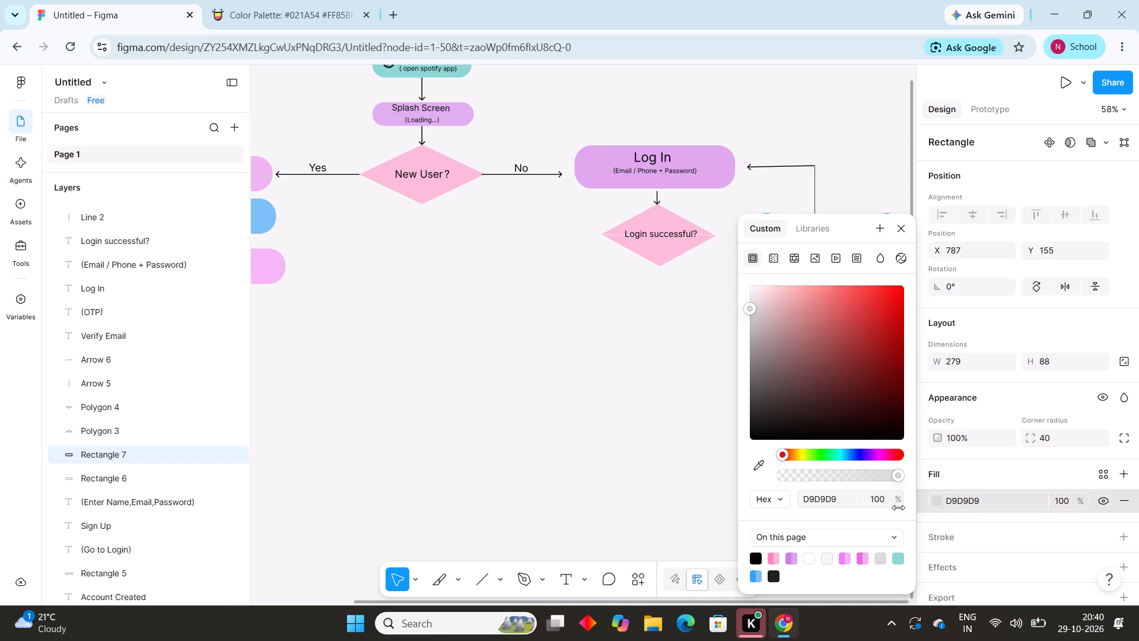
click(753, 579)
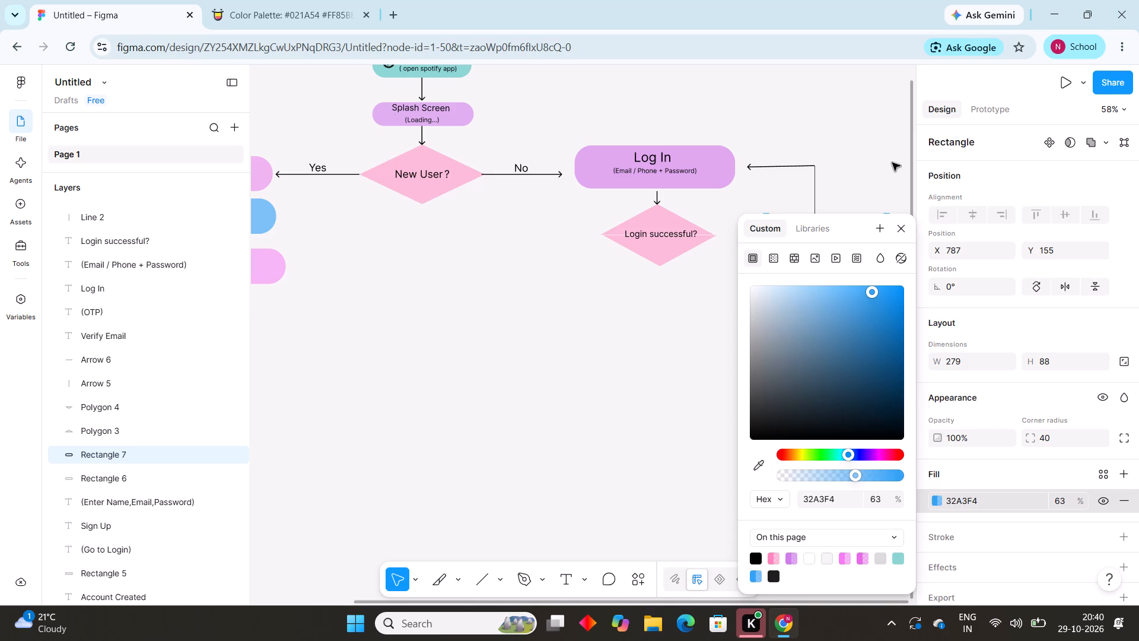
click(892, 163)
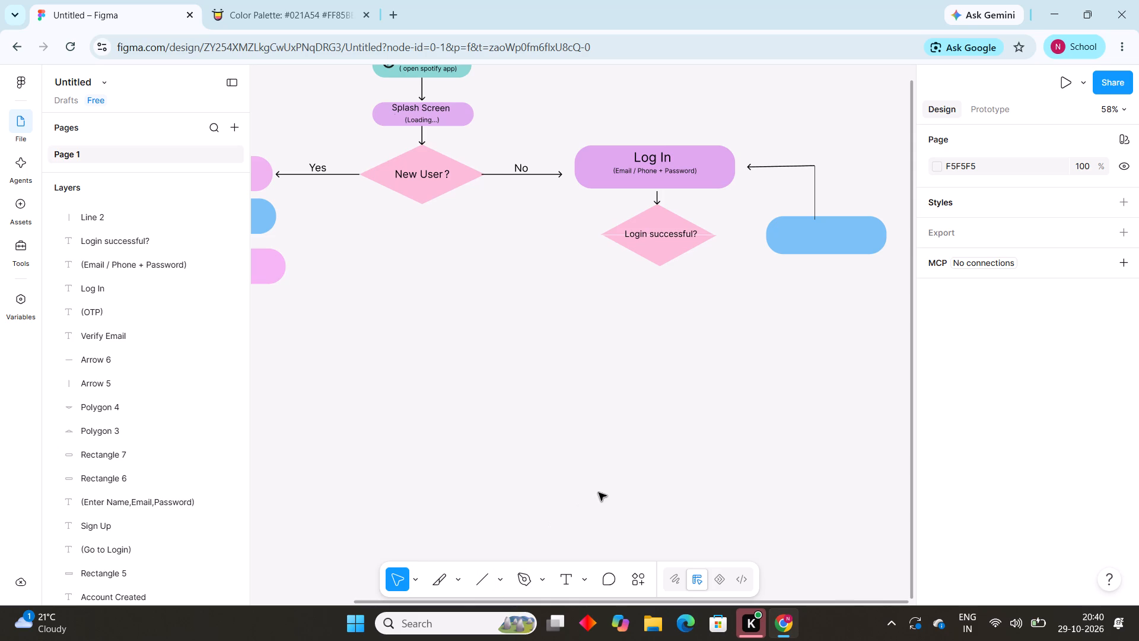
Search all component libraries for "error icon", then close the search.
key(shift+i)
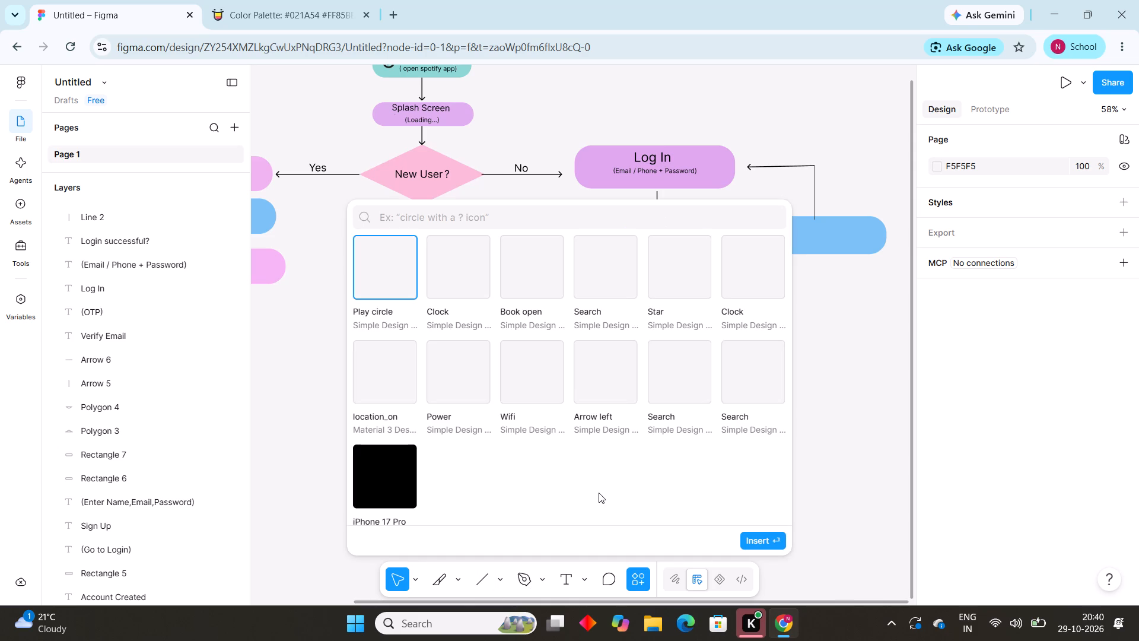
click(463, 213)
text(error)
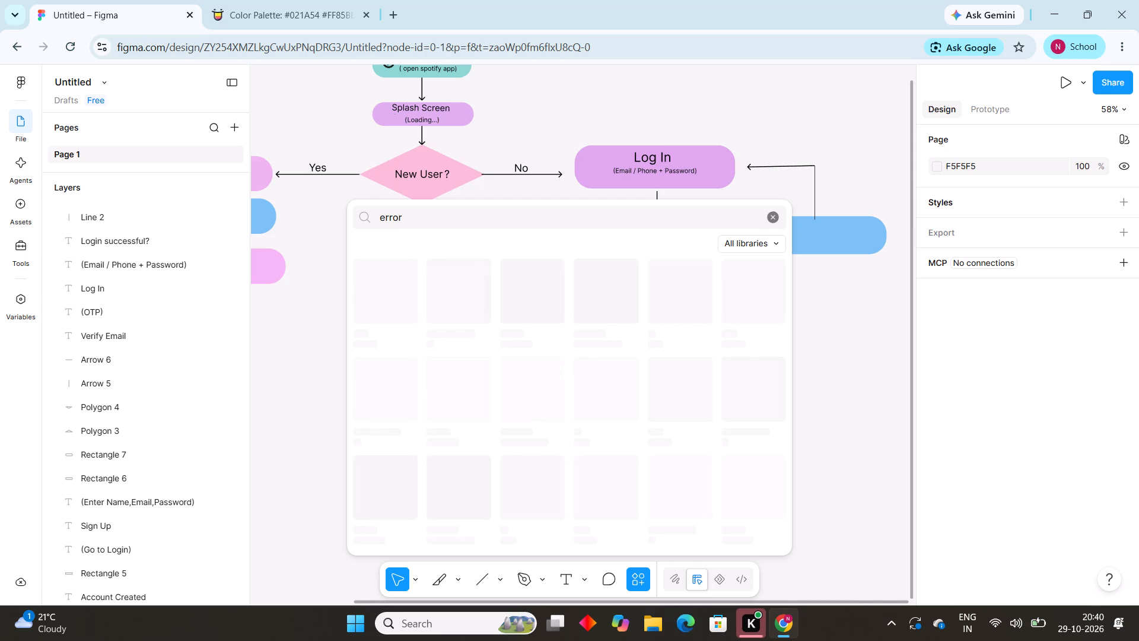
key(space)
text(icon)
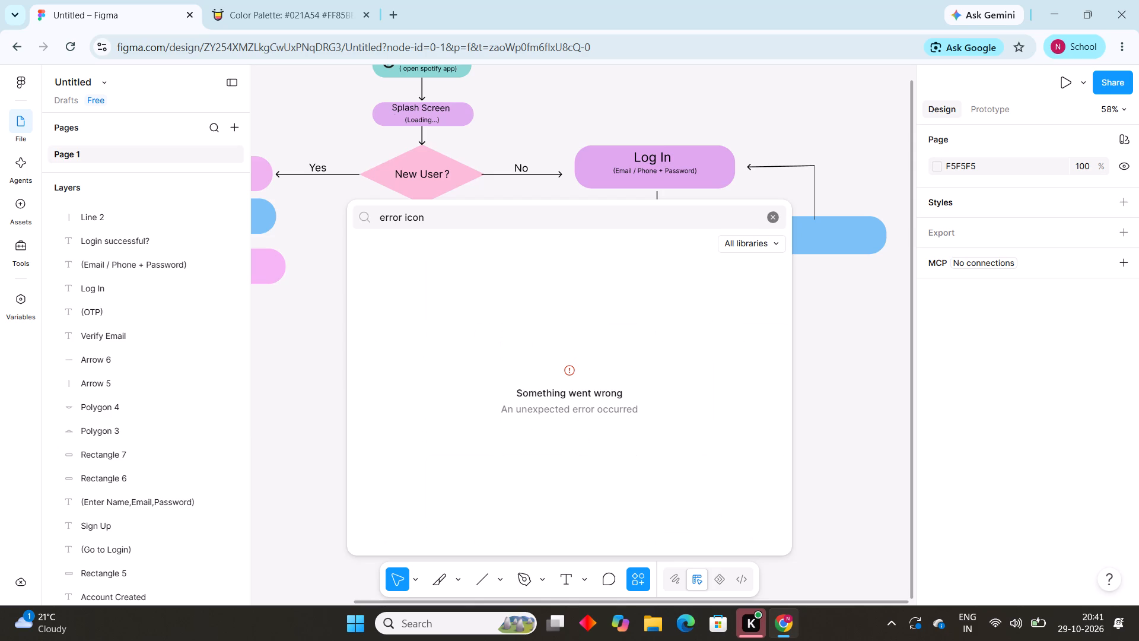
click(769, 218)
click(885, 384)
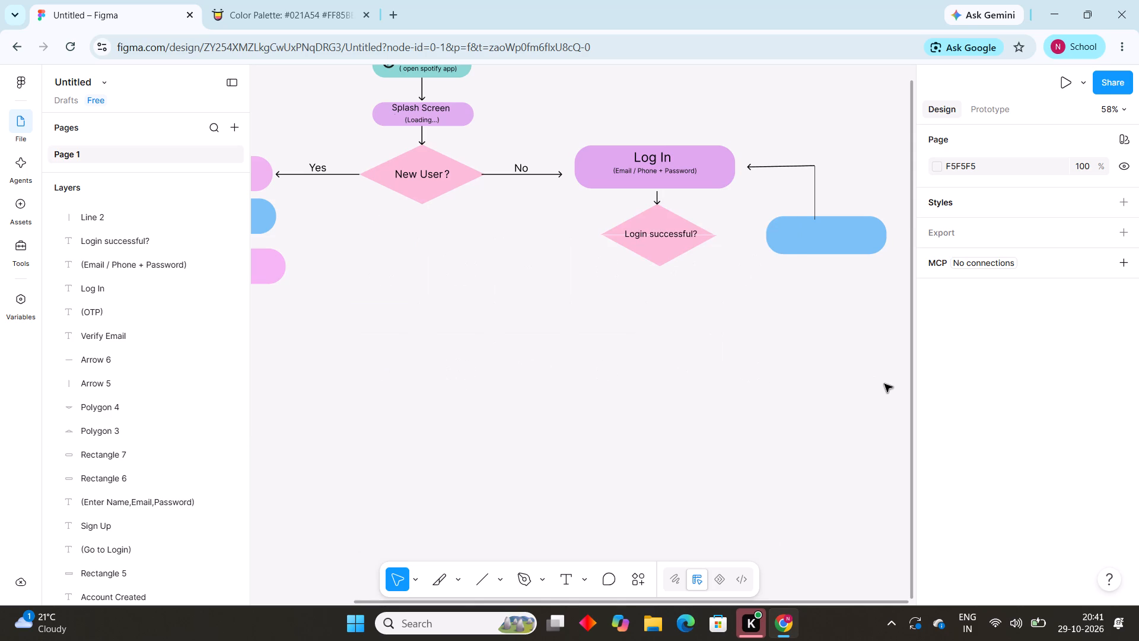